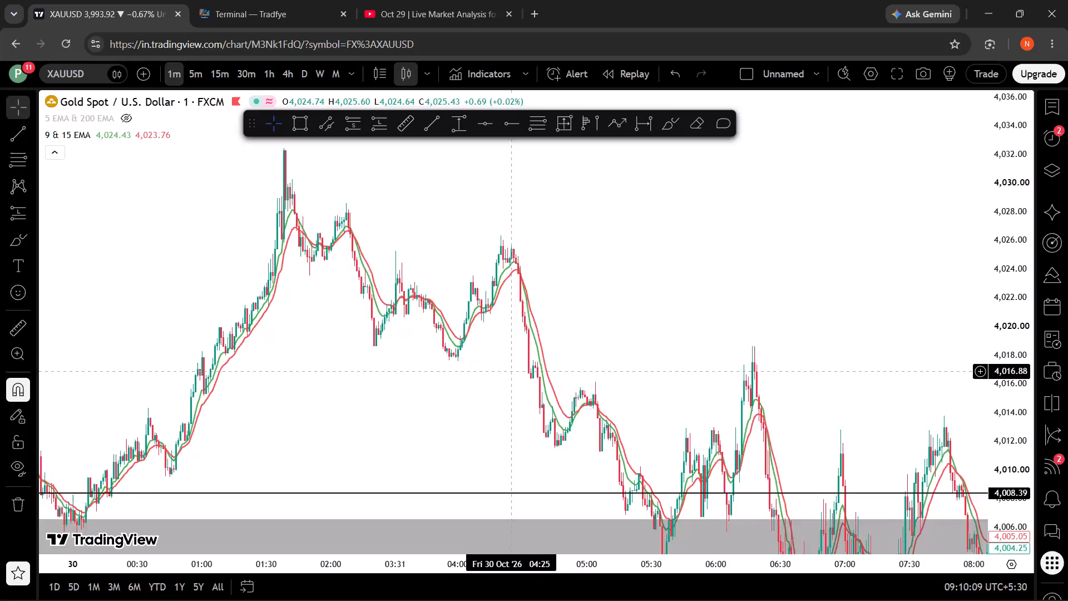
Measure the price decline on the one-minute gold chart from about 4,025 at 05:00 to about 3,993 at 09:23.
{"action": "scroll", "coordinate": [358, 301], "scroll_direction": "down", "scroll_amount": 4}
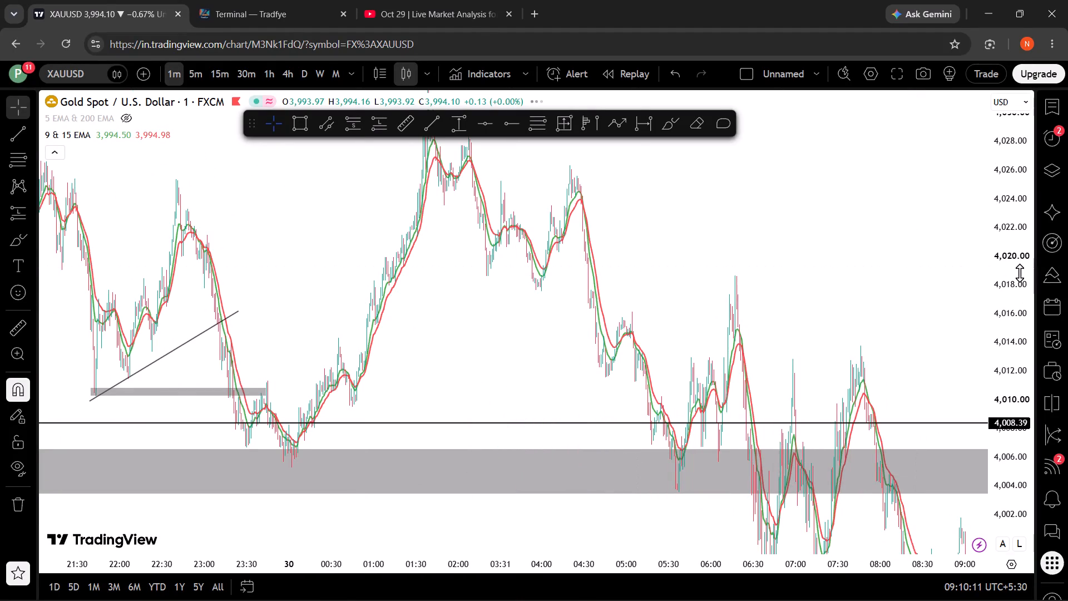
{"action": "left_click_drag", "start_coordinate": [1020, 273], "coordinate": [1010, 392]}
{"action": "left_click_drag", "start_coordinate": [1001, 363], "coordinate": [1000, 412]}
{"action": "left_click_drag", "start_coordinate": [914, 450], "coordinate": [693, 452]}
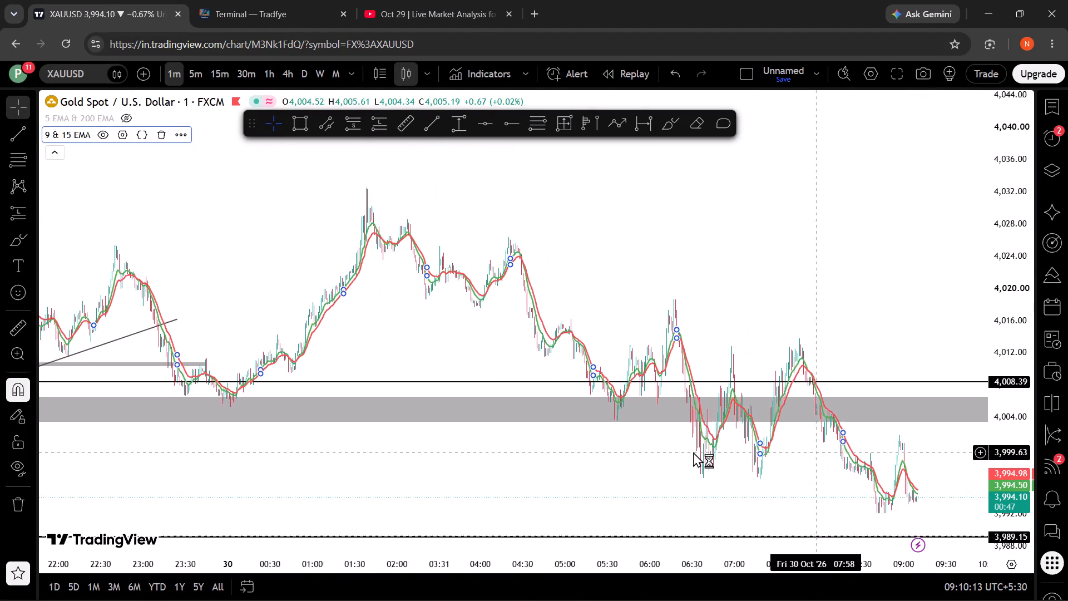
{"action": "left_click_drag", "start_coordinate": [693, 452], "coordinate": [646, 449]}
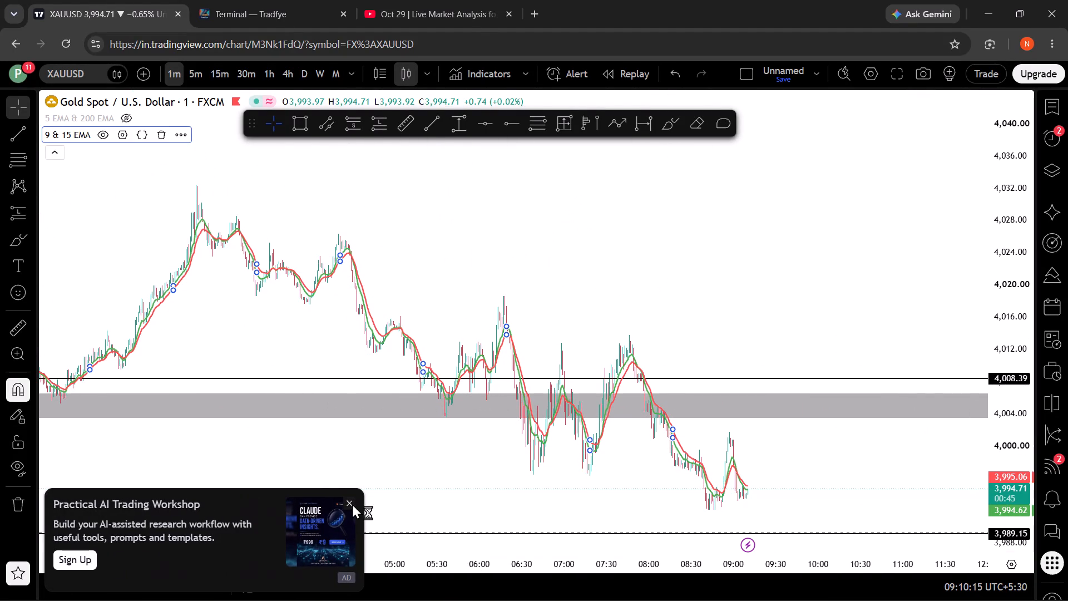
{"action": "left_click", "coordinate": [347, 504]}
{"action": "left_click", "coordinate": [15, 328]}
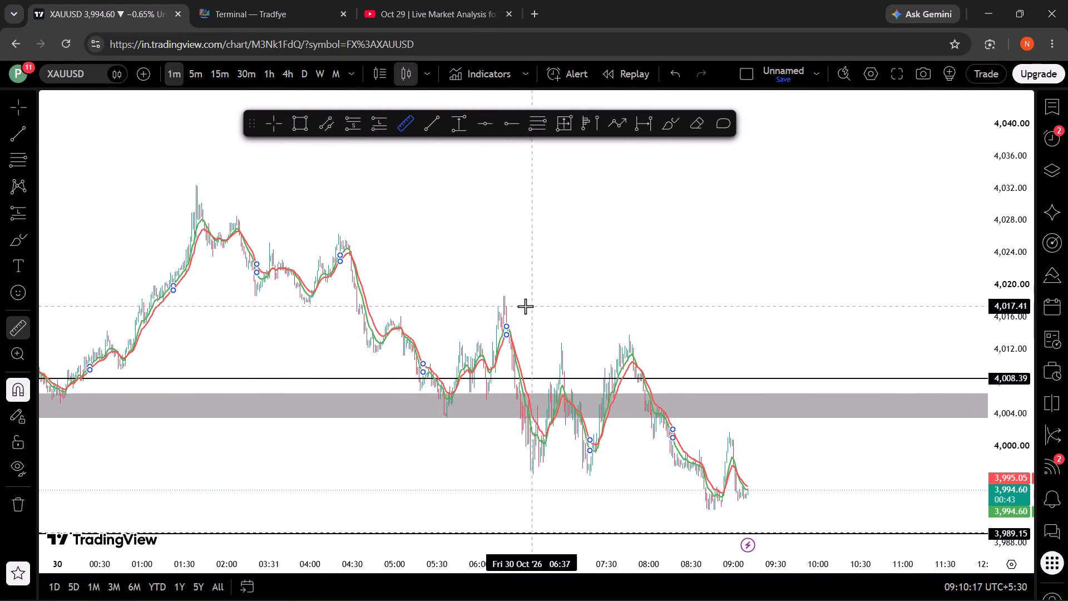
{"action": "left_click", "coordinate": [395, 247]}
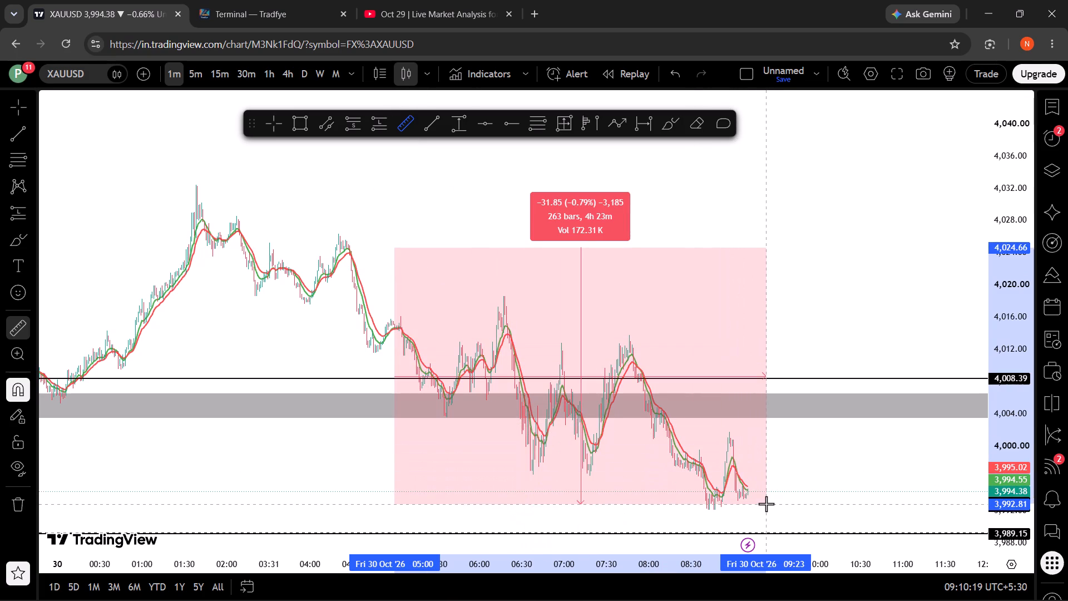
{"action": "left_click", "coordinate": [765, 500]}
{"action": "left_click", "coordinate": [784, 316]}
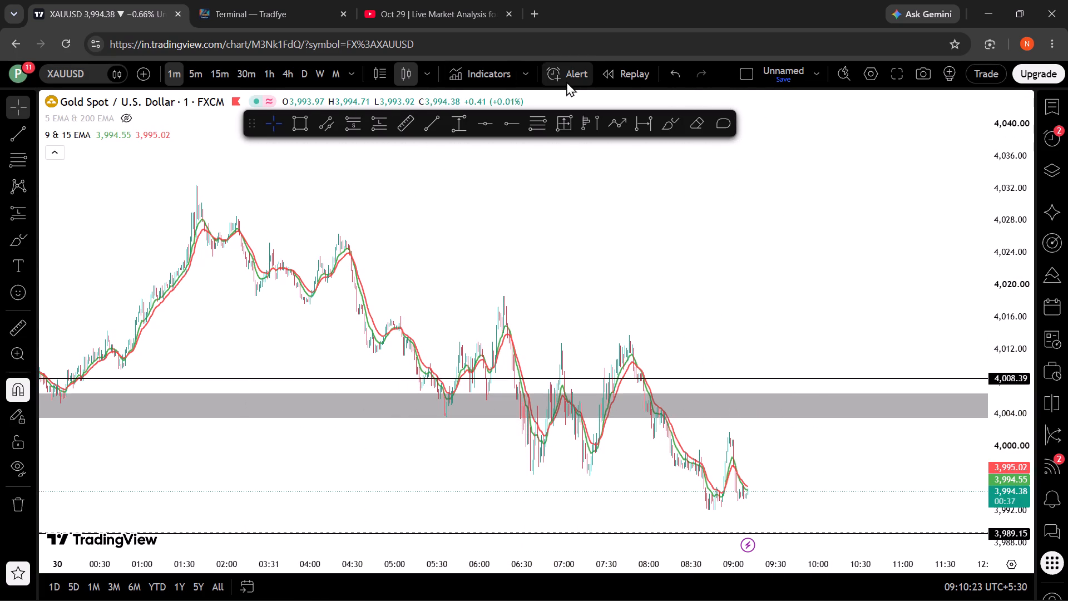
Close the YouTube live market analysis page and open a blank browser tab in its place.
{"action": "left_click", "coordinate": [370, 0]}
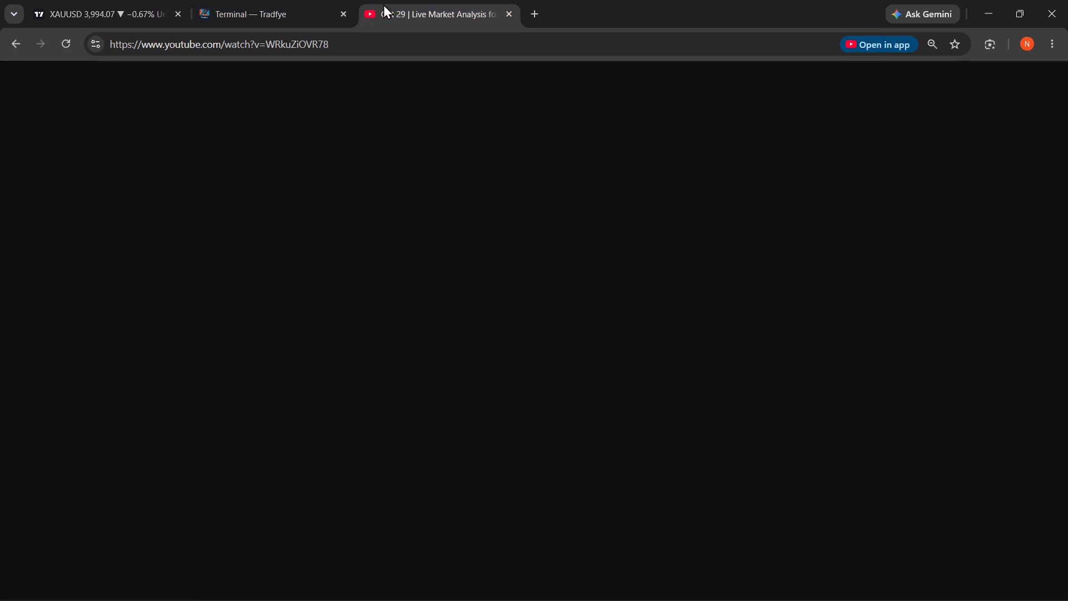
{"action": "left_click", "coordinate": [508, 16]}
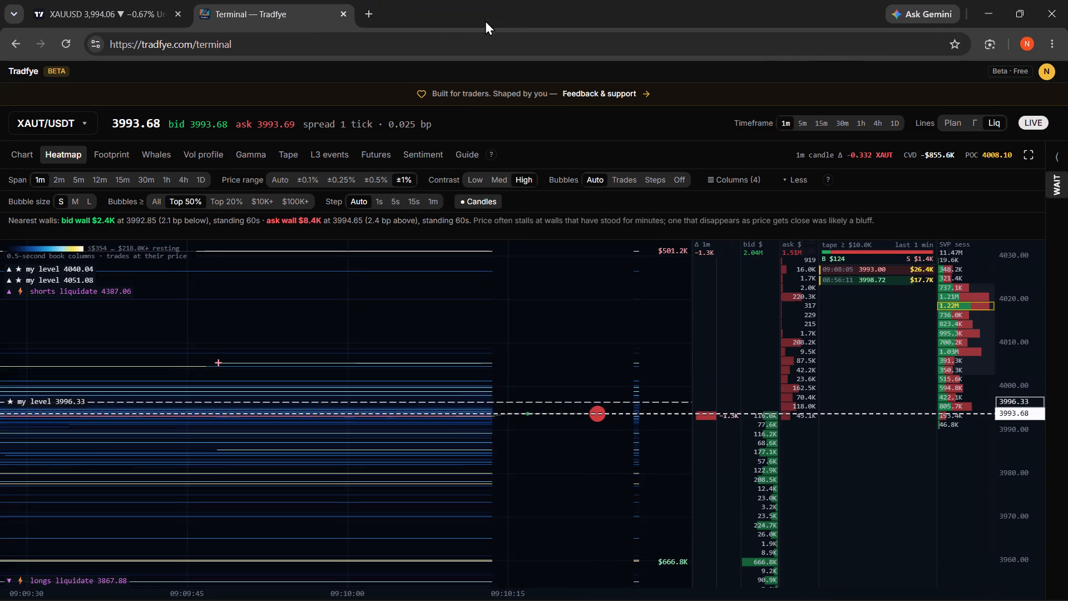
{"action": "left_click", "coordinate": [364, 1]}
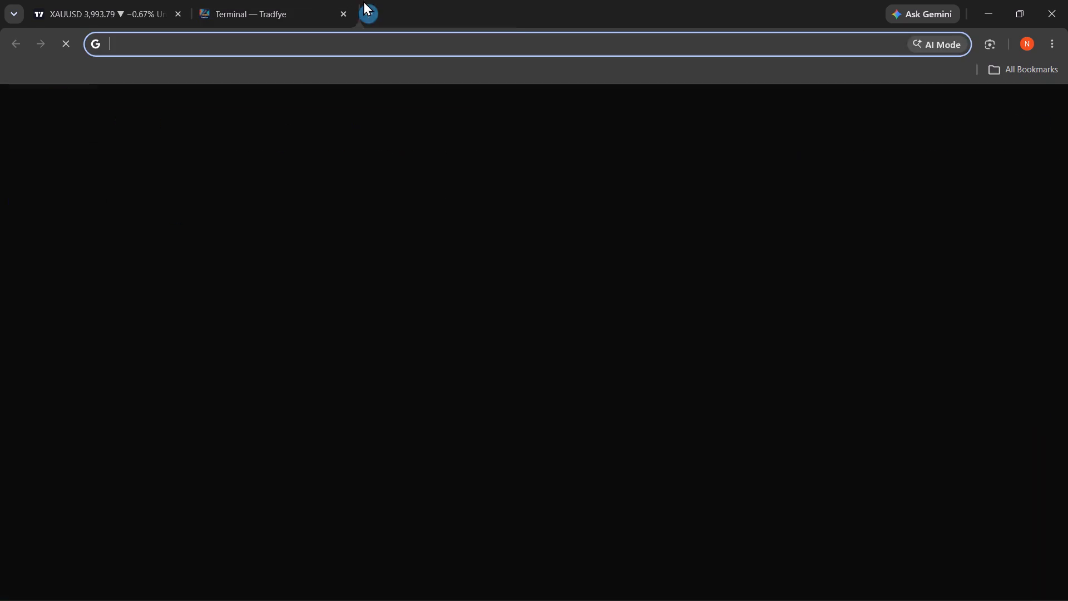
Glance at the Tradfye heatmap, then examine the recent XAUUSD one-minute price action between the grey zone and the 3,989.15 level.
{"action": "left_click", "coordinate": [294, 12]}
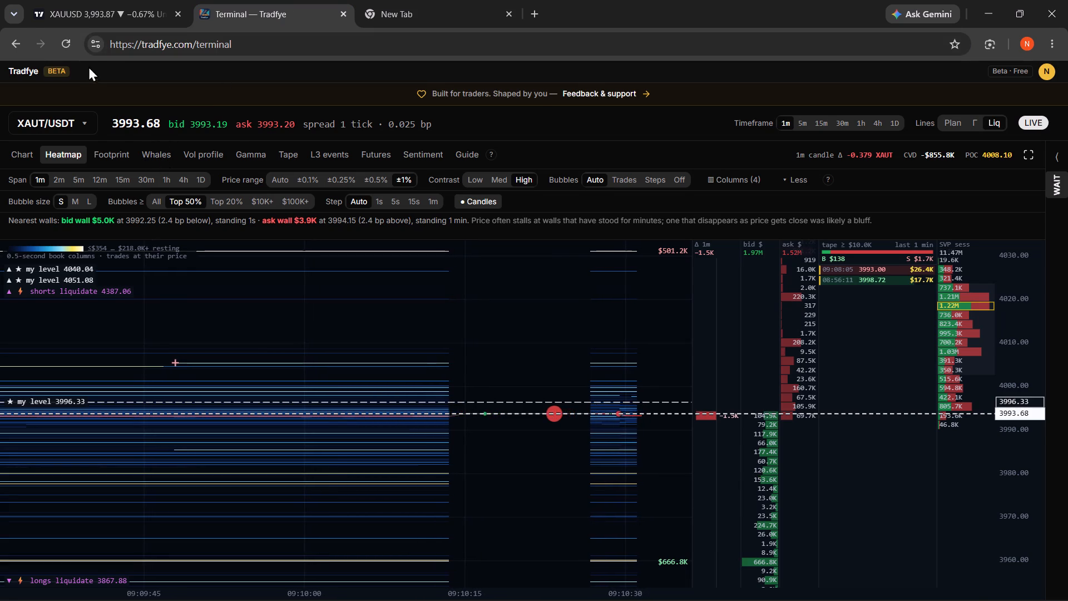
{"action": "left_click", "coordinate": [78, 25]}
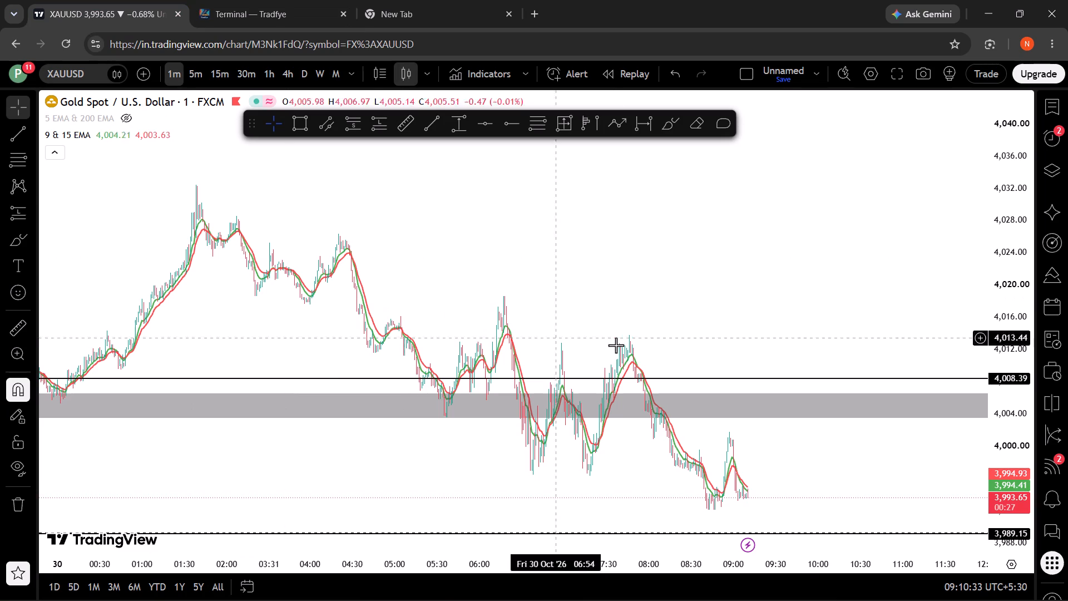
{"action": "left_click_drag", "start_coordinate": [1016, 504], "coordinate": [1003, 418]}
{"action": "left_click_drag", "start_coordinate": [846, 510], "coordinate": [843, 508]}
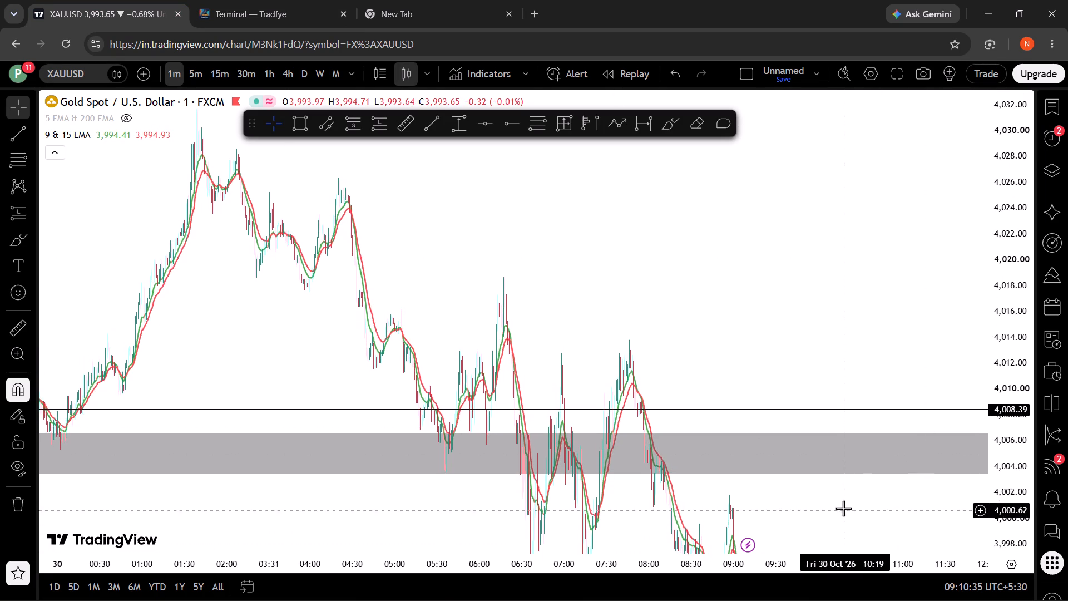
{"action": "left_click_drag", "start_coordinate": [843, 508], "coordinate": [721, 376]}
{"action": "scroll", "coordinate": [557, 468], "scroll_direction": "up", "scroll_amount": 4}
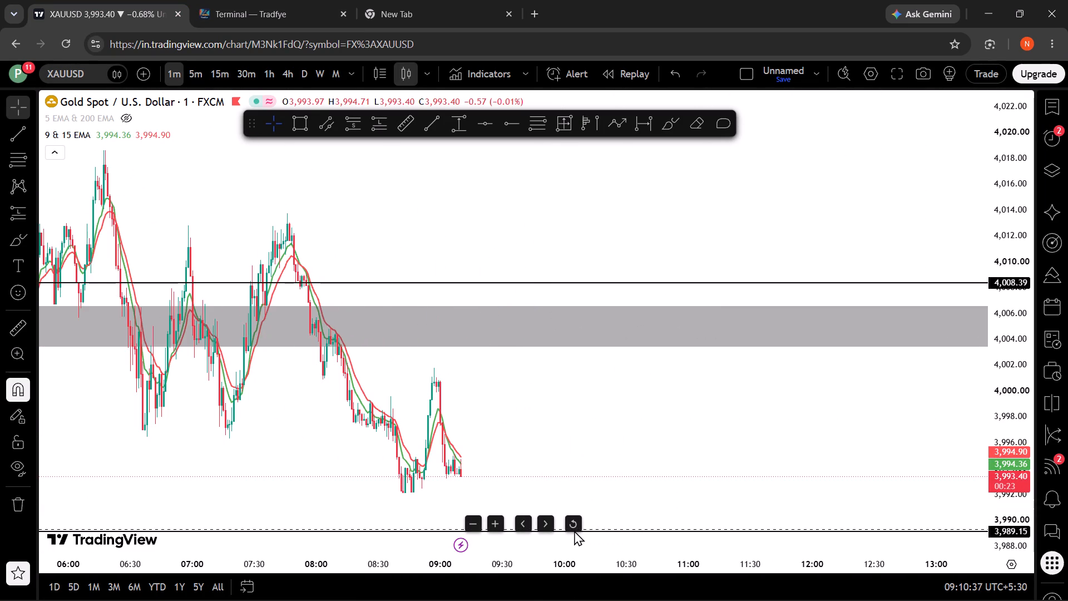
{"action": "left_click", "coordinate": [574, 530]}
{"action": "scroll", "coordinate": [605, 497], "scroll_direction": "up", "scroll_amount": 5}
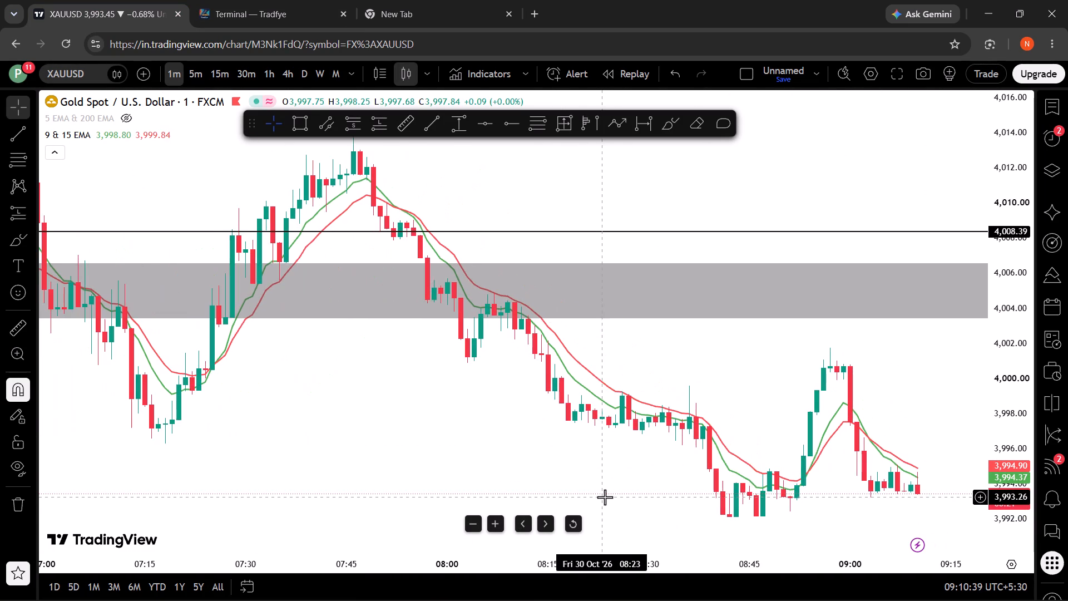
{"action": "scroll", "coordinate": [766, 490], "scroll_direction": "down", "scroll_amount": 3}
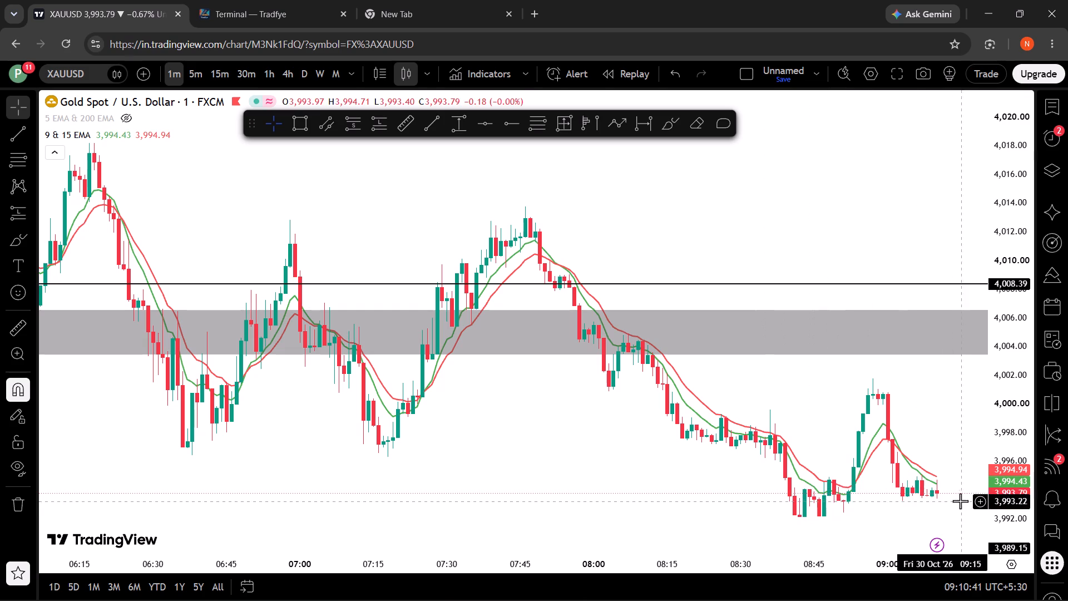
{"action": "left_click_drag", "start_coordinate": [994, 492], "coordinate": [988, 459]}
{"action": "left_click_drag", "start_coordinate": [893, 466], "coordinate": [781, 297]}
{"action": "scroll", "coordinate": [703, 373], "scroll_direction": "down", "scroll_amount": 2}
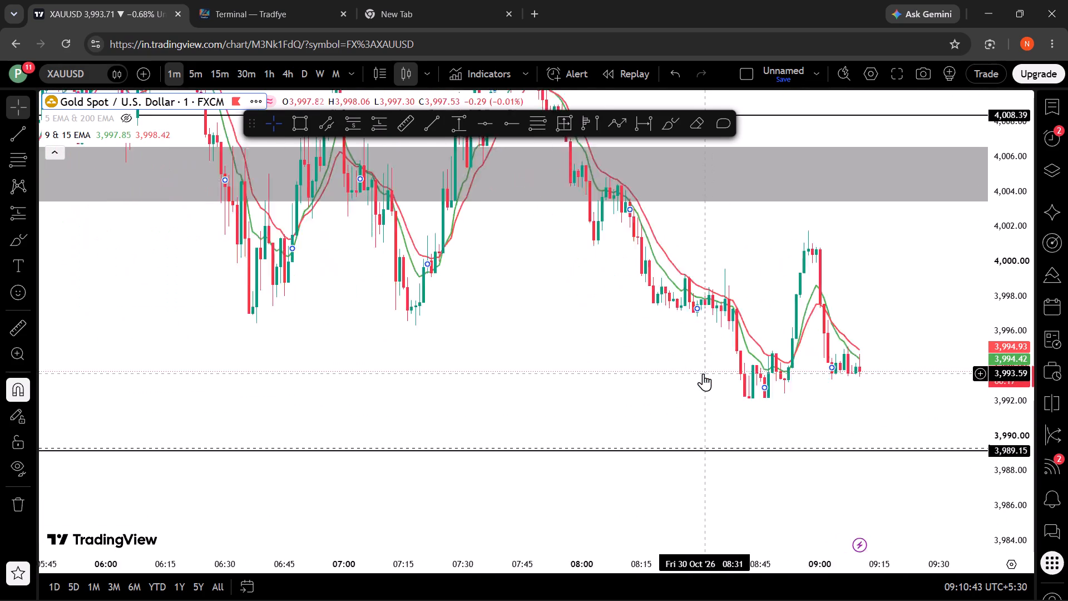
{"action": "scroll", "coordinate": [703, 373], "scroll_direction": "down", "scroll_amount": 1}
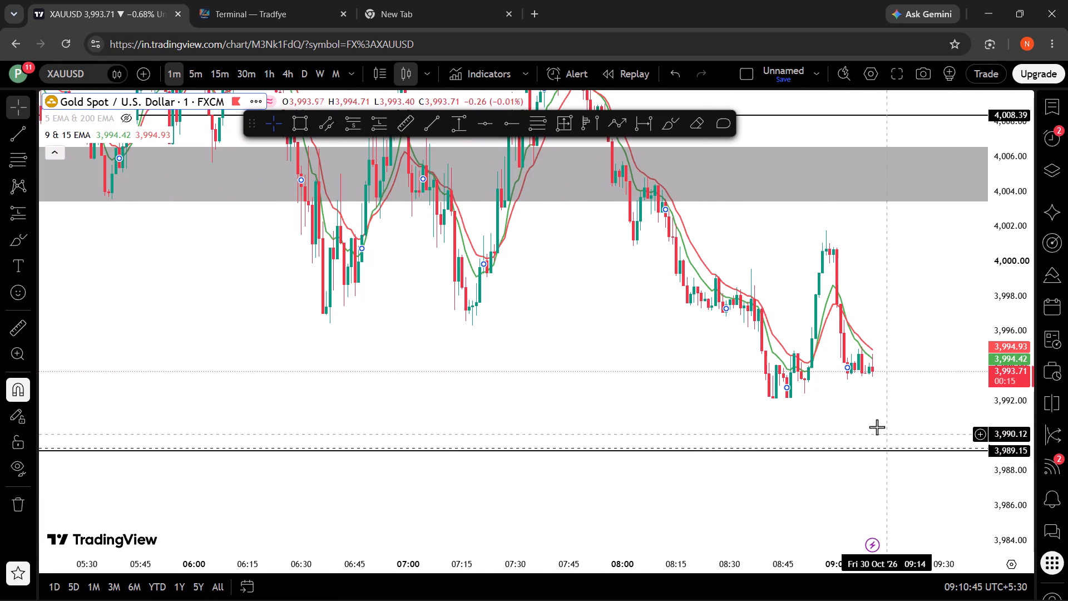
{"action": "left_click", "coordinate": [793, 400]}
{"action": "left_click_drag", "start_coordinate": [793, 400], "coordinate": [734, 401]}
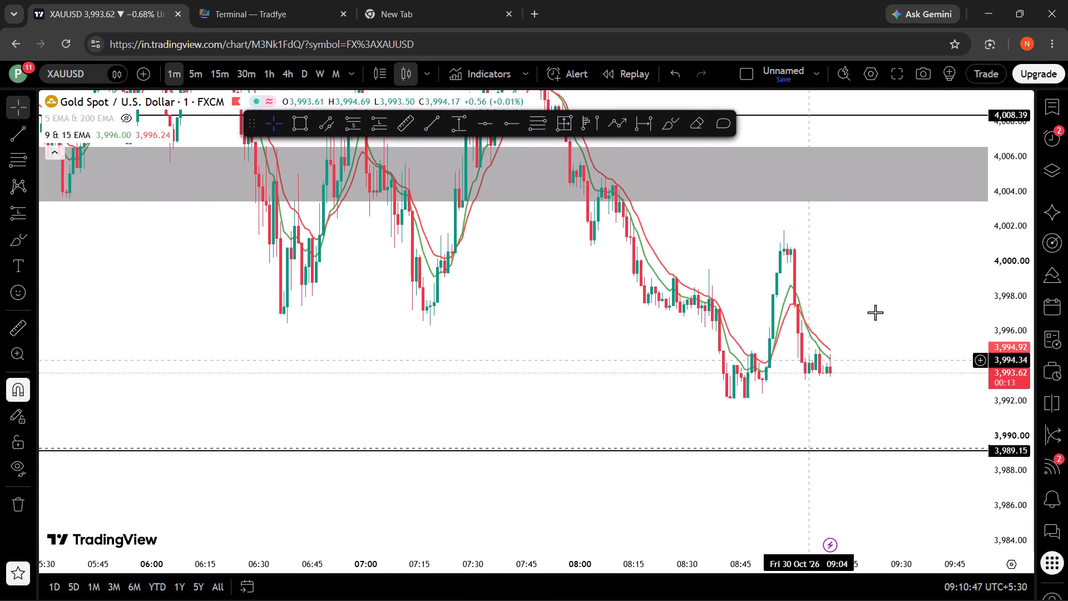
Show the watchlist and switch the chart to US Tech 100 Cash (NASDAQ).
{"action": "left_click", "coordinate": [1054, 112]}
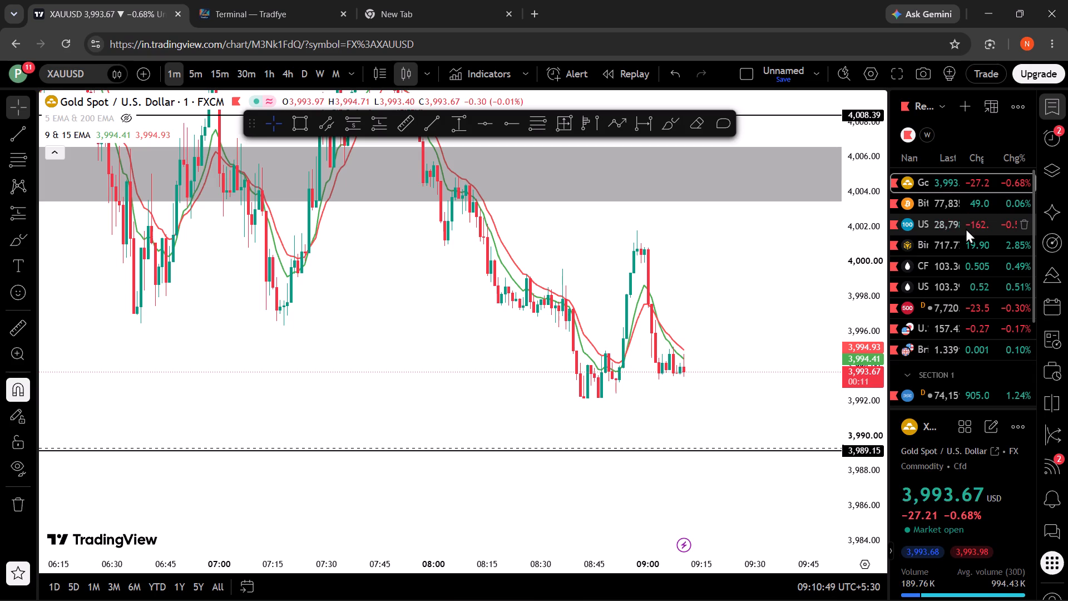
{"action": "left_click", "coordinate": [966, 228]}
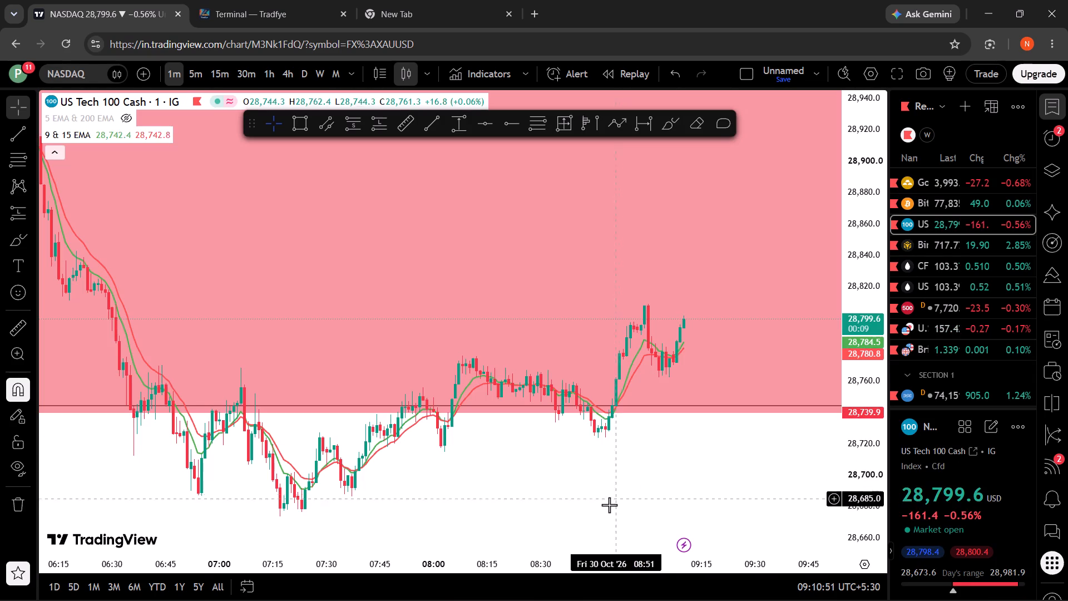
Examine the NASDAQ one-minute chart, comparing the broader overnight decline with the recent price action around the 28,739.9 level.
{"action": "scroll", "coordinate": [611, 509], "scroll_direction": "down", "scroll_amount": 5}
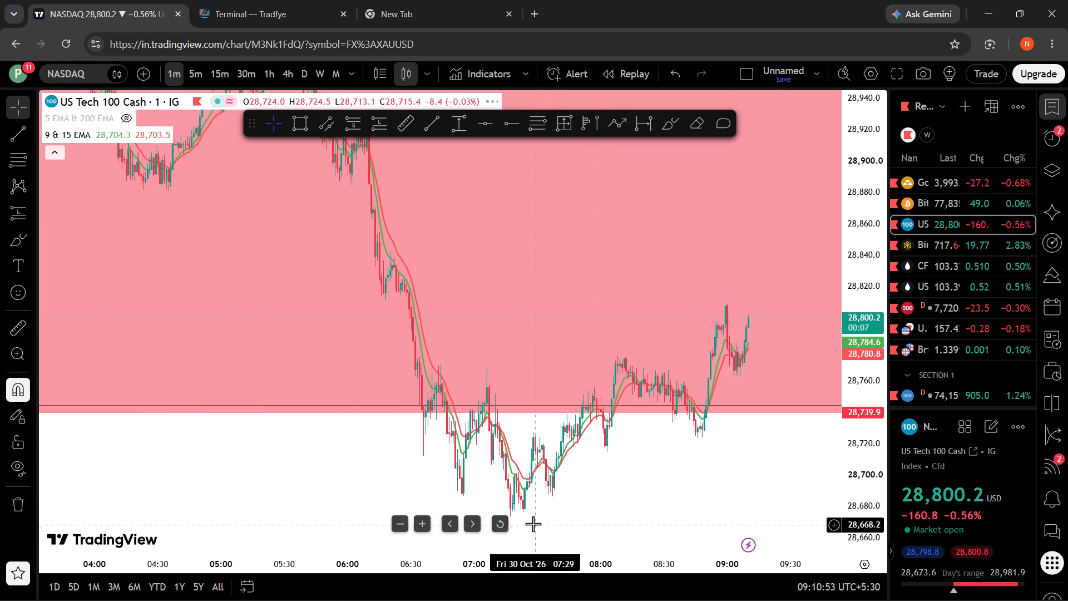
{"action": "left_click", "coordinate": [506, 522]}
{"action": "scroll", "coordinate": [506, 522], "scroll_direction": "down", "scroll_amount": 9}
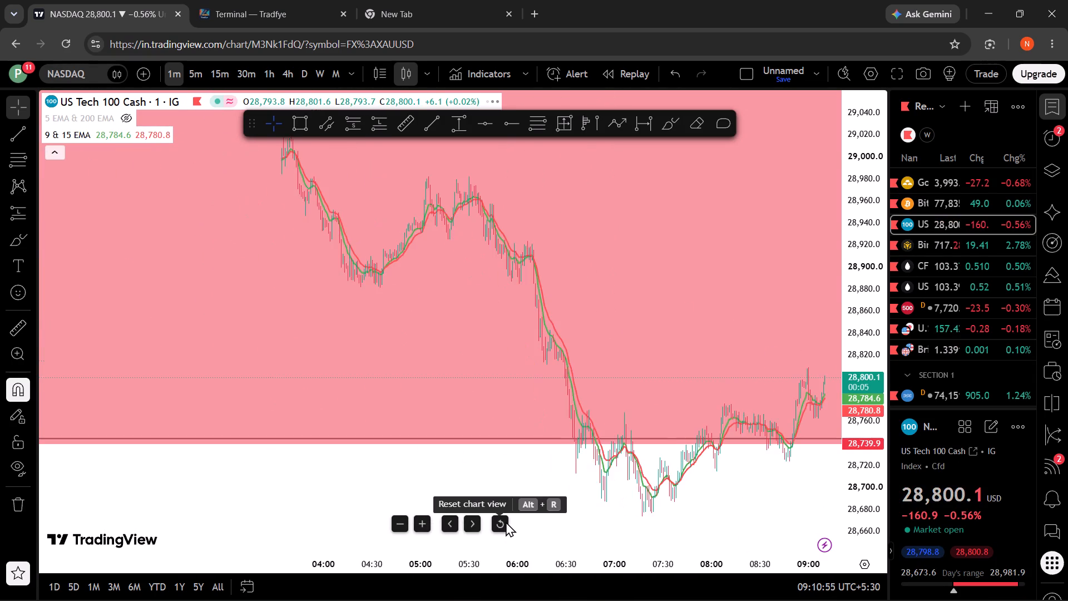
{"action": "scroll", "coordinate": [506, 521], "scroll_direction": "down", "scroll_amount": 9}
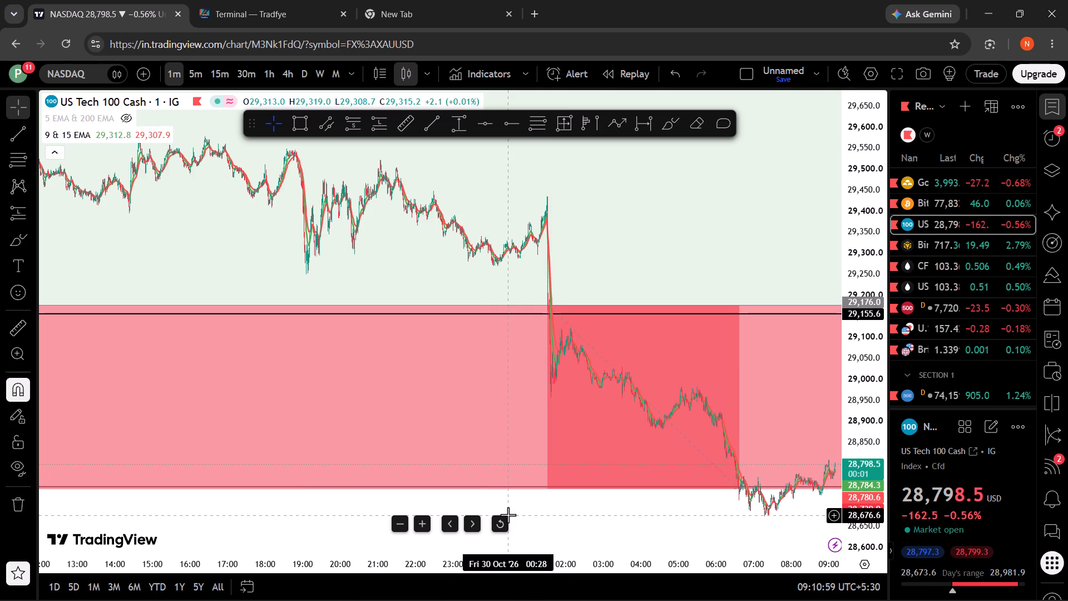
{"action": "scroll", "coordinate": [508, 515], "scroll_direction": "up", "scroll_amount": 15}
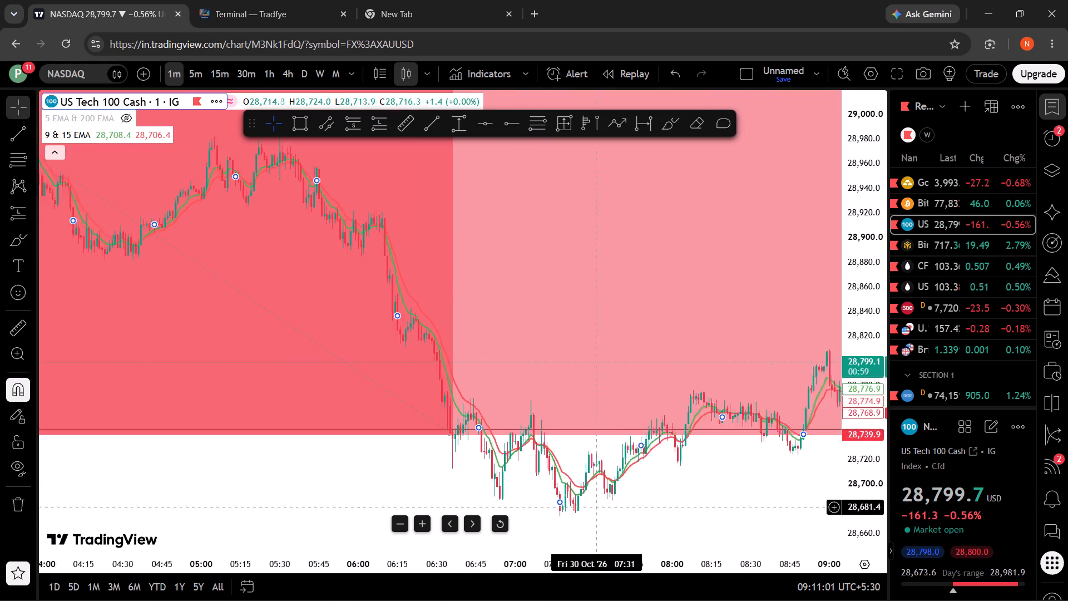
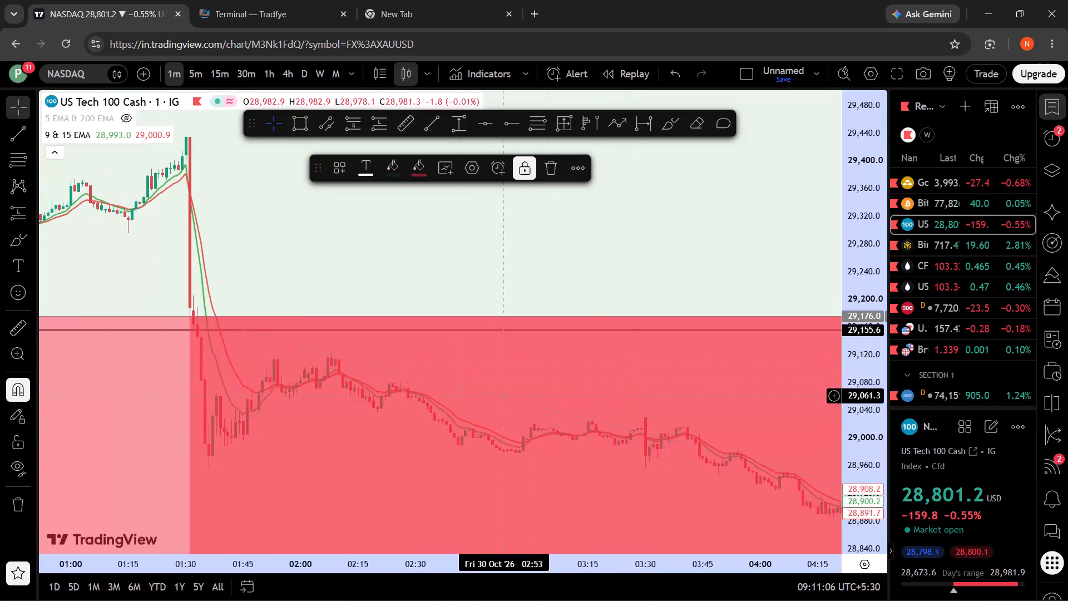
{"action": "left_click_drag", "start_coordinate": [512, 382], "coordinate": [512, 398]}
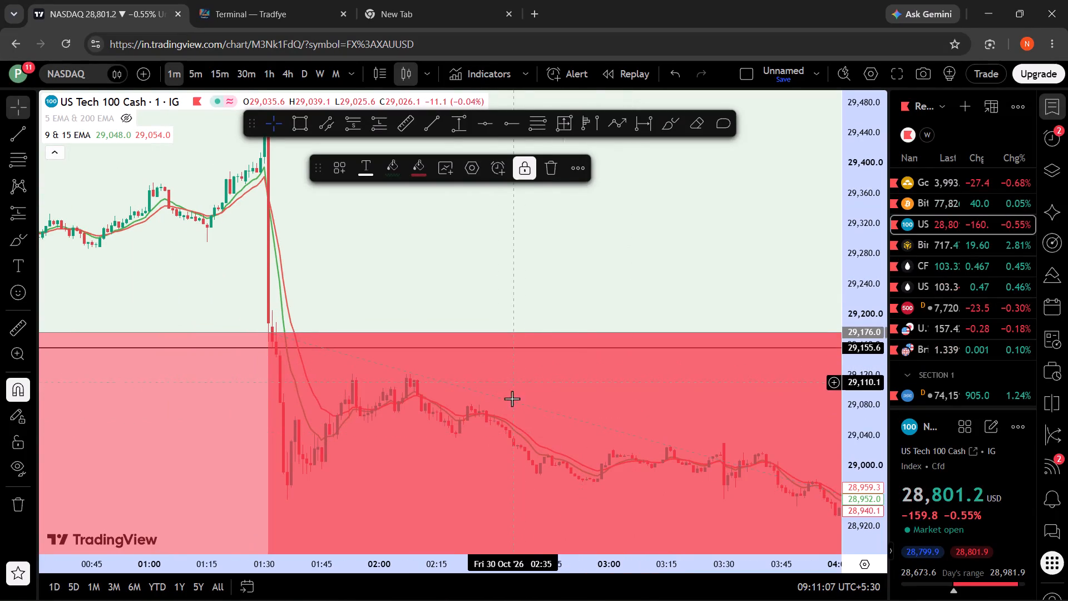
{"action": "left_click_drag", "start_coordinate": [512, 398], "coordinate": [518, 458]}
{"action": "left_click_drag", "start_coordinate": [887, 332], "coordinate": [855, 458]}
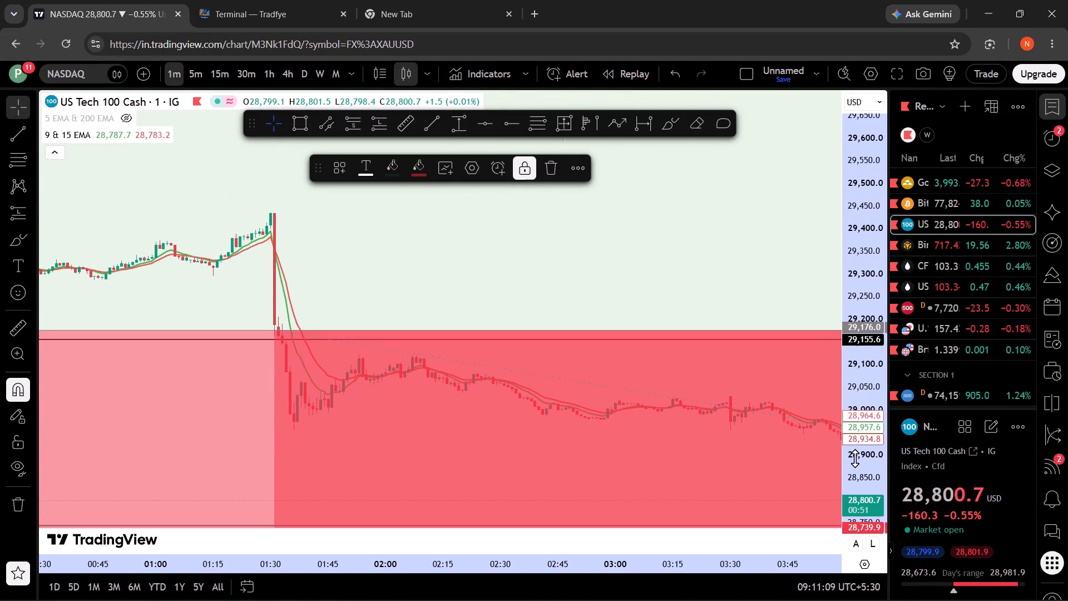
{"action": "left_click_drag", "start_coordinate": [855, 458], "coordinate": [836, 399]}
{"action": "left_click_drag", "start_coordinate": [710, 412], "coordinate": [379, 383]}
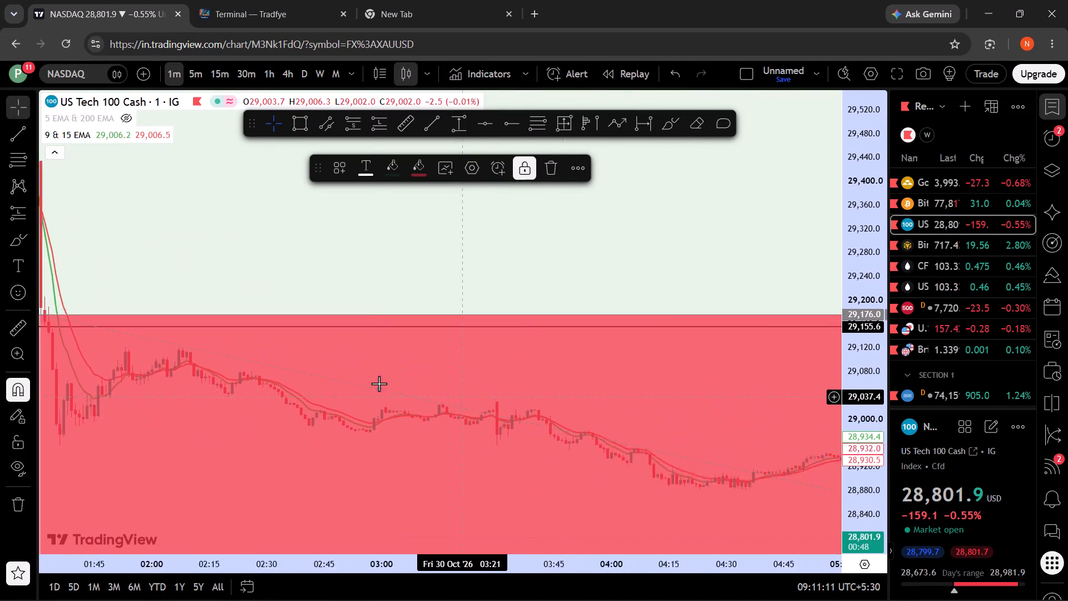
{"action": "left_click_drag", "start_coordinate": [379, 383], "coordinate": [393, 387]}
{"action": "left_click_drag", "start_coordinate": [522, 386], "coordinate": [730, 404]}
{"action": "left_click_drag", "start_coordinate": [538, 395], "coordinate": [541, 394]}
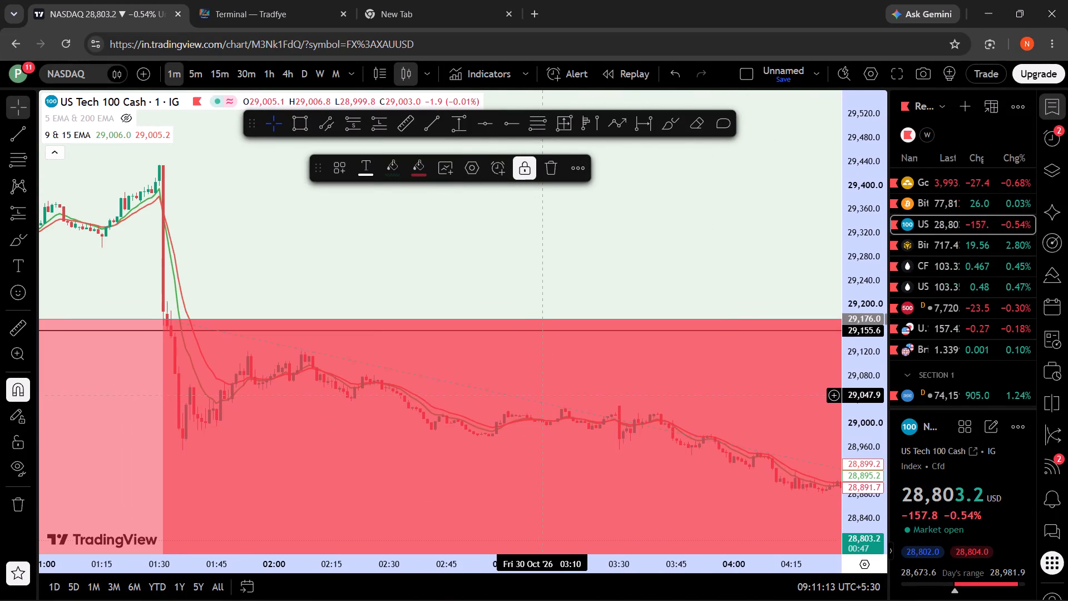
{"action": "left_click_drag", "start_coordinate": [541, 394], "coordinate": [657, 394]}
{"action": "scroll", "coordinate": [654, 397], "scroll_direction": "down", "scroll_amount": 3}
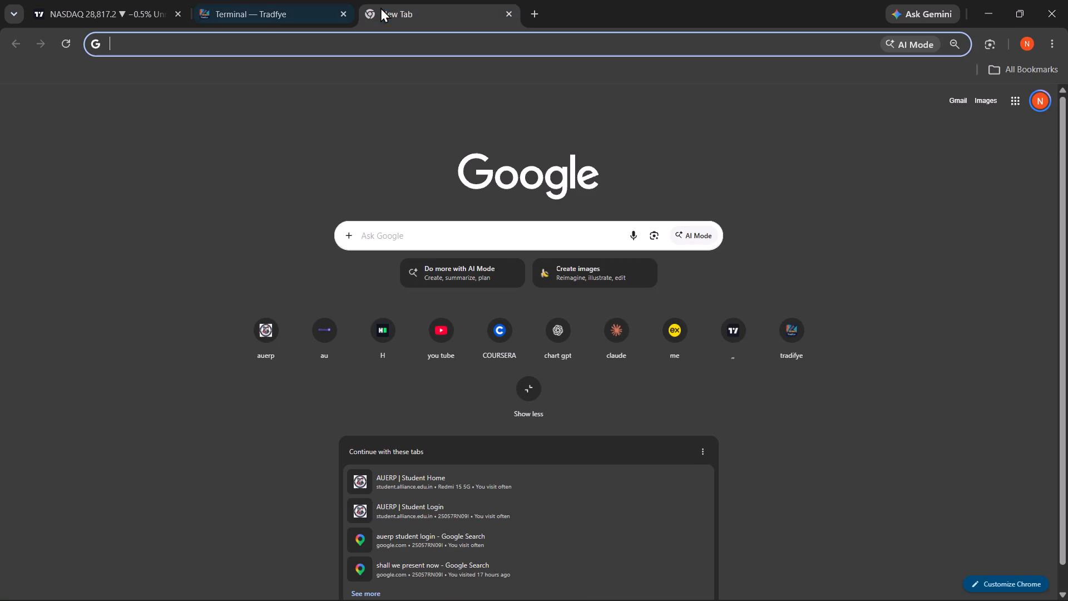
{"action": "left_click", "coordinate": [67, 0]}
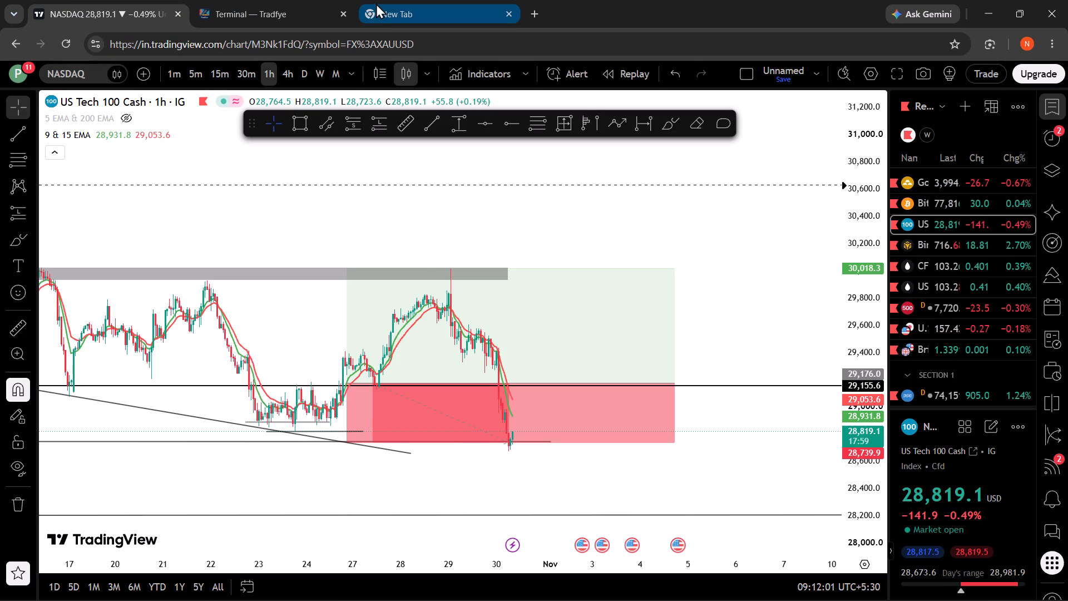
{"action": "left_click", "coordinate": [114, 16]}
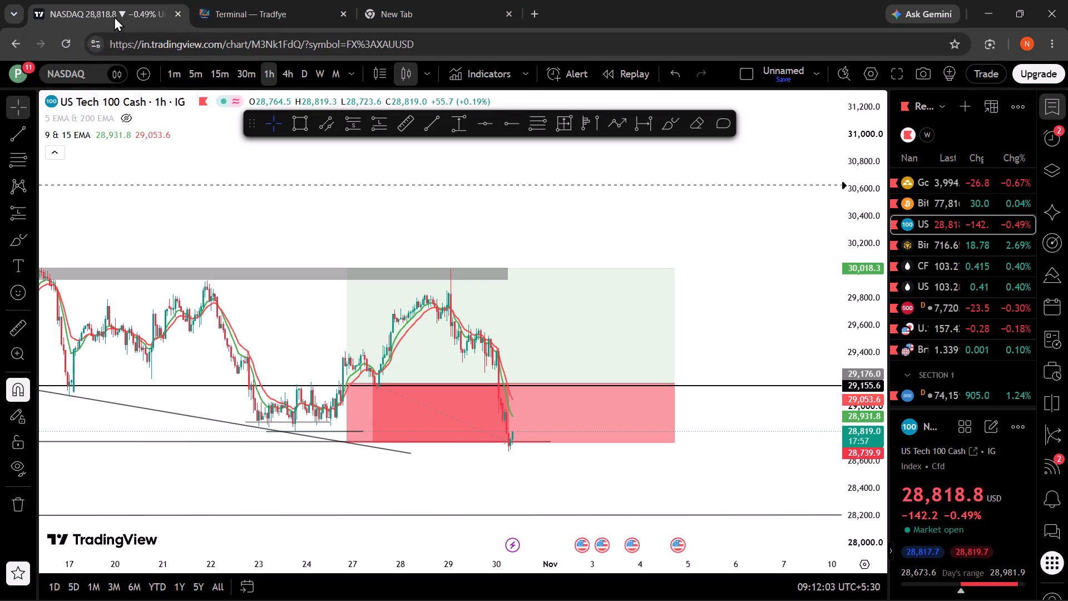
Switch the chart to Gold Spot / U.S. Dollar (XAUUSD).
{"action": "left_click", "coordinate": [939, 186]}
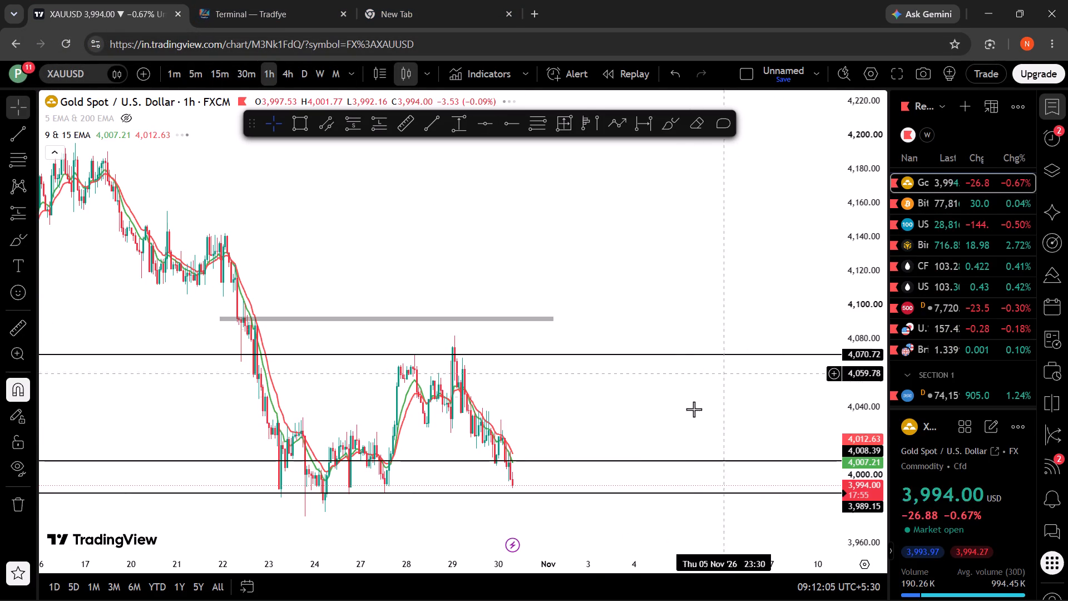
Examine the XAUUSD one-hour price action around the grey zones and the 4,008.39, 3,989.15 and 3,941.28 levels.
{"action": "left_click_drag", "start_coordinate": [651, 444], "coordinate": [636, 342]}
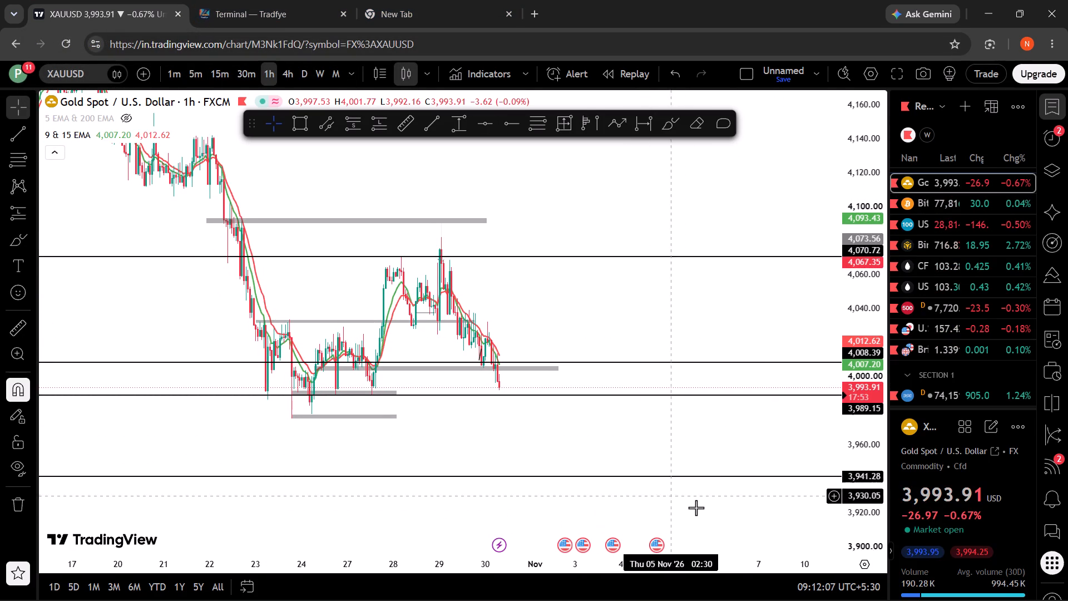
{"action": "left_click_drag", "start_coordinate": [852, 487], "coordinate": [847, 347]}
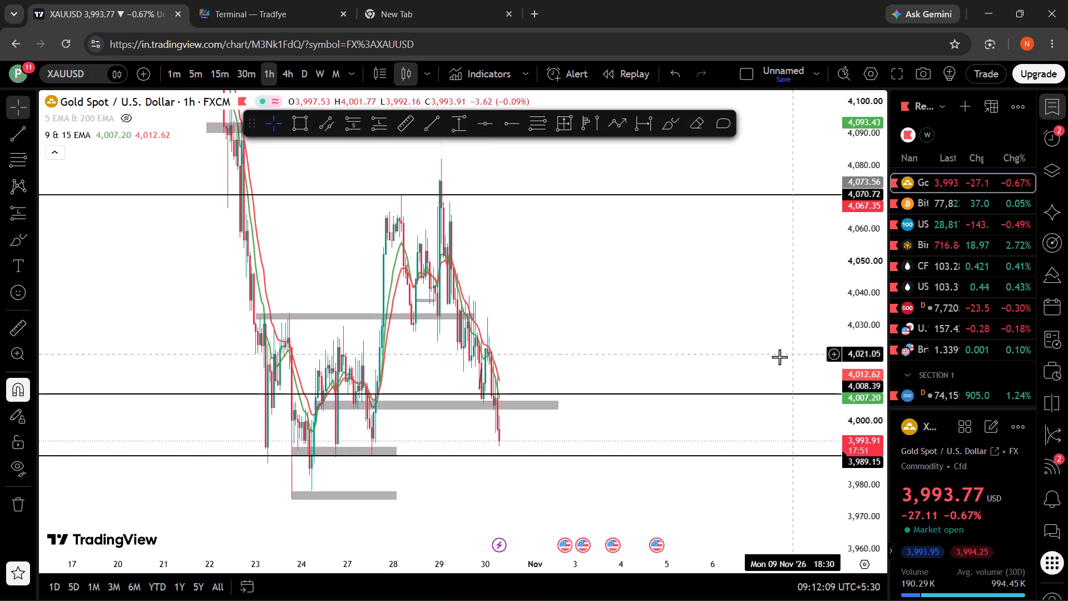
{"action": "scroll", "coordinate": [709, 396], "scroll_direction": "up", "scroll_amount": 2}
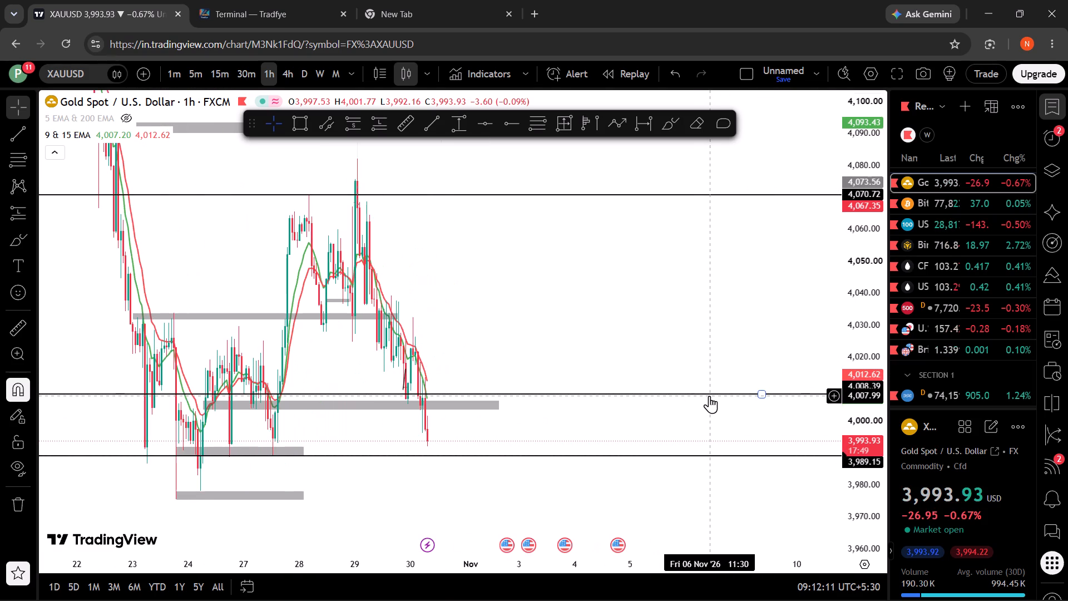
{"action": "scroll", "coordinate": [709, 396], "scroll_direction": "up", "scroll_amount": 5}
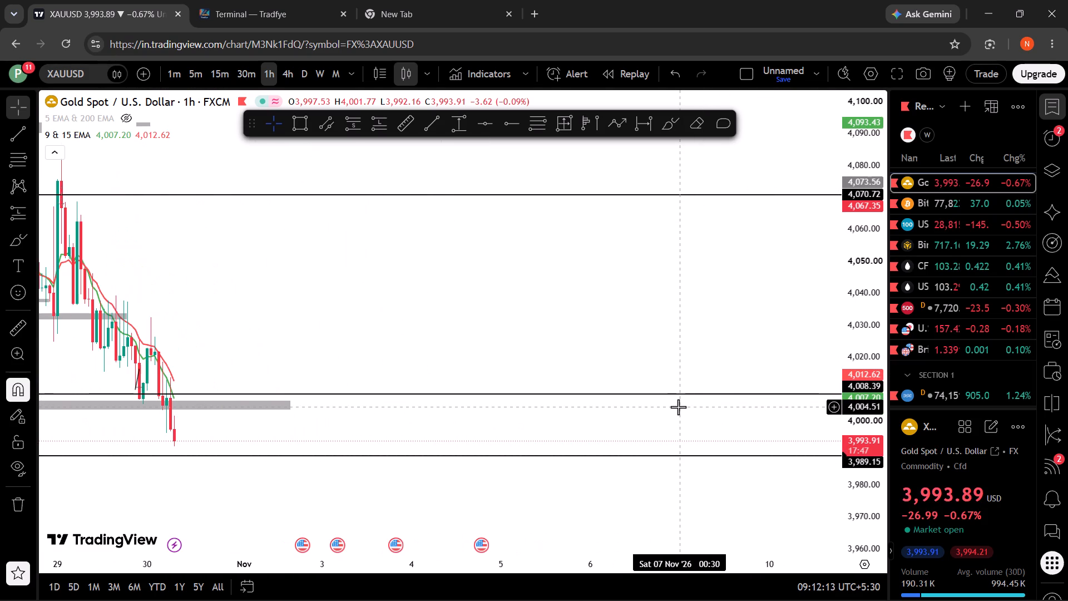
{"action": "left_click_drag", "start_coordinate": [689, 425], "coordinate": [863, 443]}
{"action": "left_click_drag", "start_coordinate": [588, 442], "coordinate": [750, 451]}
{"action": "left_click_drag", "start_coordinate": [669, 459], "coordinate": [780, 467]}
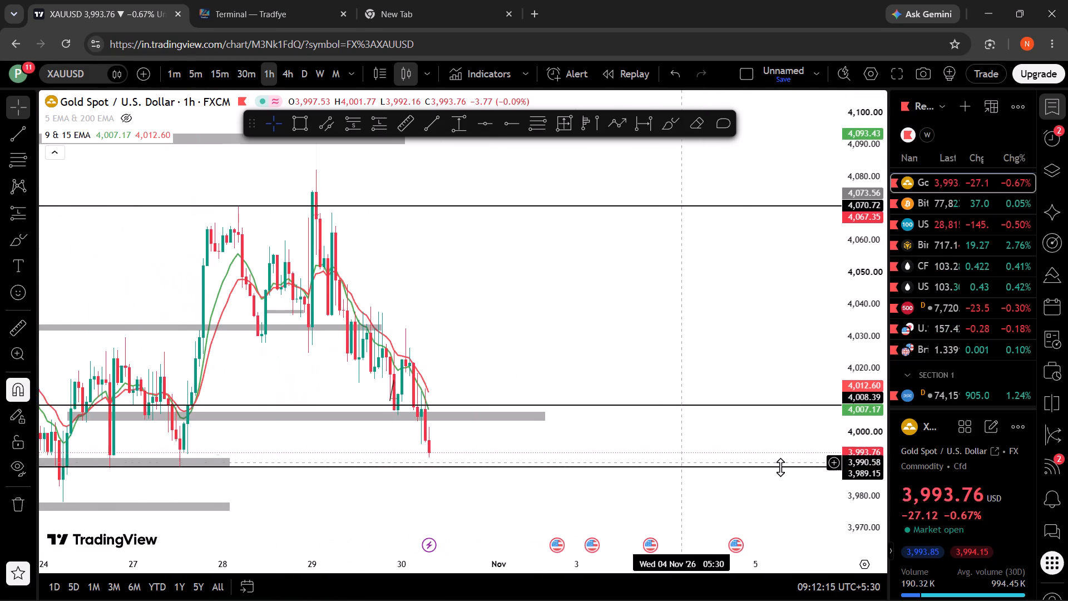
{"action": "left_click_drag", "start_coordinate": [780, 467], "coordinate": [800, 467]}
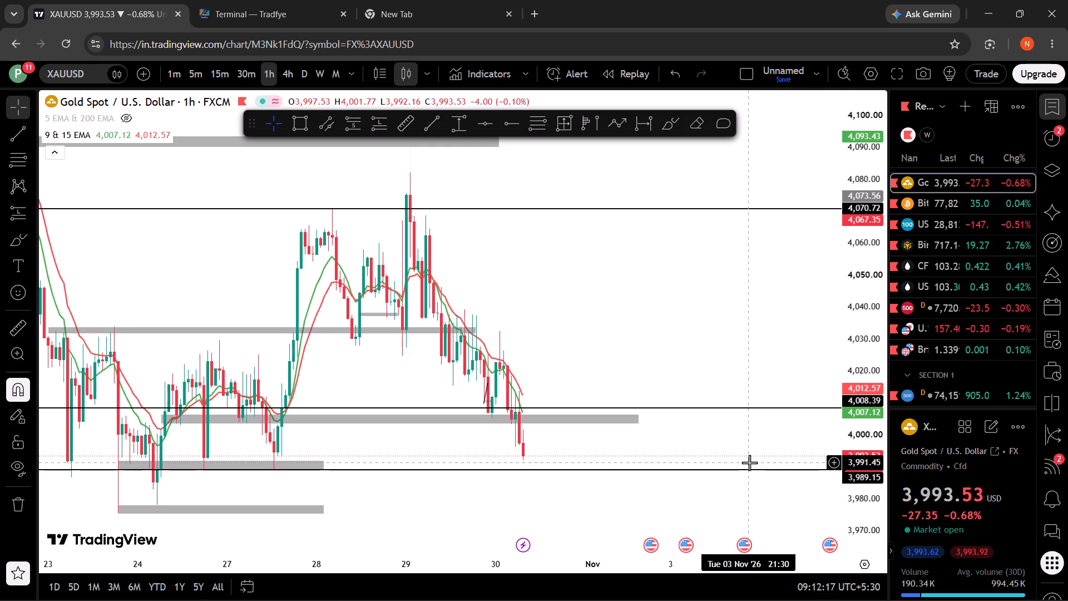
{"action": "left_click_drag", "start_coordinate": [749, 462], "coordinate": [767, 377]}
{"action": "left_click_drag", "start_coordinate": [776, 438], "coordinate": [776, 430]}
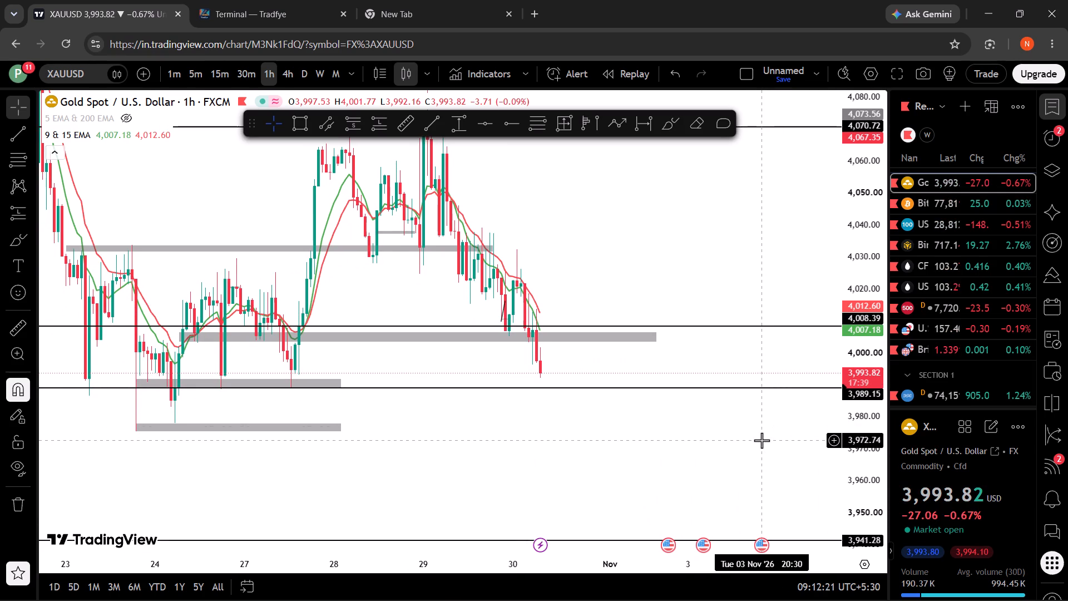
{"action": "scroll", "coordinate": [762, 440], "scroll_direction": "down", "scroll_amount": 3}
{"action": "scroll", "coordinate": [765, 436], "scroll_direction": "up", "scroll_amount": 3}
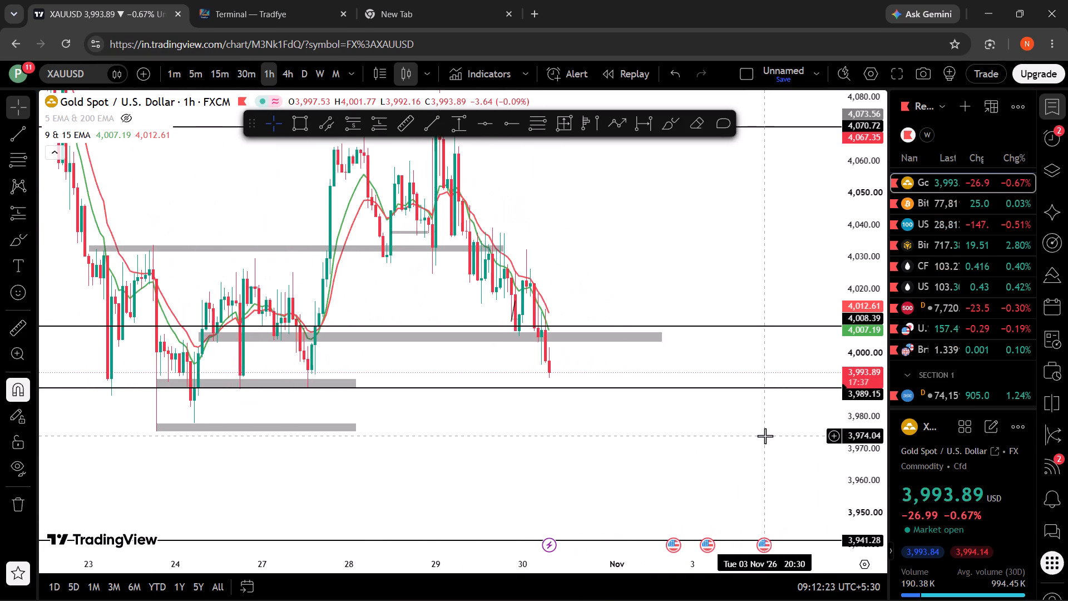
{"action": "scroll", "coordinate": [765, 436], "scroll_direction": "up", "scroll_amount": 5}
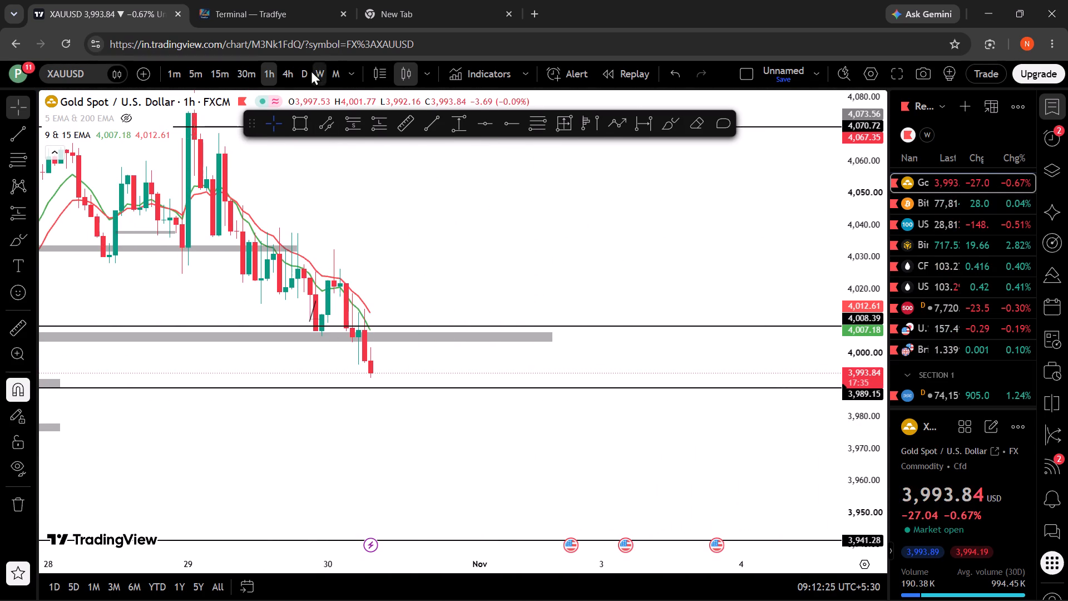
Switch the XAUUSD chart to the daily timeframe and view the recent daily candles around the marked levels.
{"action": "left_click", "coordinate": [305, 73]}
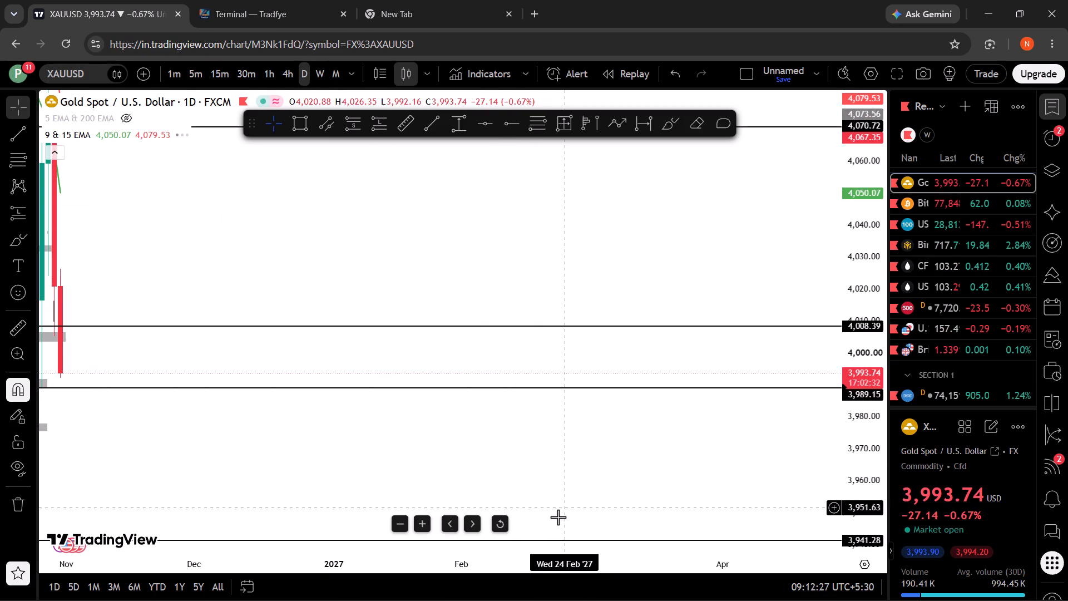
{"action": "left_click", "coordinate": [506, 525]}
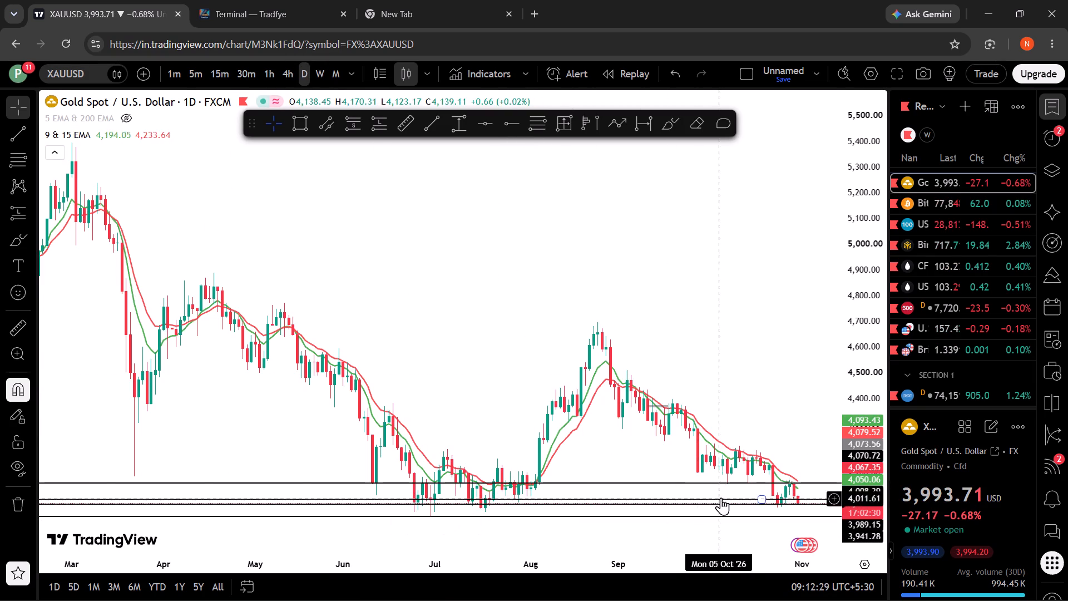
Examine the XAUT/USDT order book heatmap in the Tradfye terminal for resting bids and asks around the current price.
{"action": "left_click", "coordinate": [274, 18]}
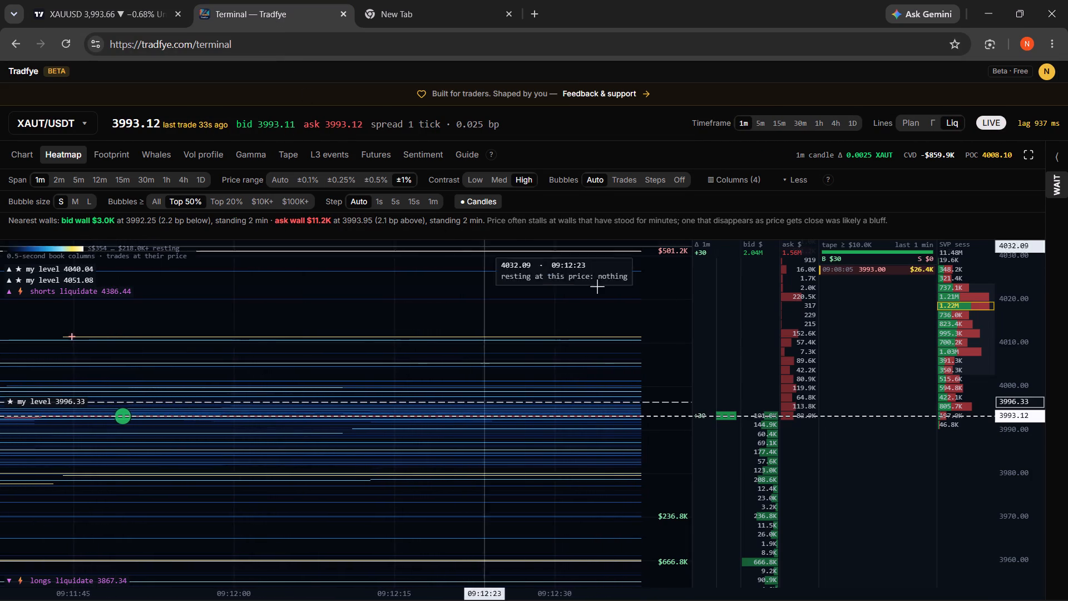
{"action": "scroll", "coordinate": [565, 432], "scroll_direction": "down", "scroll_amount": 4}
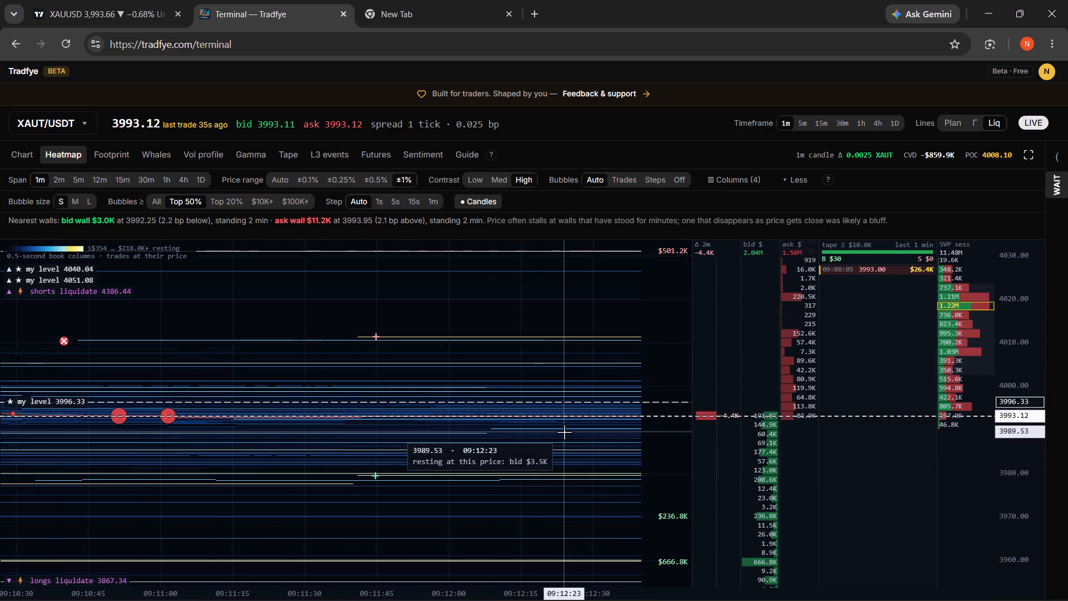
{"action": "scroll", "coordinate": [564, 431], "scroll_direction": "down", "scroll_amount": 3}
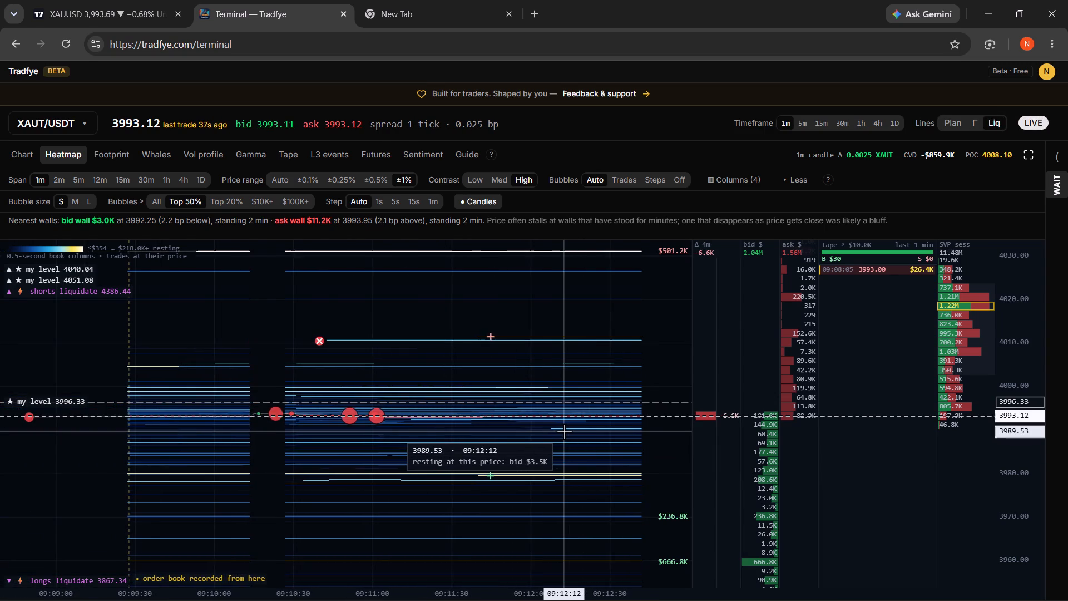
{"action": "scroll", "coordinate": [564, 431], "scroll_direction": "up", "scroll_amount": 6}
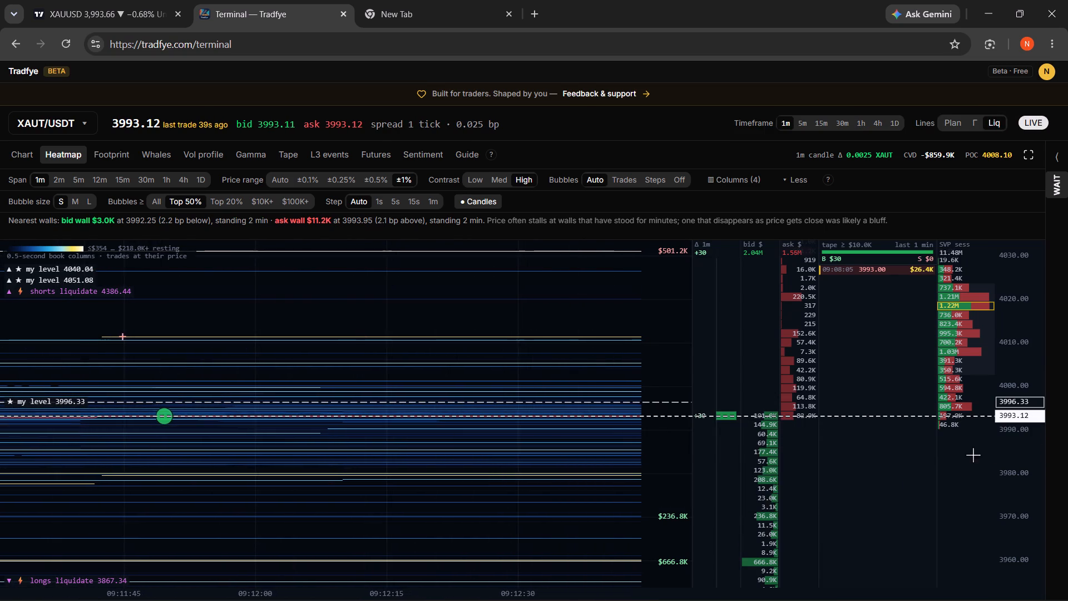
{"action": "scroll", "coordinate": [1015, 453], "scroll_direction": "up", "scroll_amount": 12}
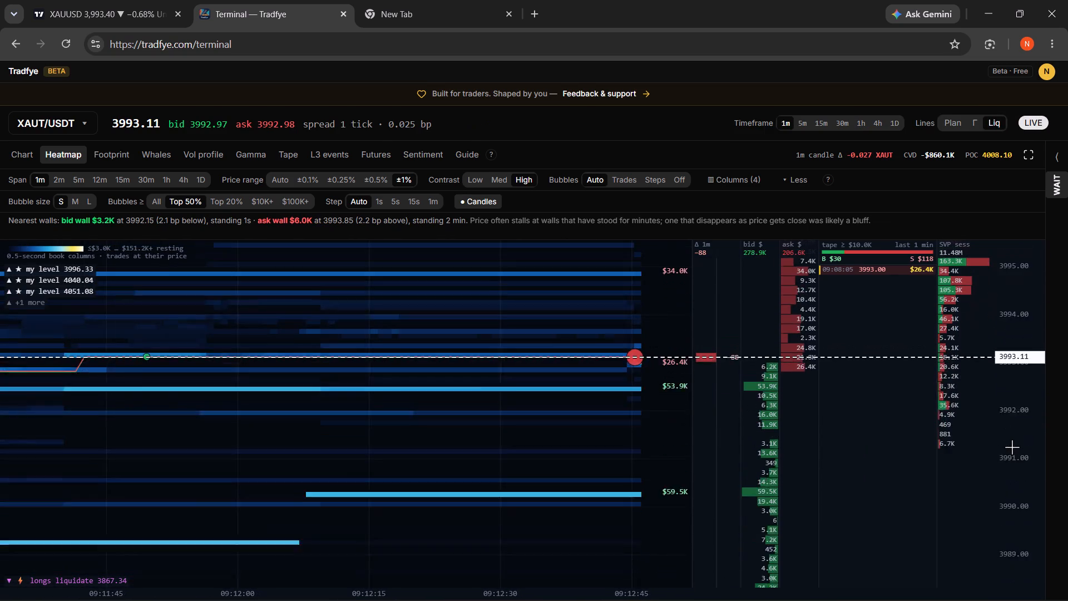
{"action": "scroll", "coordinate": [1012, 447], "scroll_direction": "up", "scroll_amount": 12}
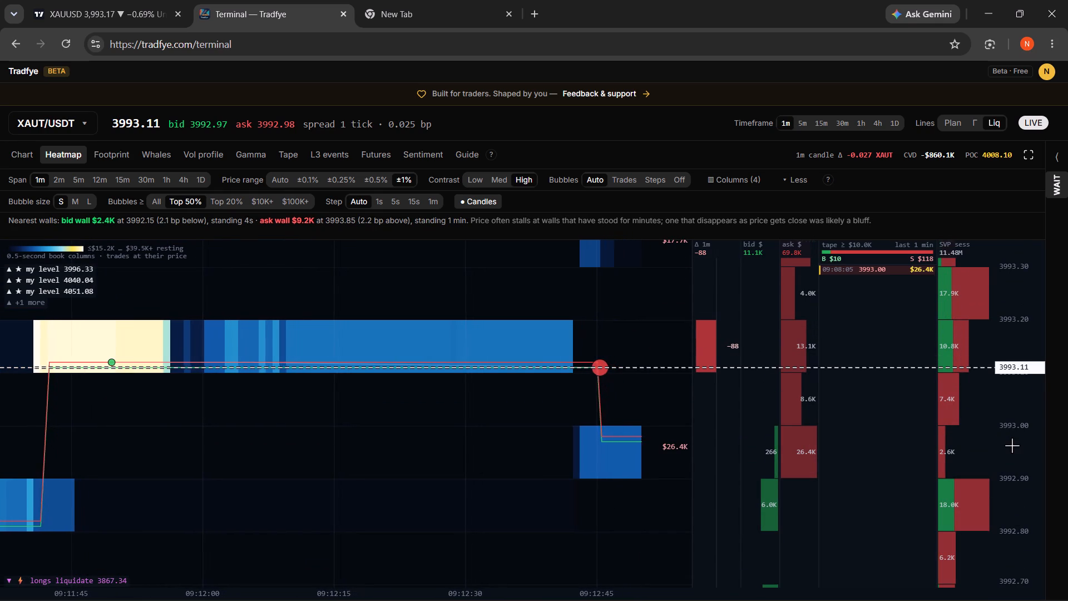
{"action": "scroll", "coordinate": [1011, 445], "scroll_direction": "up", "scroll_amount": 3}
{"action": "scroll", "coordinate": [1011, 445], "scroll_direction": "down", "scroll_amount": 4}
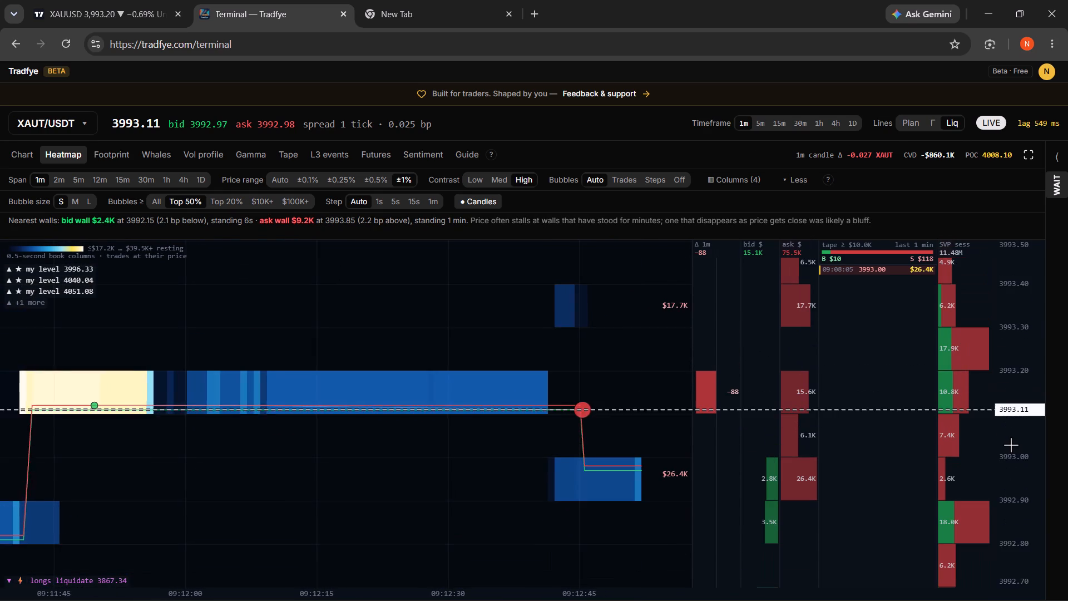
{"action": "scroll", "coordinate": [1011, 445], "scroll_direction": "down", "scroll_amount": 4}
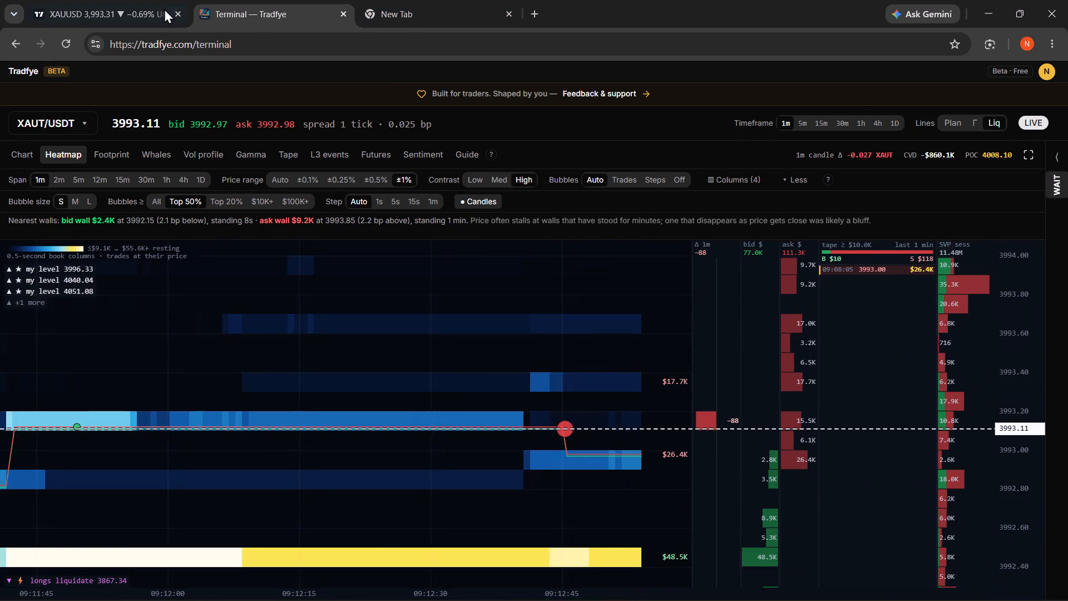
Return to the XAUUSD chart in TradingView, switch it to the one-minute timeframe and reset the view to the latest candles.
{"action": "left_click", "coordinate": [114, 14]}
{"action": "left_click", "coordinate": [176, 75]}
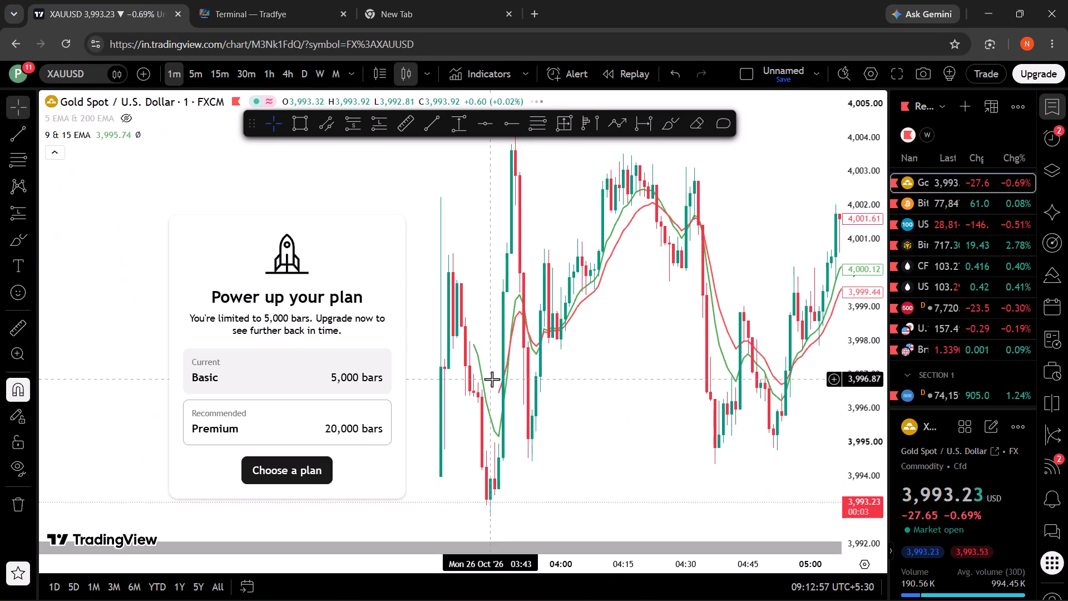
{"action": "left_click", "coordinate": [514, 524]}
{"action": "left_click", "coordinate": [505, 526]}
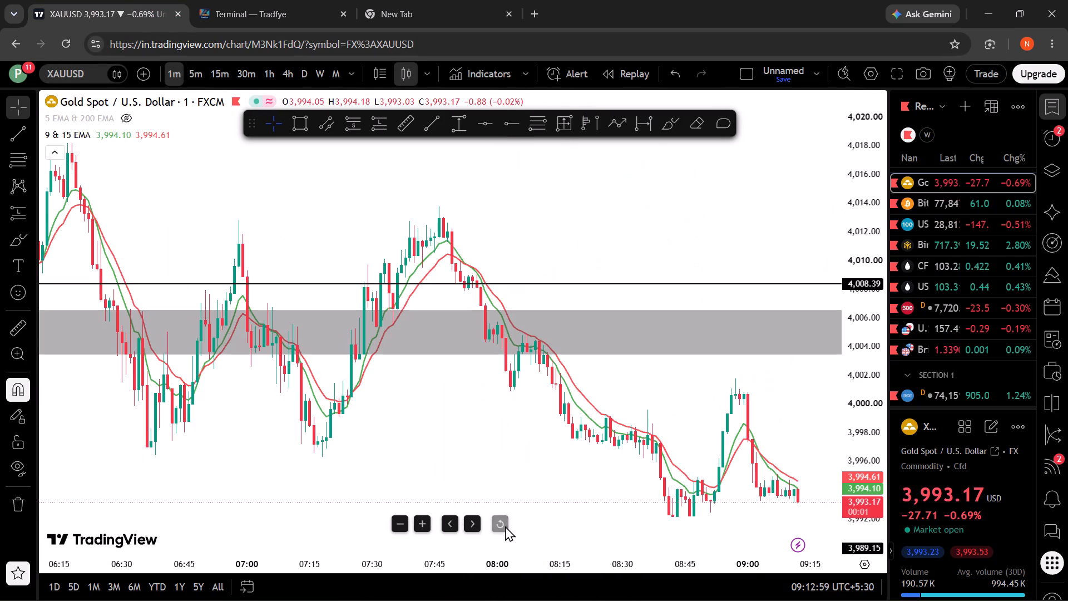
Place a short position at the latest one-minute XAUUSD candle with its entry at about 3,993.14.
{"action": "left_click_drag", "start_coordinate": [521, 503], "coordinate": [441, 413]}
{"action": "left_click_drag", "start_coordinate": [511, 442], "coordinate": [465, 338]}
{"action": "left_click_drag", "start_coordinate": [870, 464], "coordinate": [863, 441]}
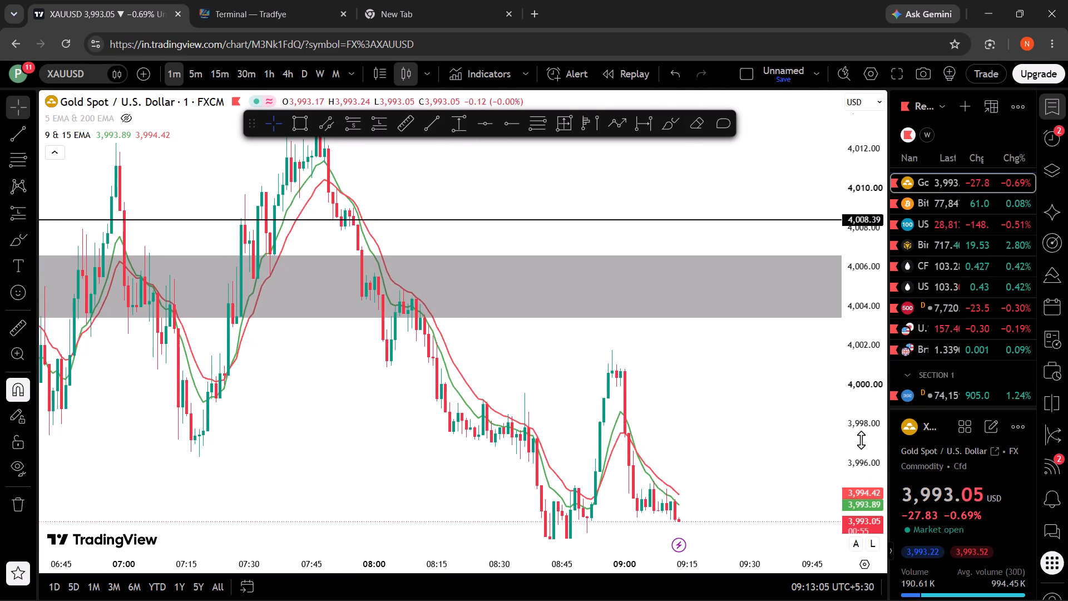
{"action": "left_click_drag", "start_coordinate": [835, 432], "coordinate": [797, 323]}
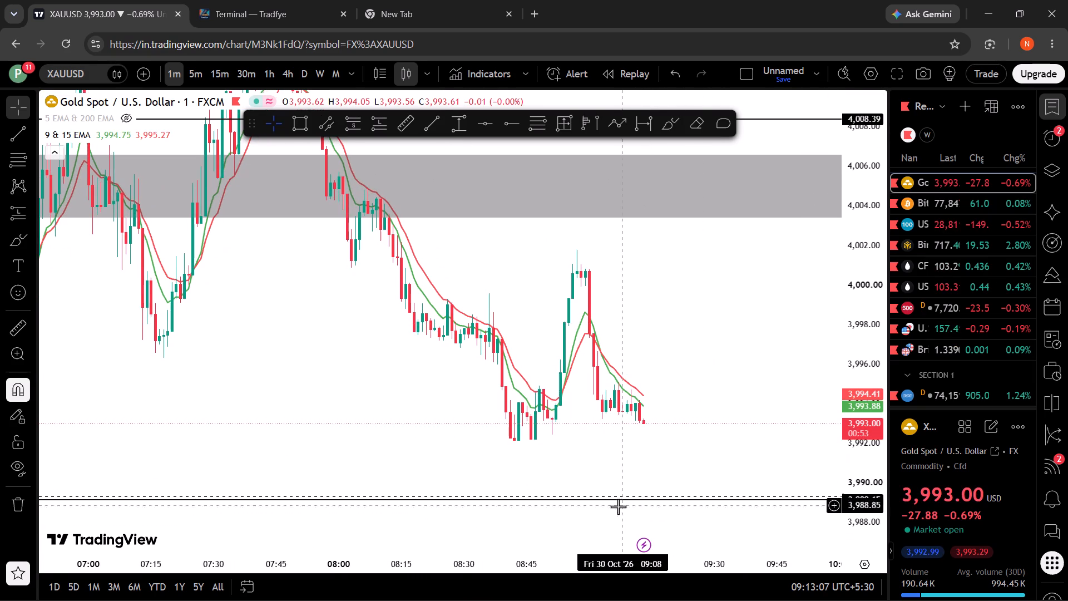
{"action": "left_click_drag", "start_coordinate": [633, 421], "coordinate": [550, 420]}
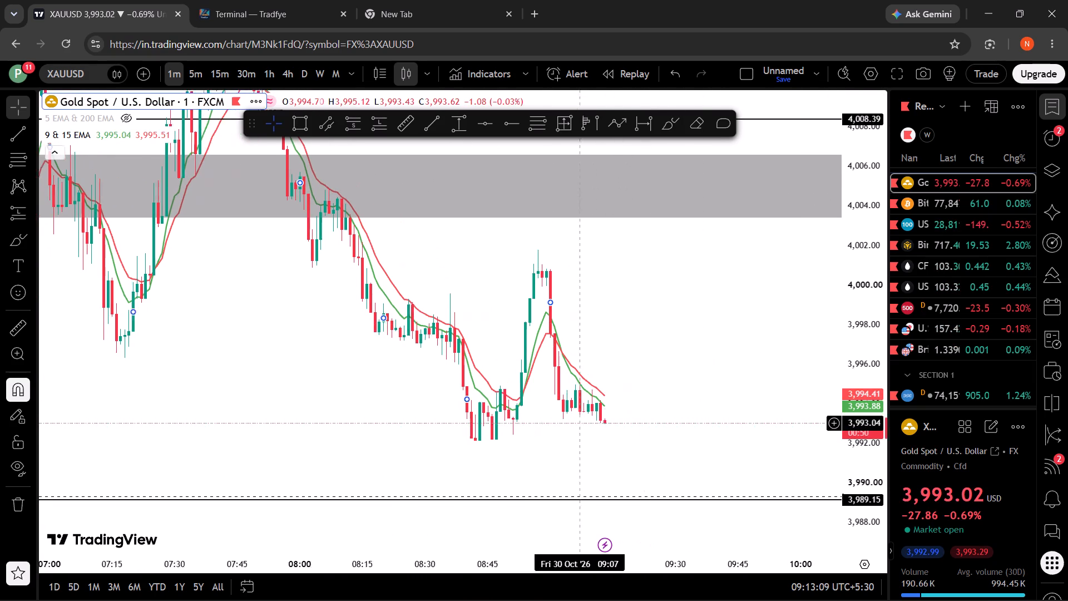
{"action": "left_click_drag", "start_coordinate": [550, 420], "coordinate": [538, 418]}
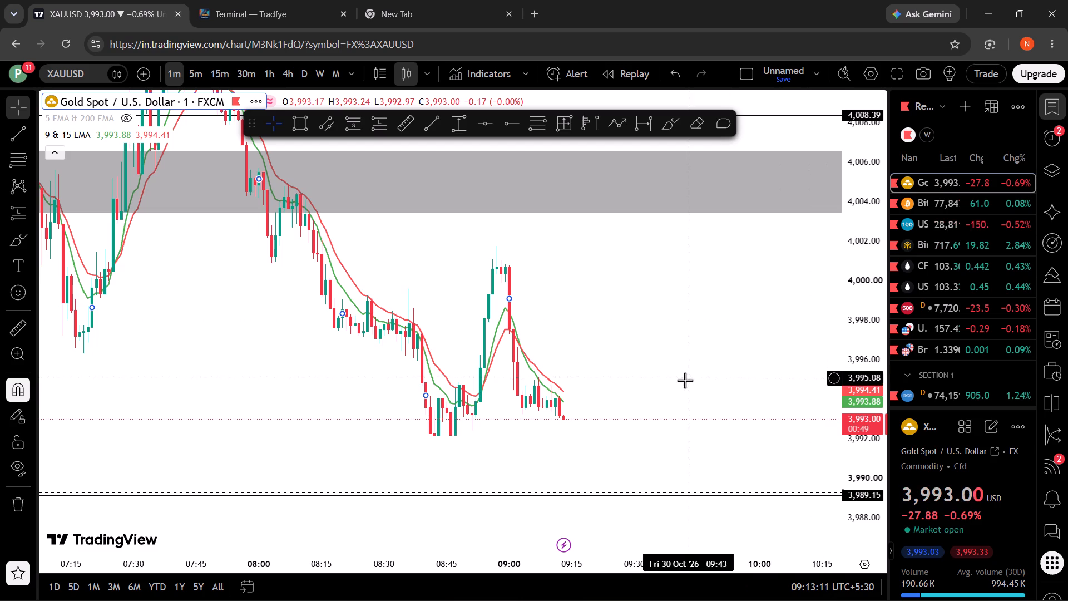
{"action": "left_click_drag", "start_coordinate": [679, 383], "coordinate": [639, 312]}
{"action": "left_click", "coordinate": [353, 125]}
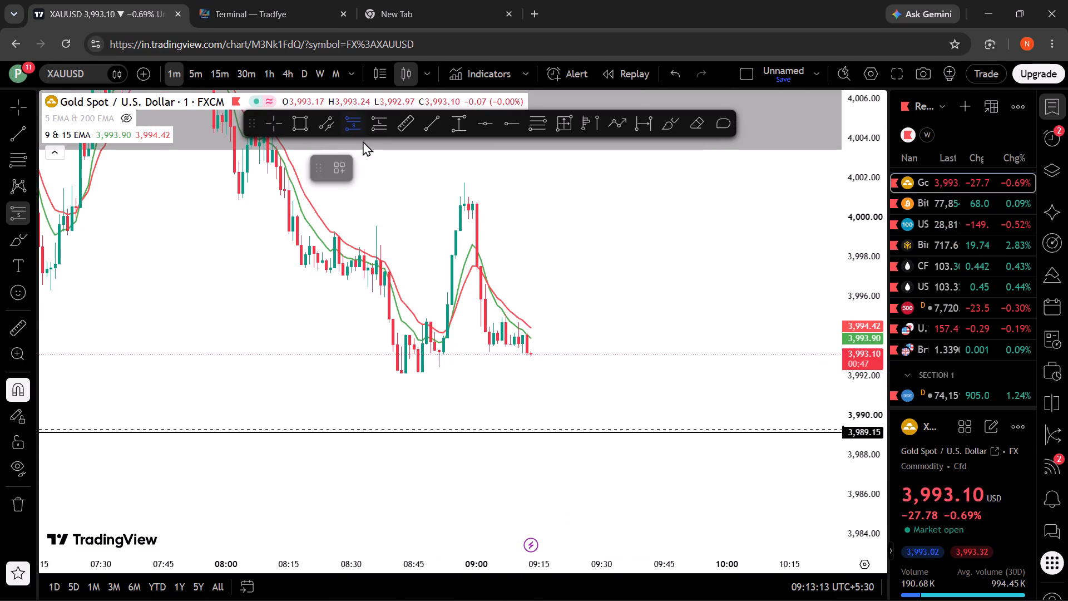
{"action": "left_click", "coordinate": [522, 358]}
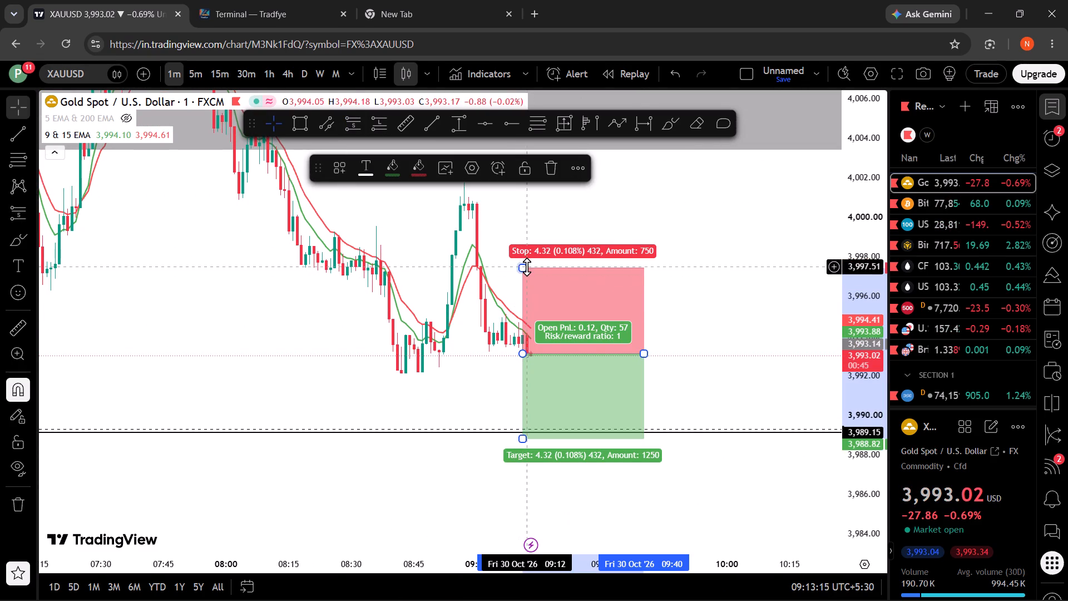
Lower the short position's stop to about 3,995.08, just above the recent candles.
{"action": "left_click_drag", "start_coordinate": [527, 267], "coordinate": [537, 323]}
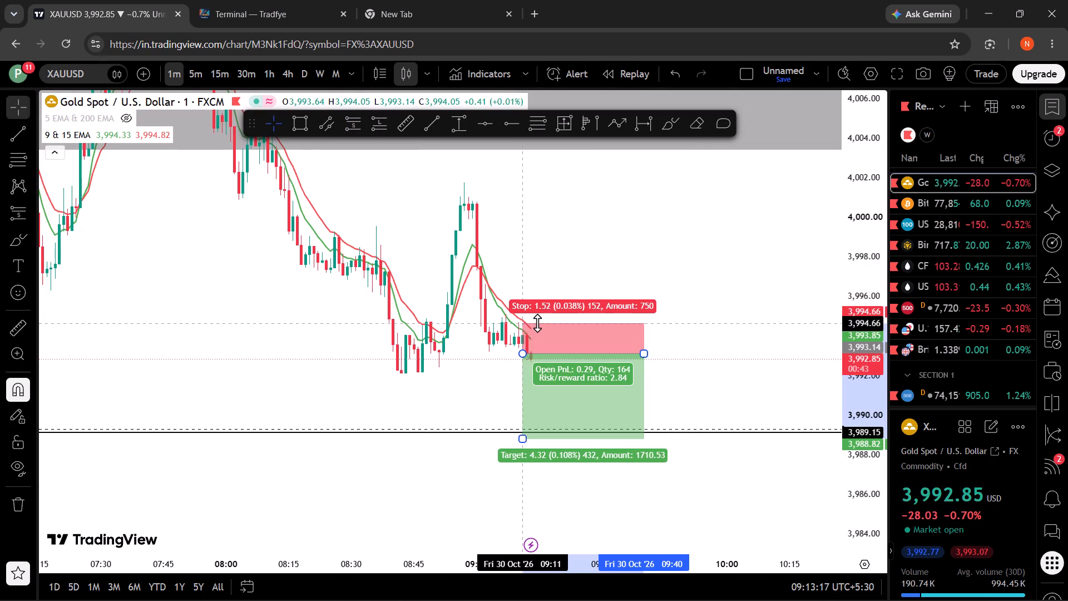
{"action": "left_click_drag", "start_coordinate": [537, 323], "coordinate": [541, 315]}
{"action": "left_click", "coordinate": [564, 273]}
Raise the short position's target to about 3,989.24, just above the 3,989.15 level.
{"action": "left_click_drag", "start_coordinate": [564, 273], "coordinate": [566, 224]}
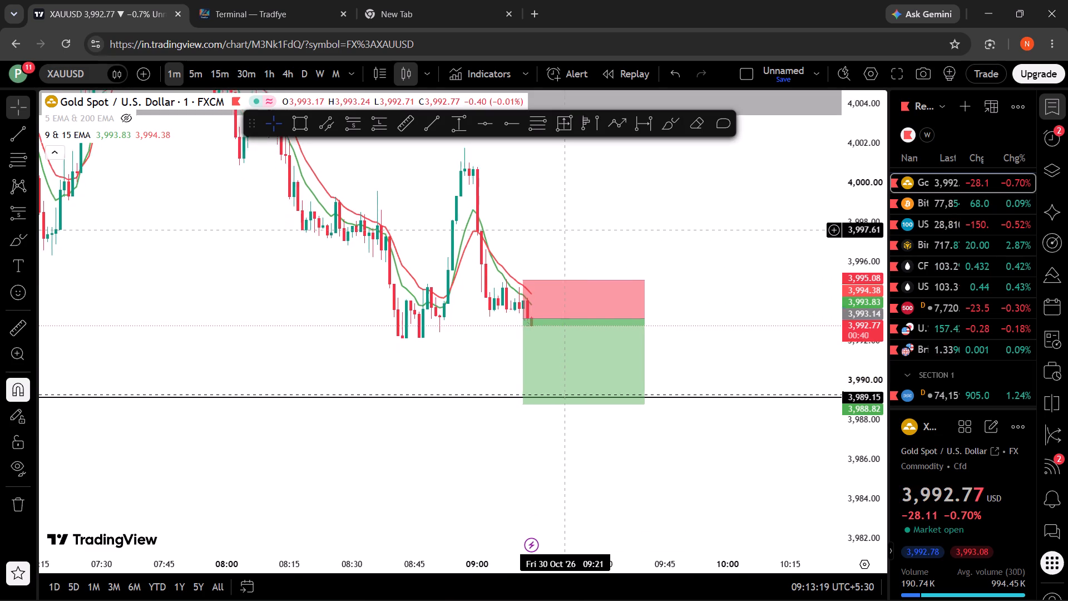
{"action": "left_click_drag", "start_coordinate": [566, 224], "coordinate": [566, 221]}
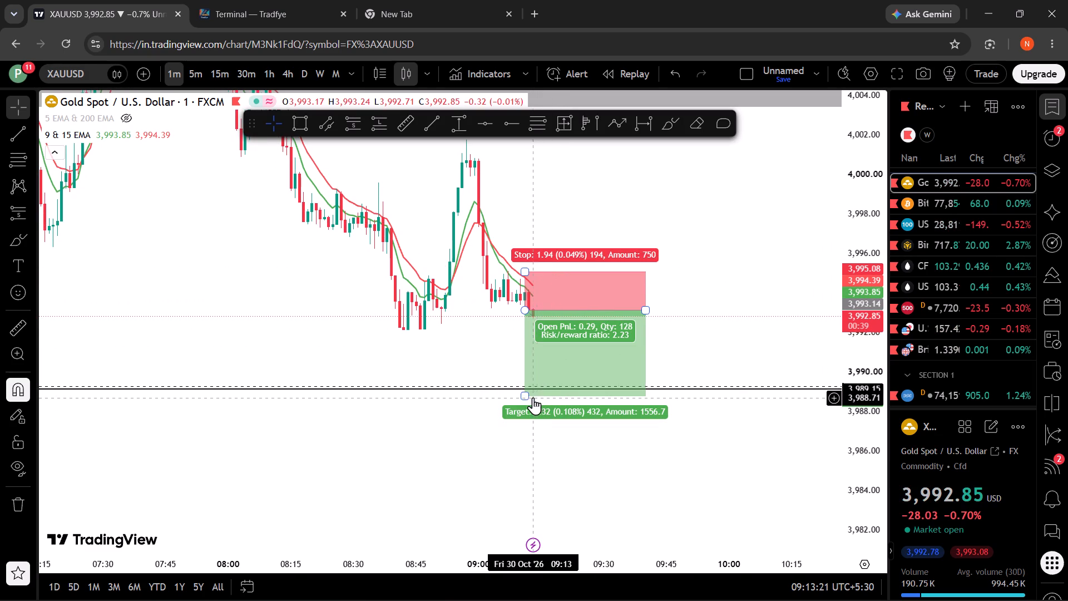
{"action": "left_click_drag", "start_coordinate": [527, 398], "coordinate": [527, 387]}
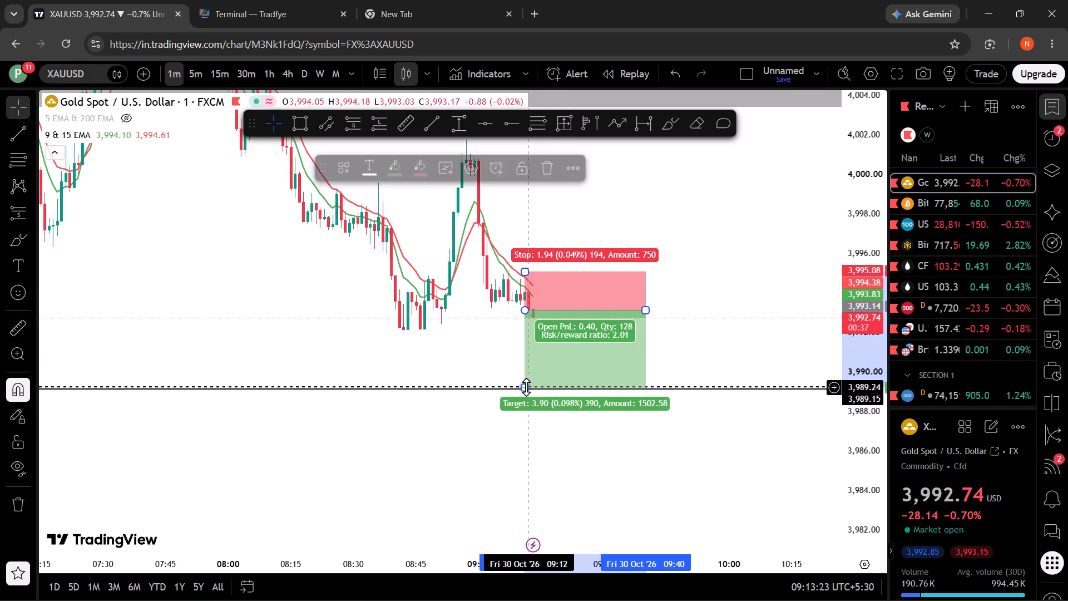
{"action": "left_click", "coordinate": [457, 337]}
Draw a horizontal ray at about 3,992.09 from the double low around 08:45, extending across the short position.
{"action": "left_click_drag", "start_coordinate": [740, 335], "coordinate": [800, 413]}
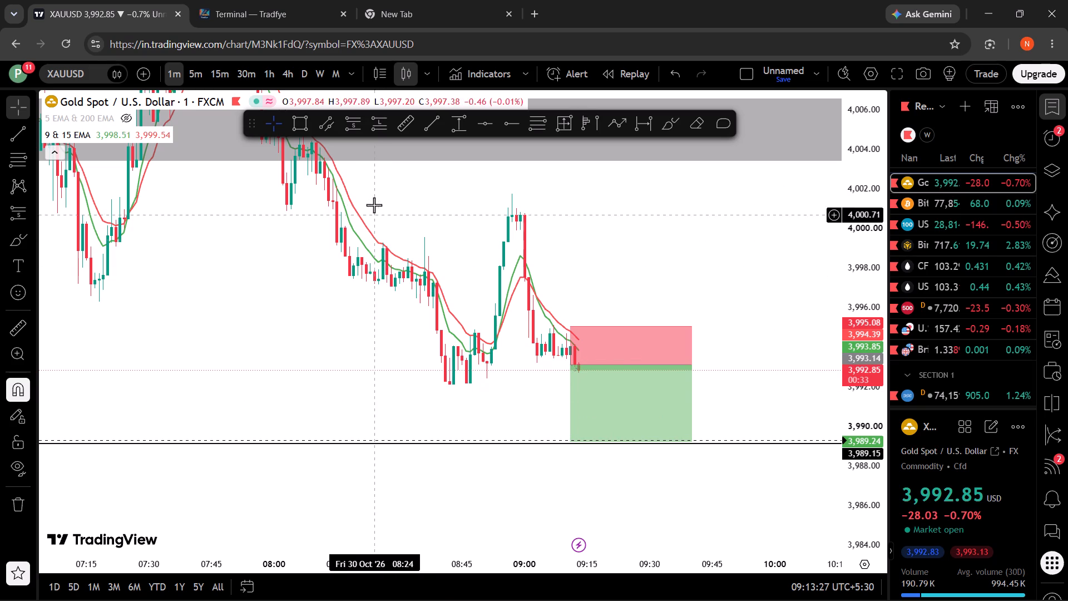
{"action": "left_click", "coordinate": [502, 118]}
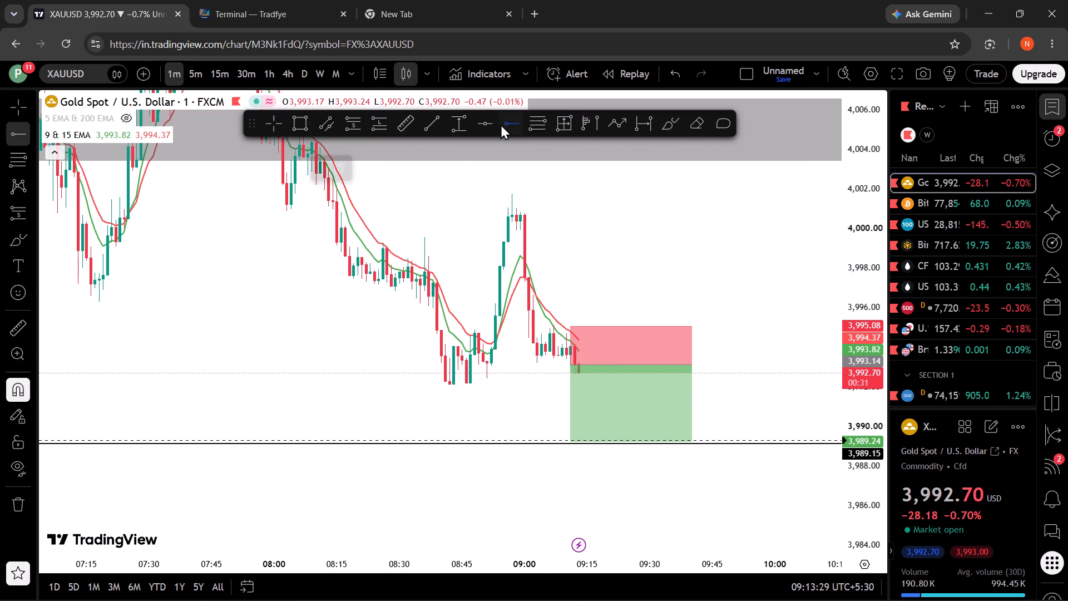
{"action": "left_click", "coordinate": [421, 385]}
{"action": "left_click", "coordinate": [497, 422]}
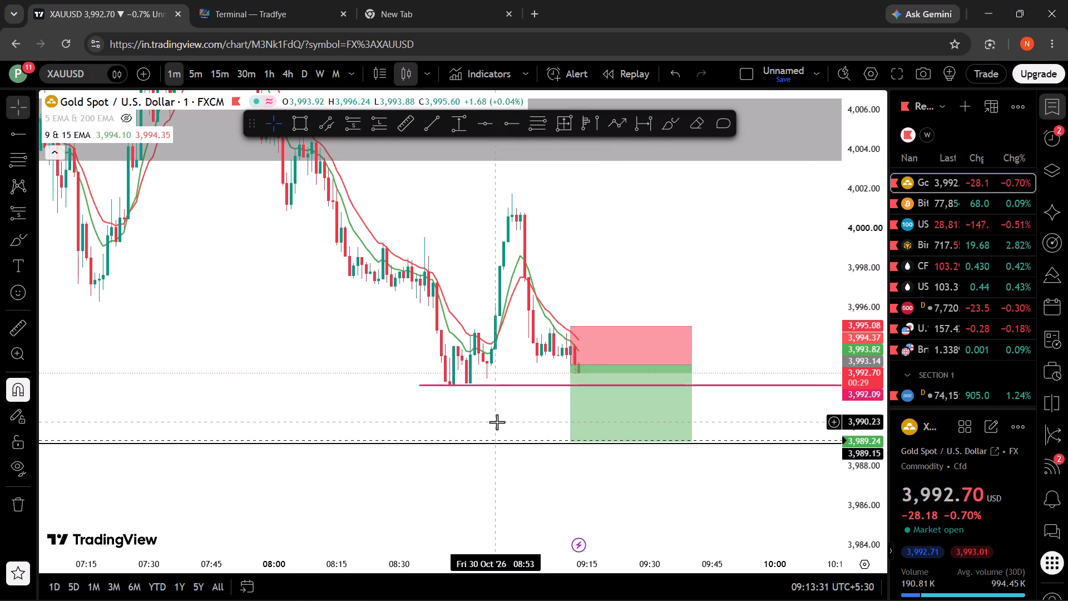
{"action": "scroll", "coordinate": [514, 432], "scroll_direction": "down", "scroll_amount": 1}
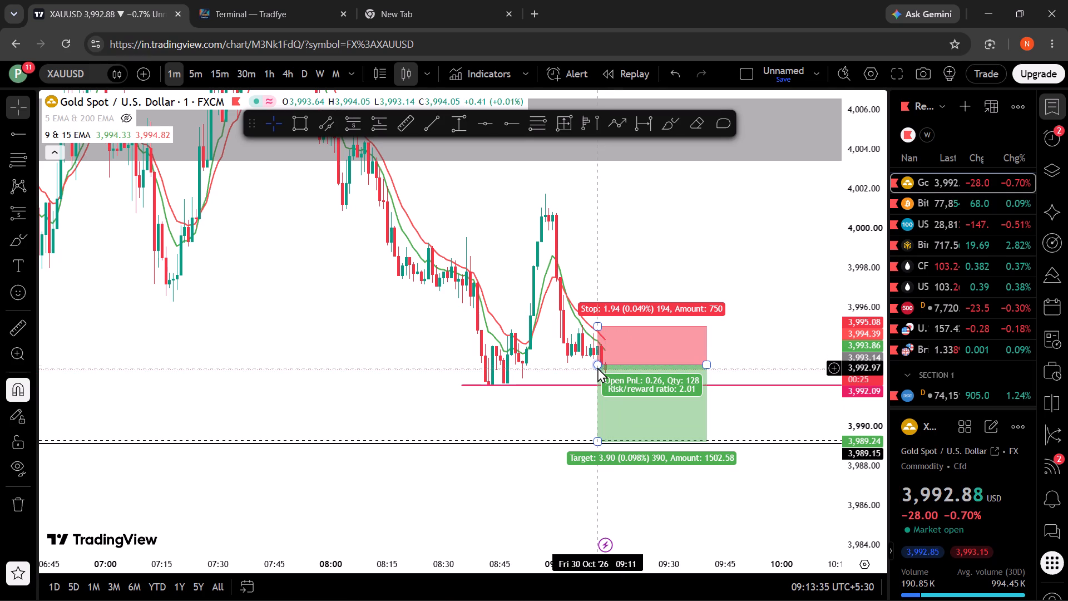
{"action": "left_click", "coordinate": [546, 417]}
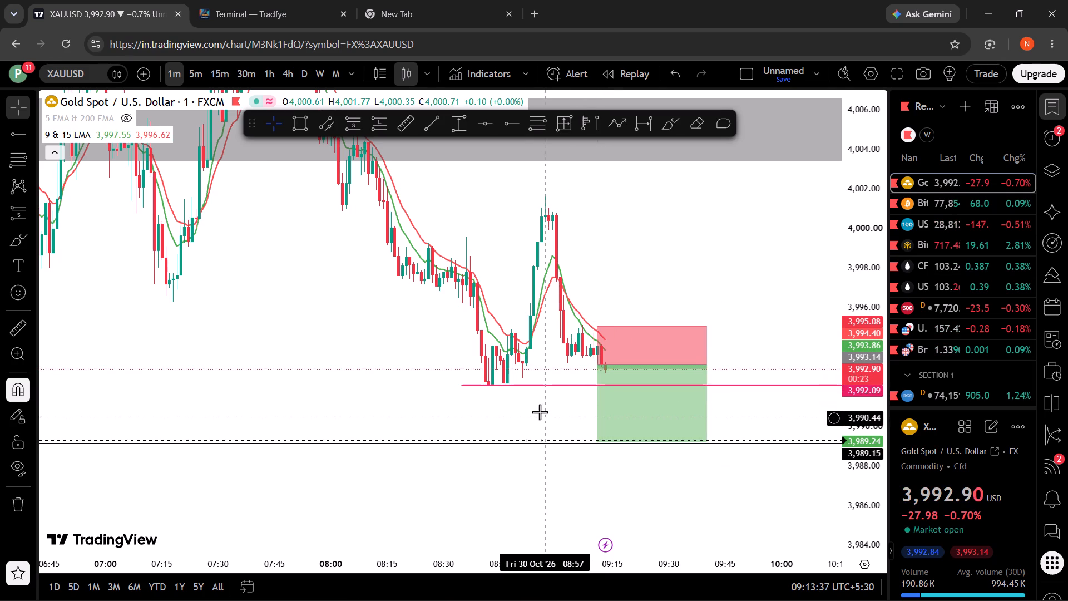
Check the XAUT/USDT heatmap in the Tradfye terminal, then return to the XAUUSD chart and review price below the grey zone.
{"action": "left_click", "coordinate": [311, 10]}
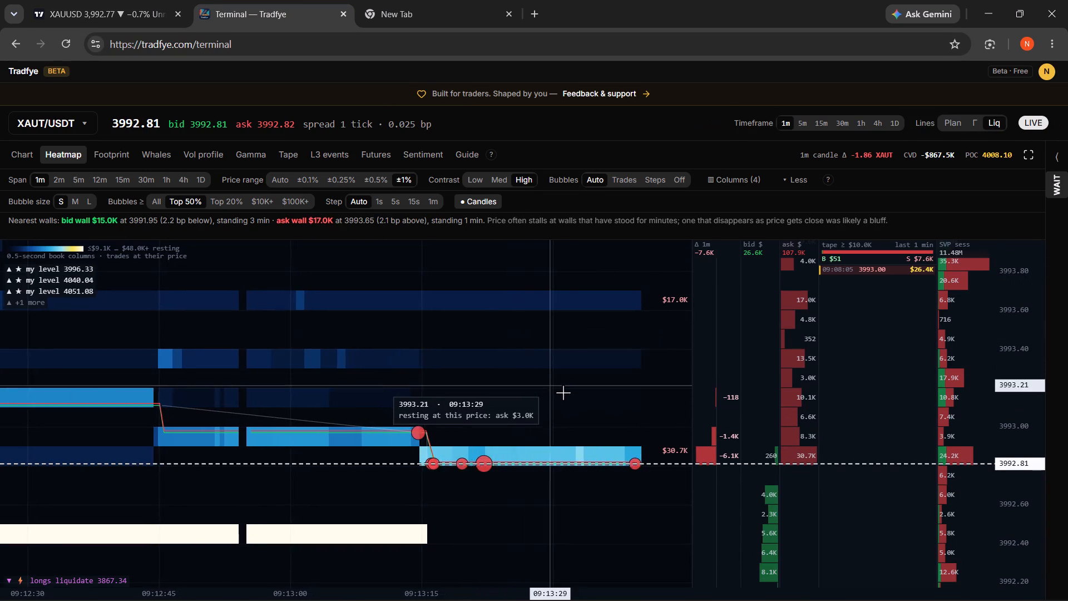
{"action": "left_click", "coordinate": [394, 0]}
{"action": "left_click", "coordinate": [225, 2]}
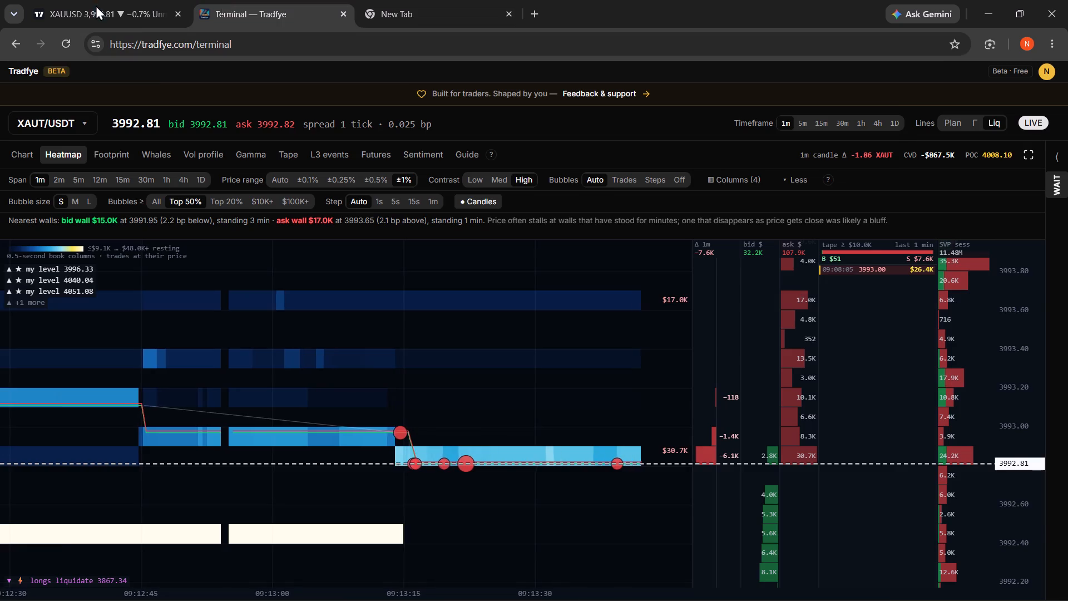
{"action": "left_click", "coordinate": [91, 5]}
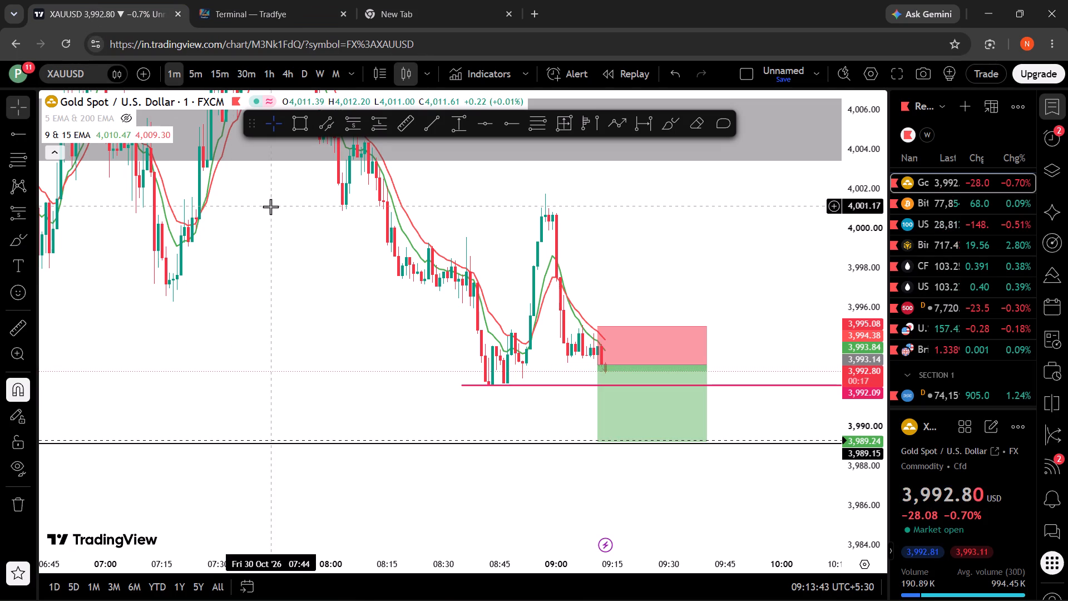
{"action": "left_click_drag", "start_coordinate": [281, 298], "coordinate": [279, 382]}
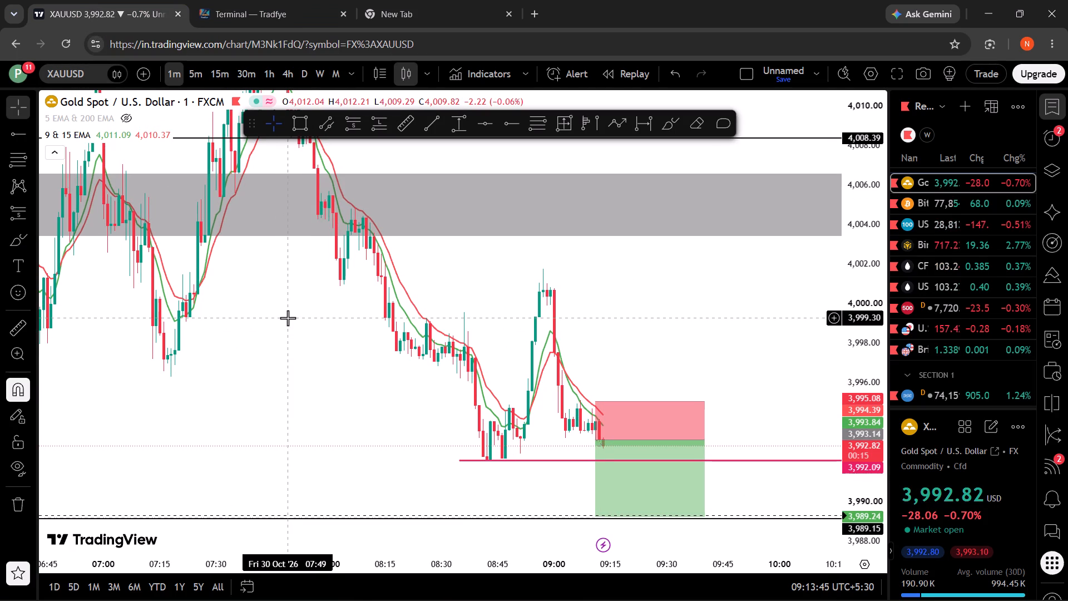
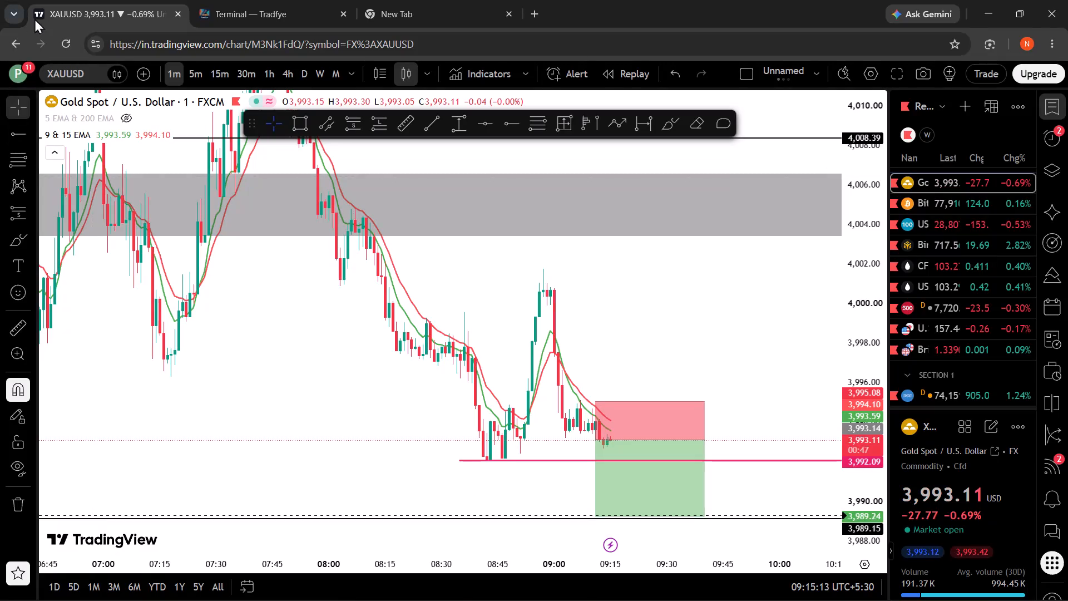
Switch to the Tradfye terminal and show the XAUT/USDT volume profile with 15m timeframe profiles.
{"action": "left_click", "coordinate": [263, 1]}
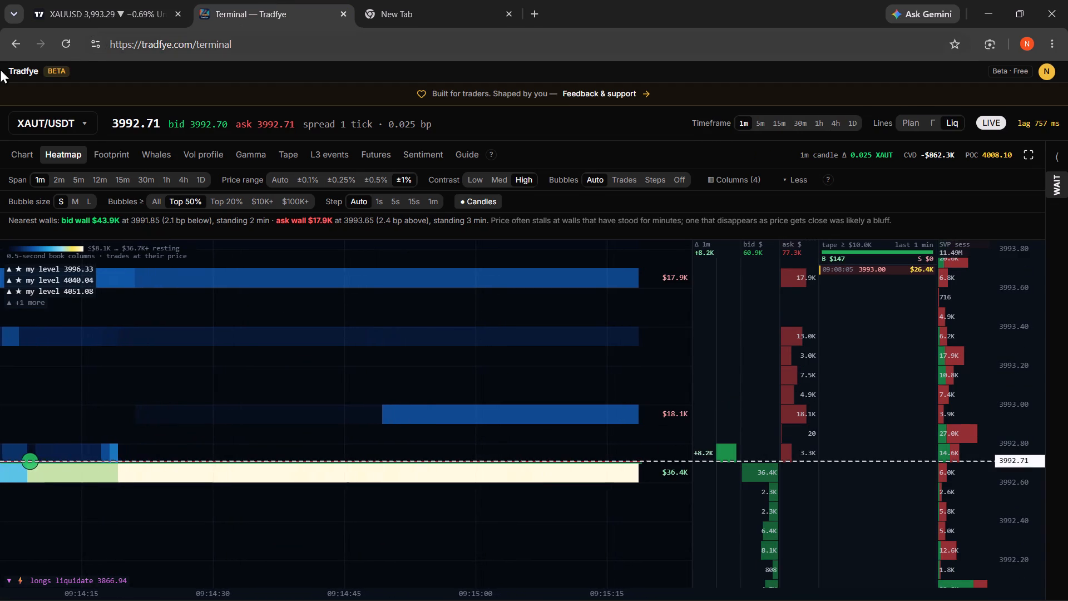
{"action": "left_click", "coordinate": [205, 154]}
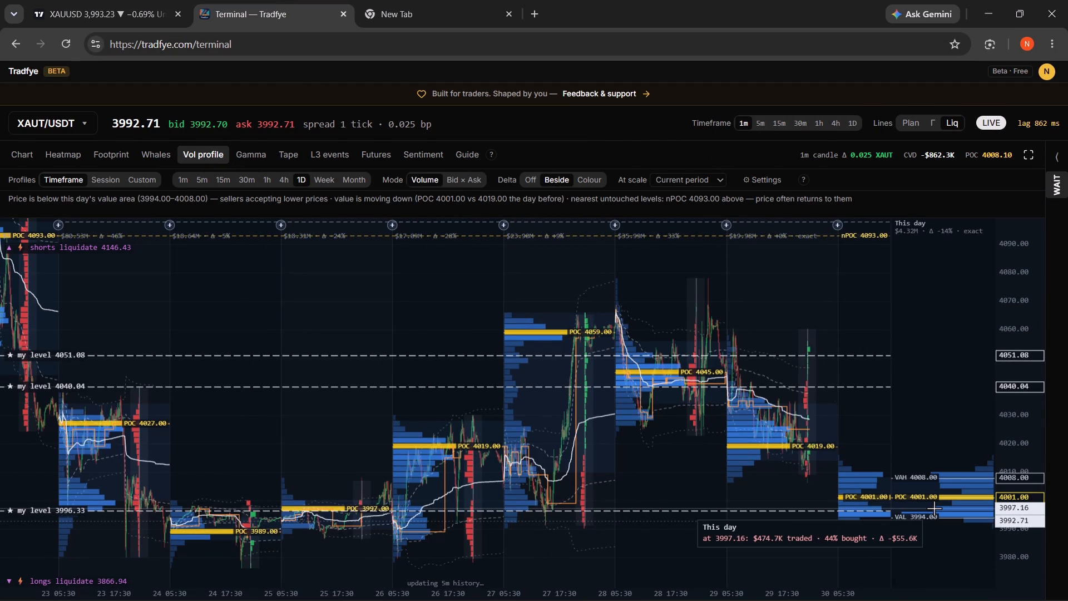
{"action": "scroll", "coordinate": [934, 508], "scroll_direction": "up", "scroll_amount": 3}
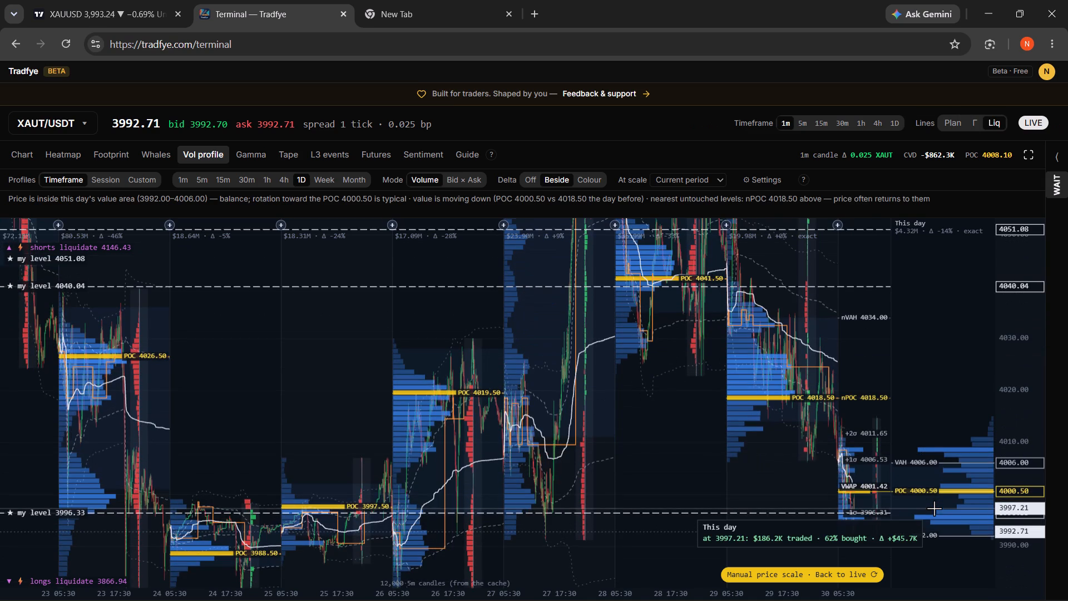
{"action": "scroll", "coordinate": [931, 506], "scroll_direction": "up", "scroll_amount": 4}
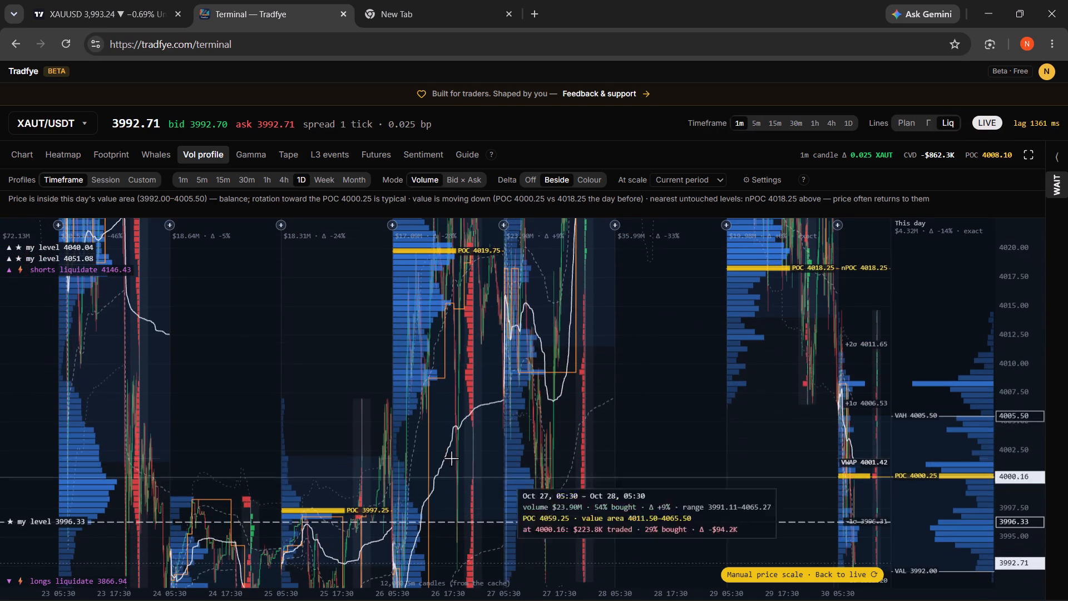
{"action": "left_click", "coordinate": [221, 178]}
Examine the 09:00–09:15 volume profile and the price levels around current price, keeping the at-scale profile on Current period.
{"action": "scroll", "coordinate": [788, 474], "scroll_direction": "up", "scroll_amount": 2}
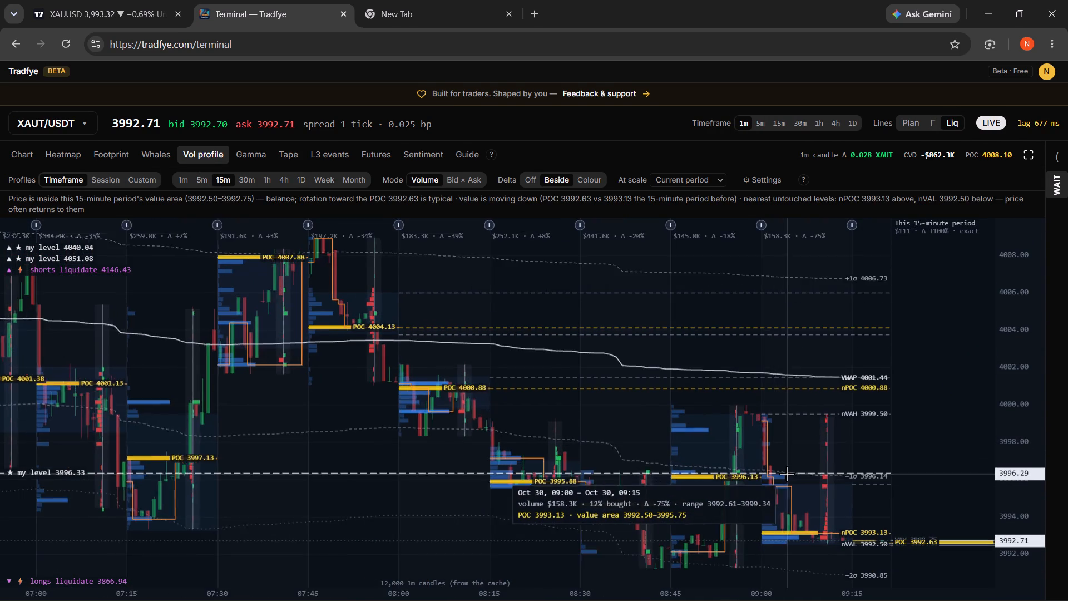
{"action": "scroll", "coordinate": [783, 471], "scroll_direction": "up", "scroll_amount": 7}
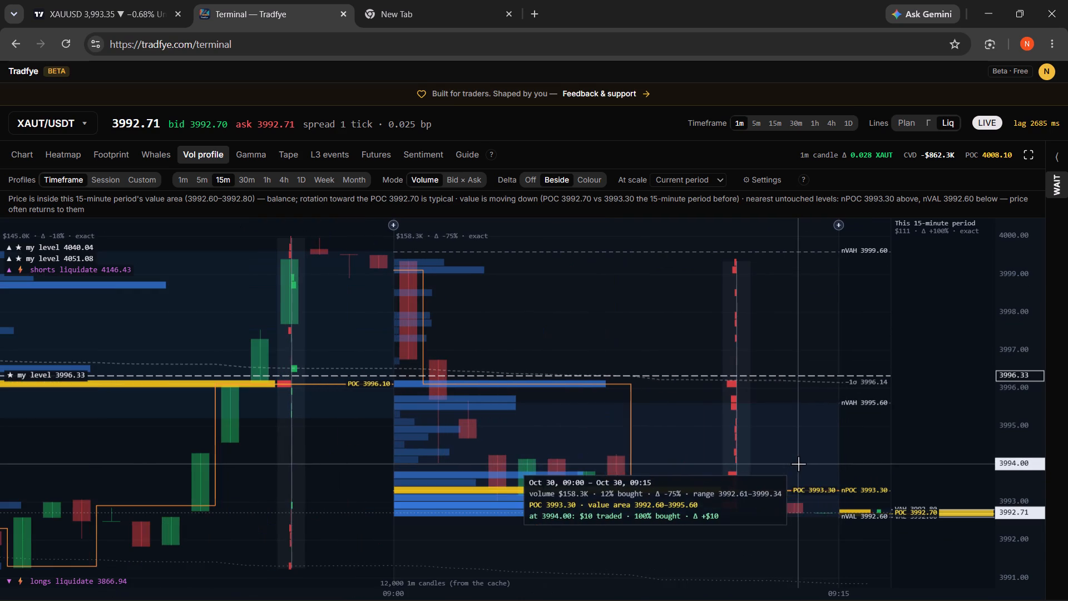
{"action": "scroll", "coordinate": [1043, 521], "scroll_direction": "up", "scroll_amount": 2}
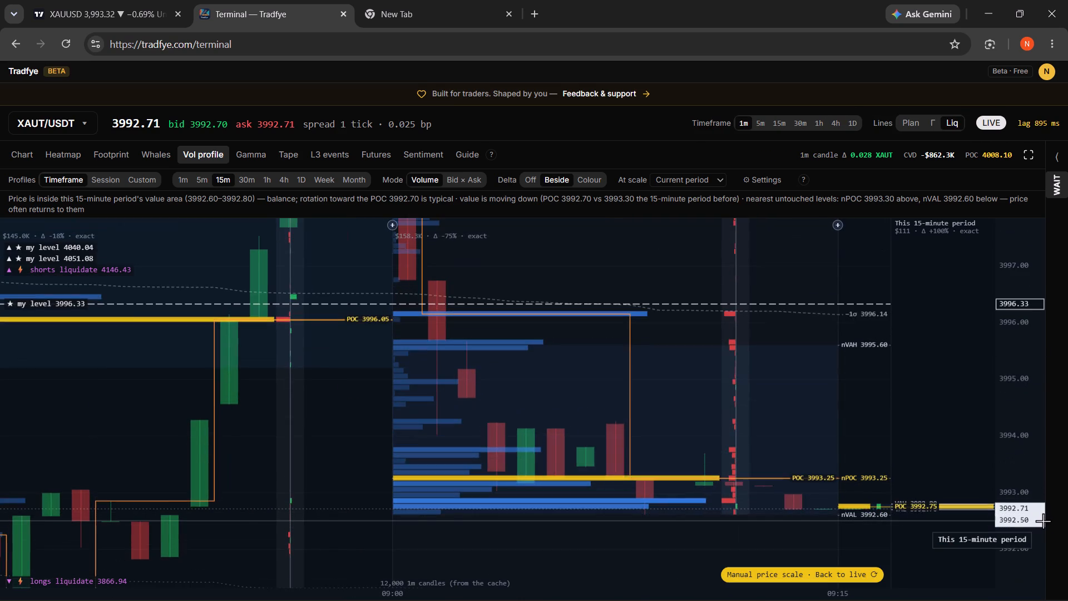
{"action": "scroll", "coordinate": [1043, 521], "scroll_direction": "up", "scroll_amount": 6}
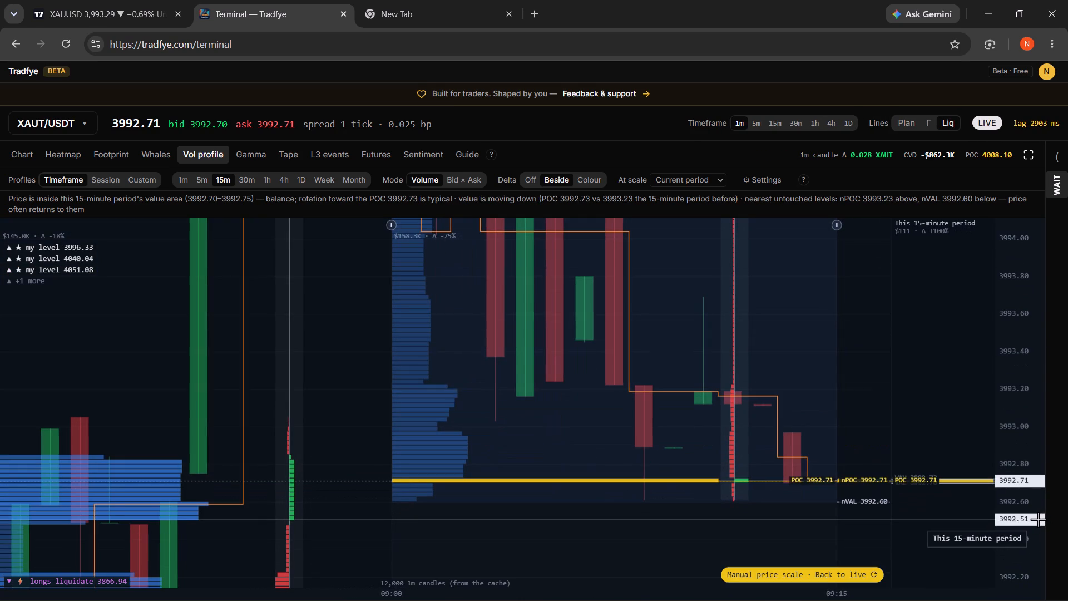
{"action": "scroll", "coordinate": [1036, 516], "scroll_direction": "up", "scroll_amount": 3}
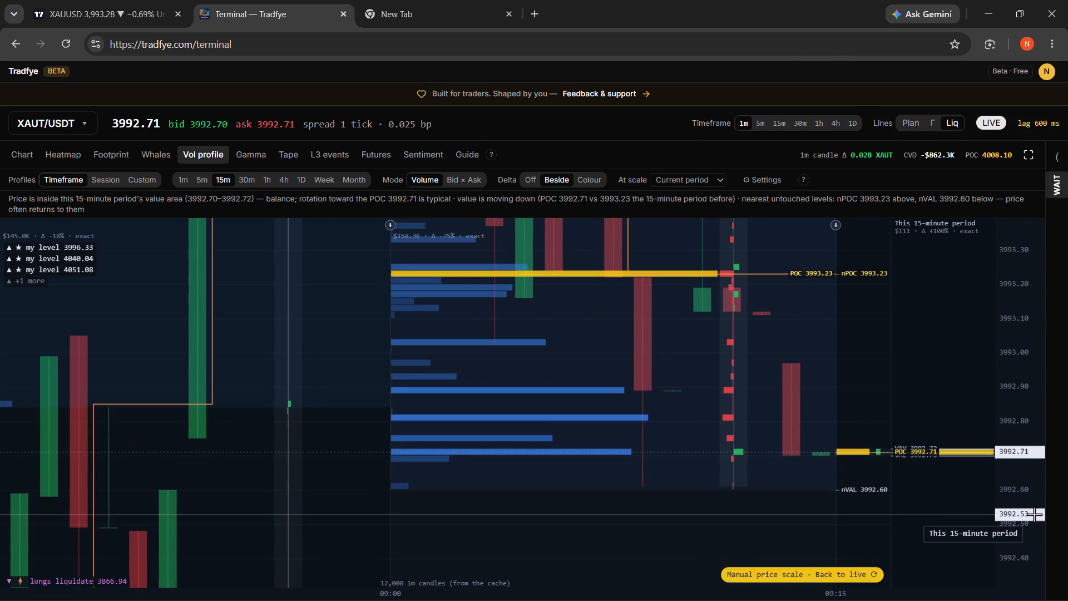
{"action": "scroll", "coordinate": [1034, 514], "scroll_direction": "down", "scroll_amount": 5}
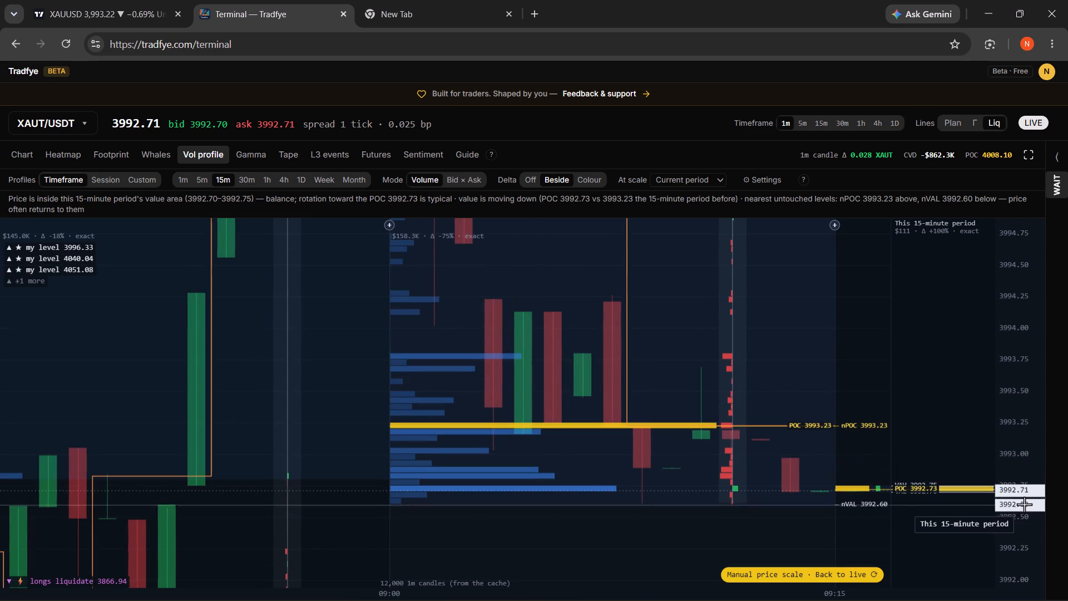
{"action": "left_click", "coordinate": [703, 182]}
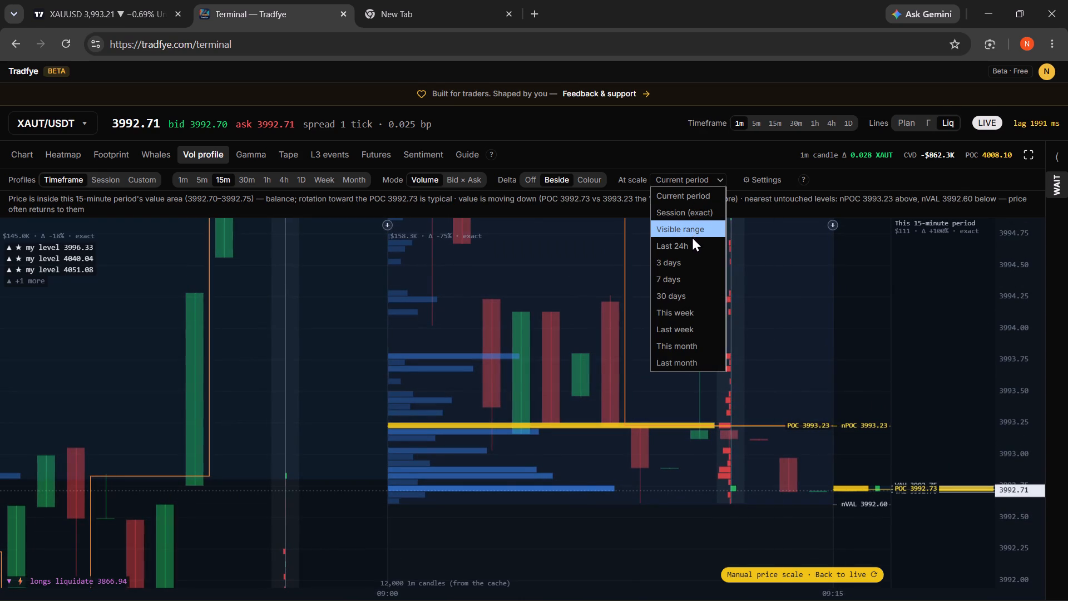
{"action": "left_click", "coordinate": [687, 198]}
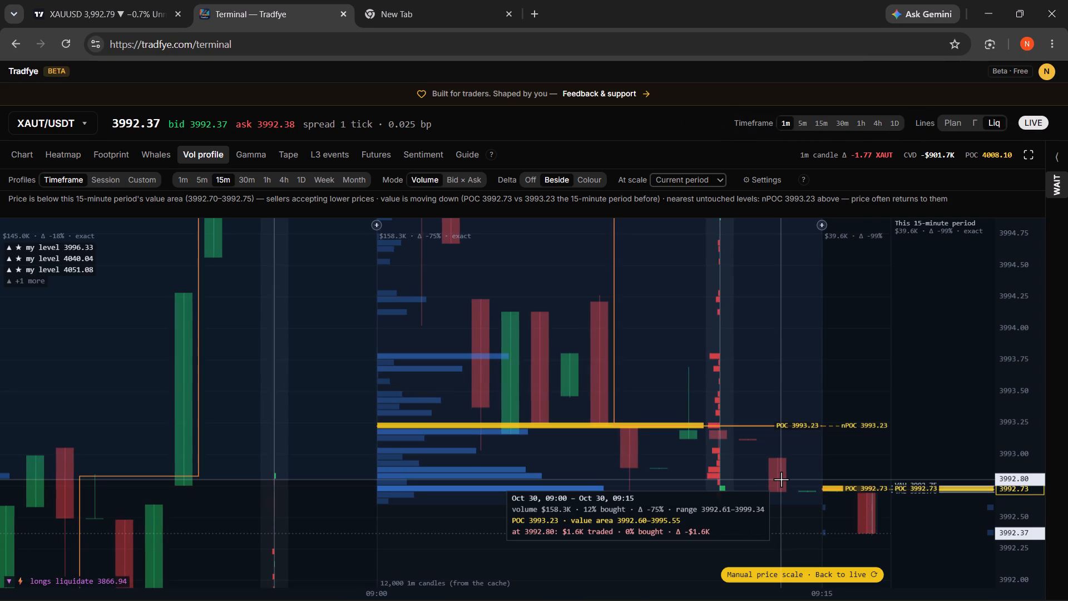
Compare the 08:45 and 09:00 15-minute volume profiles and the untouched levels above price, ending on the live view.
{"action": "left_click_drag", "start_coordinate": [760, 439], "coordinate": [759, 589]}
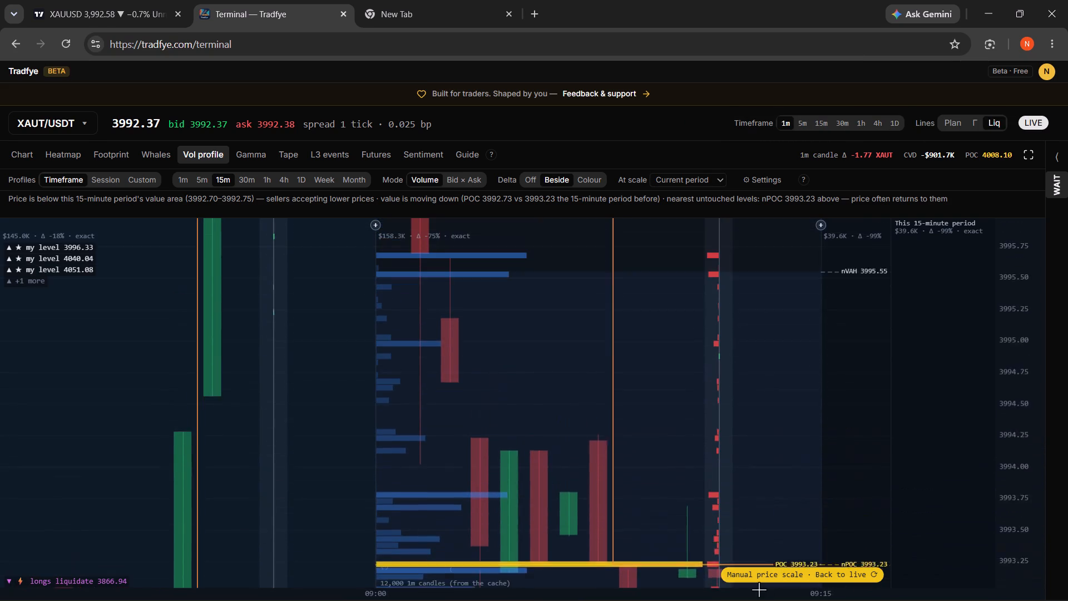
{"action": "left_click_drag", "start_coordinate": [759, 589], "coordinate": [755, 600]}
{"action": "left_click_drag", "start_coordinate": [610, 489], "coordinate": [797, 600]}
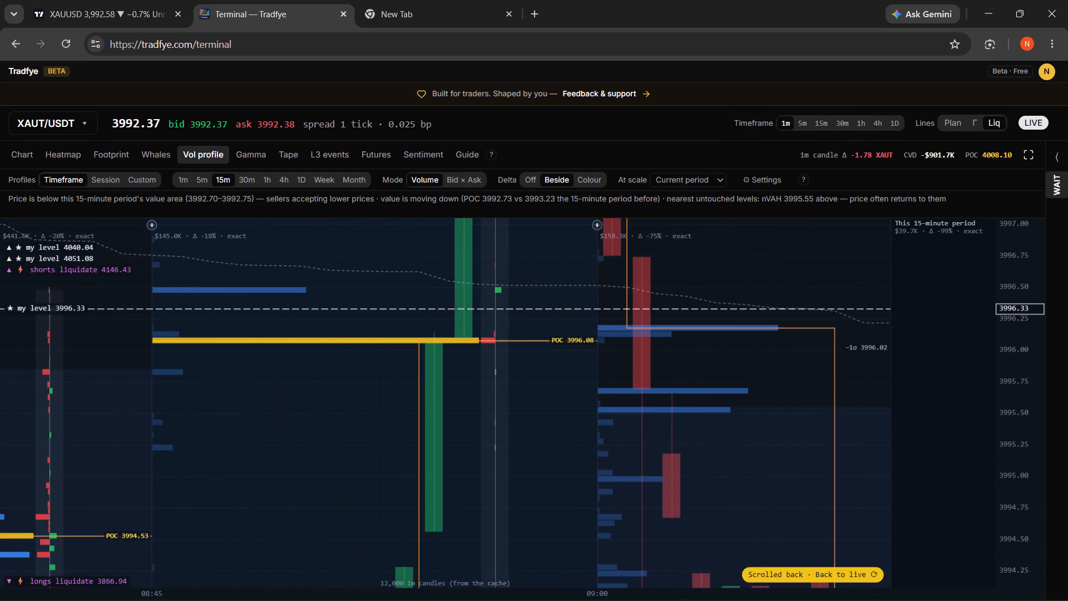
{"action": "left_click_drag", "start_coordinate": [464, 459], "coordinate": [323, 367]}
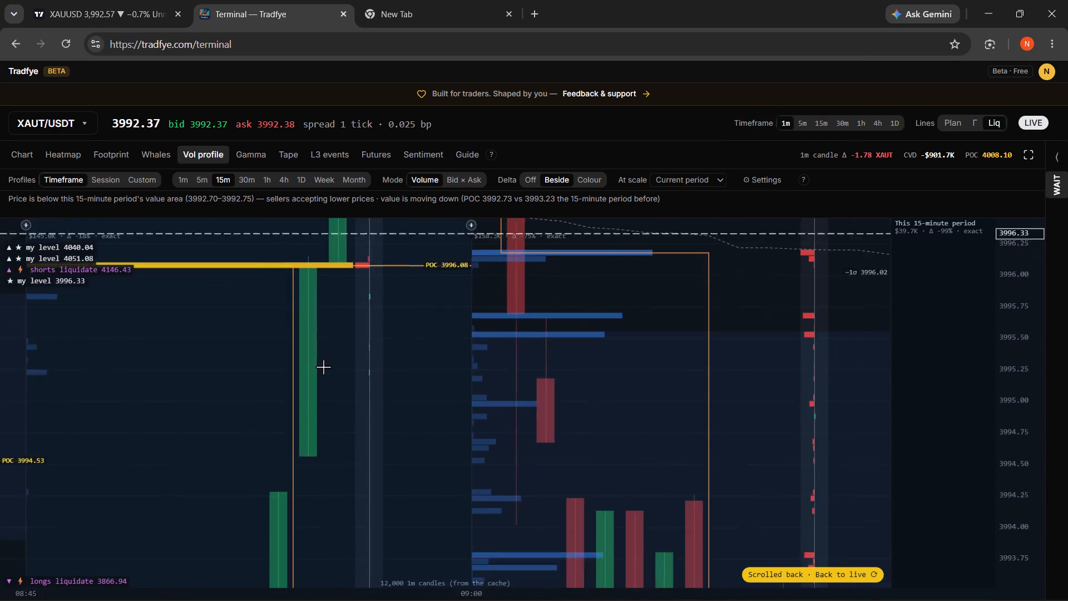
{"action": "left_click_drag", "start_coordinate": [323, 367], "coordinate": [292, 329]}
{"action": "left_click", "coordinate": [821, 579]}
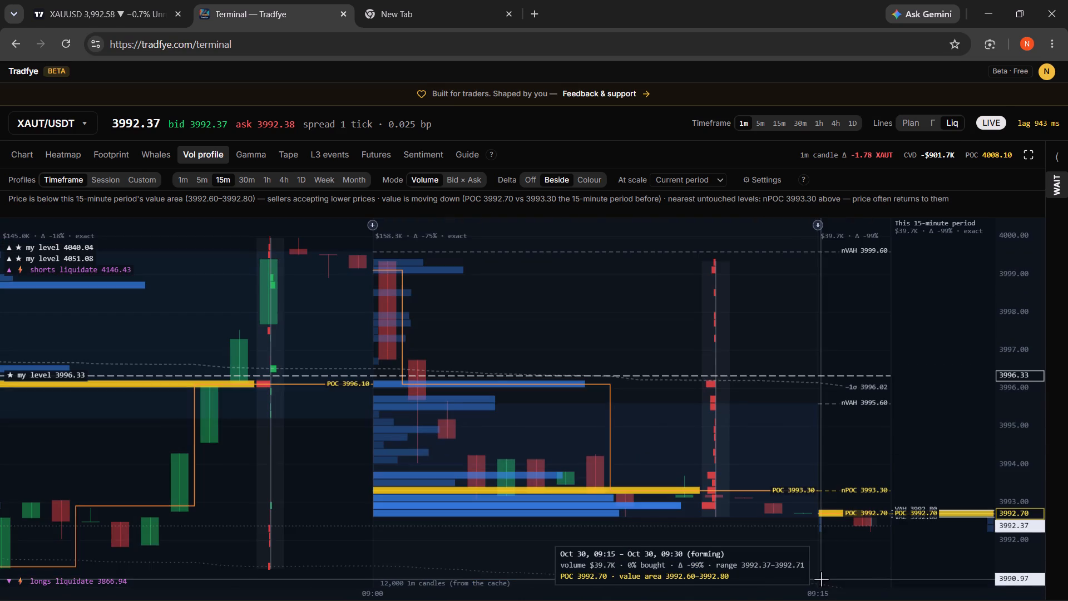
{"action": "left_click_drag", "start_coordinate": [790, 538], "coordinate": [684, 420]}
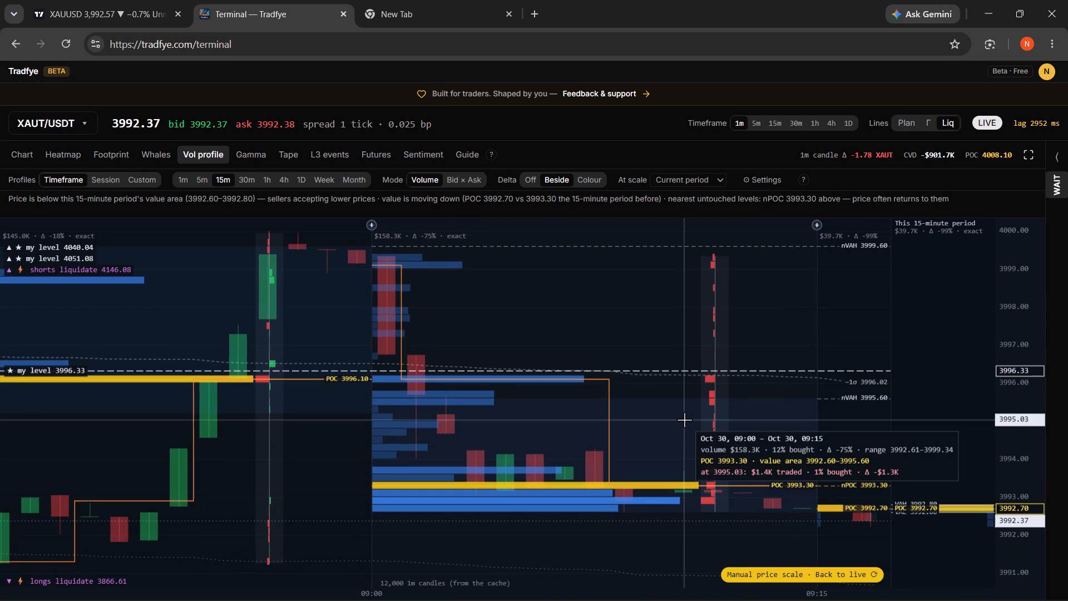
{"action": "left_click_drag", "start_coordinate": [604, 431], "coordinate": [926, 479]}
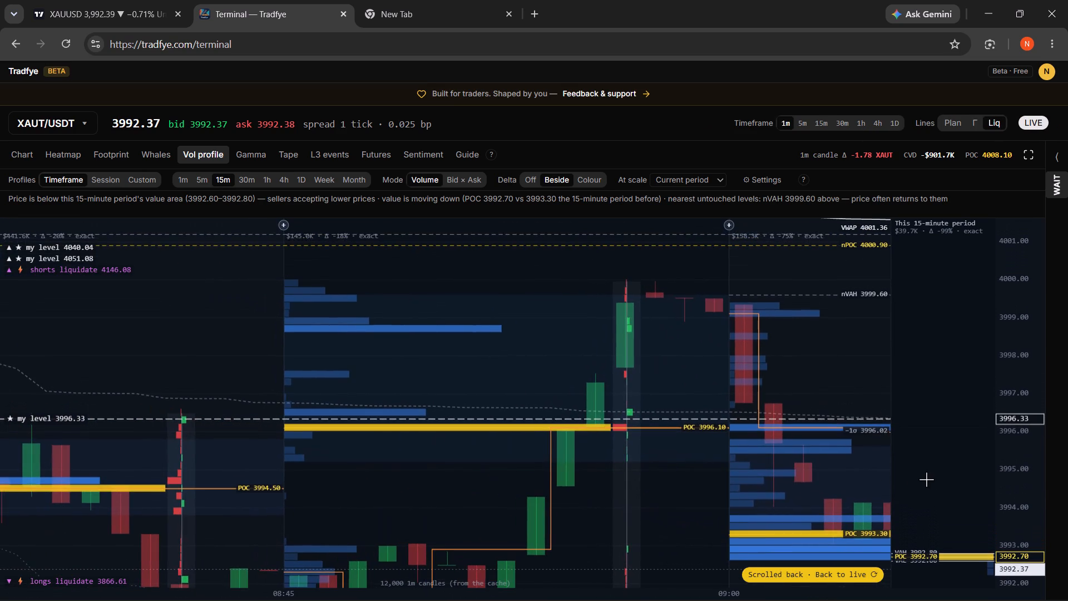
{"action": "left_click_drag", "start_coordinate": [926, 479], "coordinate": [824, 591]}
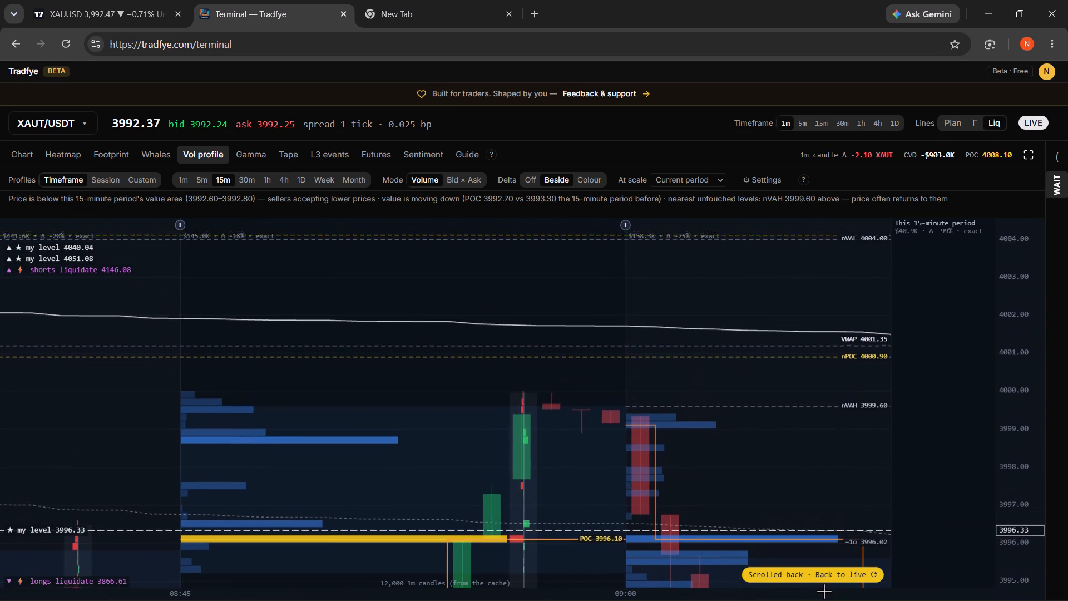
{"action": "left_click_drag", "start_coordinate": [824, 591], "coordinate": [822, 600]}
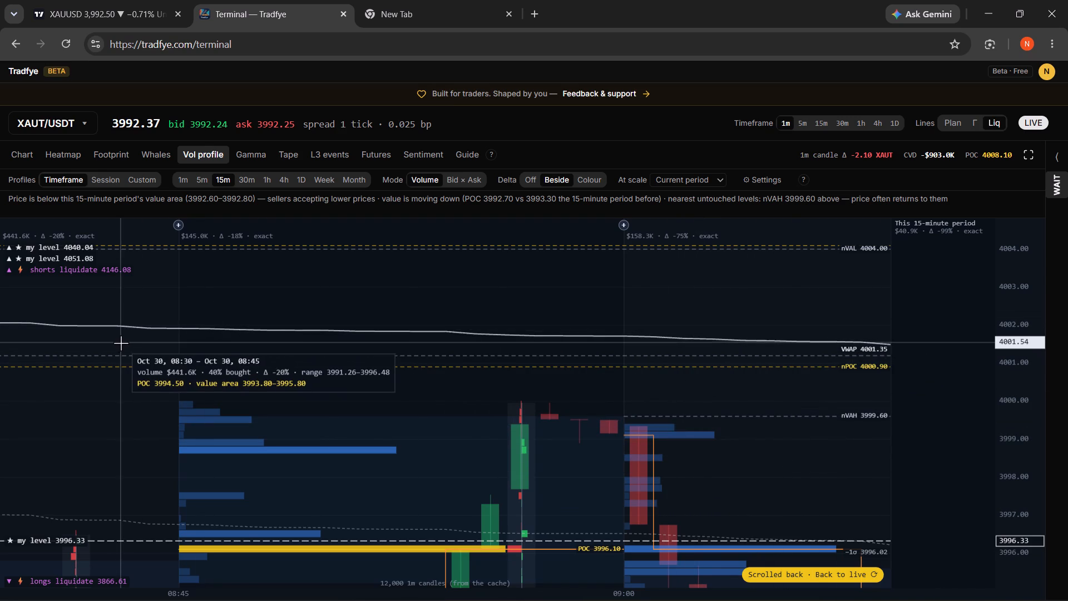
{"action": "left_click", "coordinate": [142, 328]}
{"action": "left_click", "coordinate": [142, 328]}
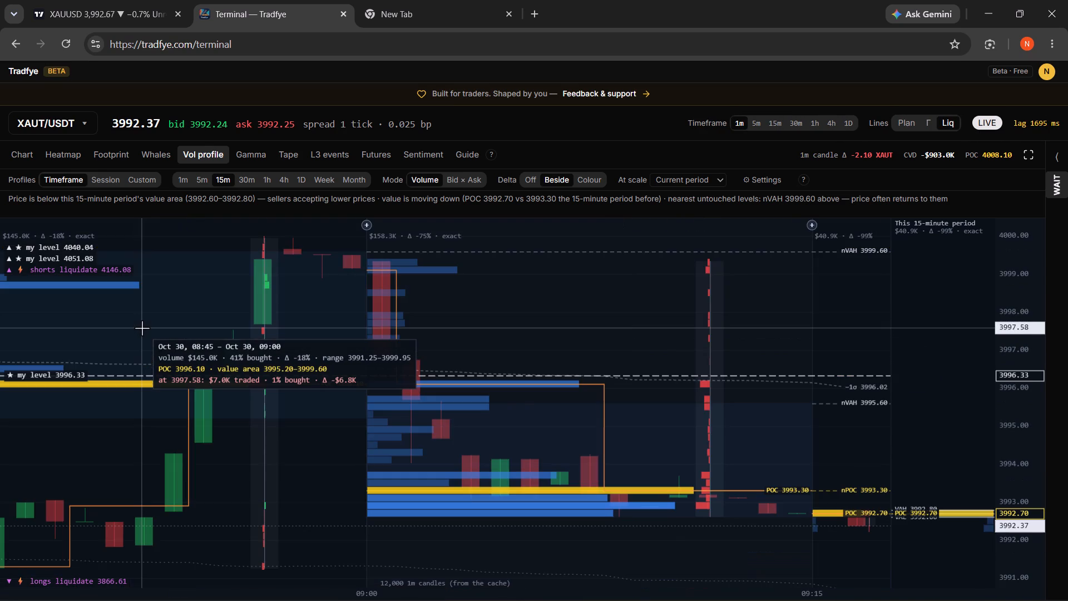
{"action": "left_click", "coordinate": [142, 328]}
Show the XAUT/USDT volume profile in full screen, with the chart at the live price.
{"action": "left_click", "coordinate": [1031, 146]}
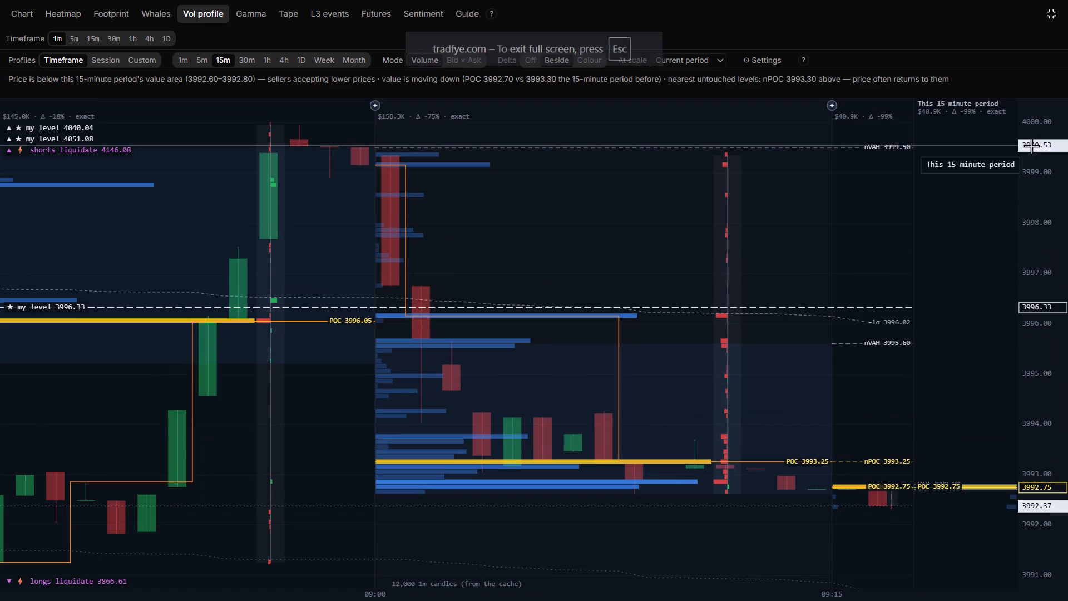
{"action": "left_click_drag", "start_coordinate": [777, 361], "coordinate": [749, 292]}
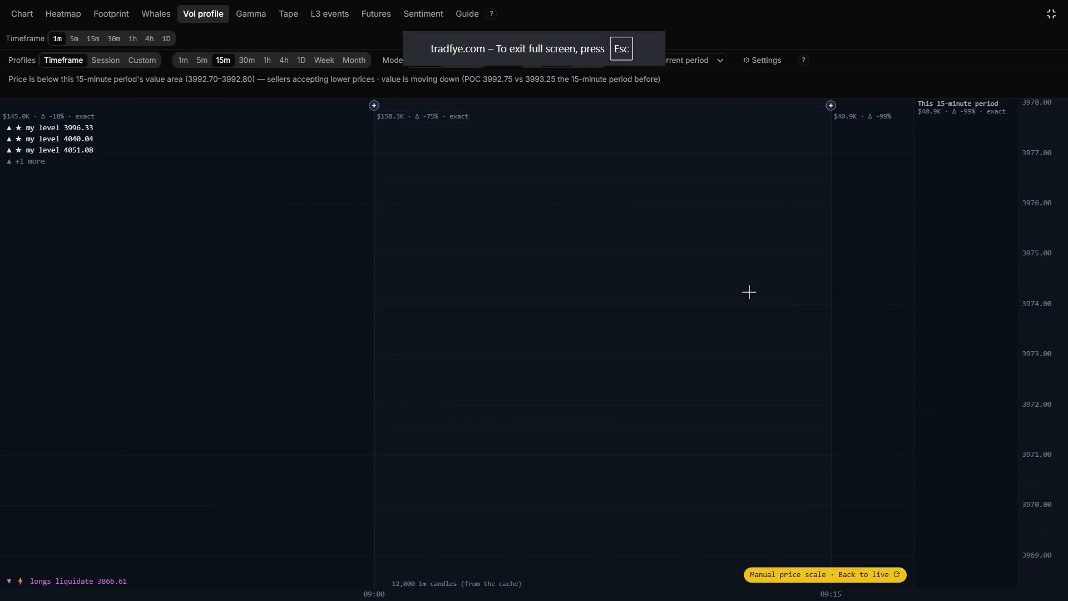
{"action": "left_click_drag", "start_coordinate": [749, 292], "coordinate": [770, 404]}
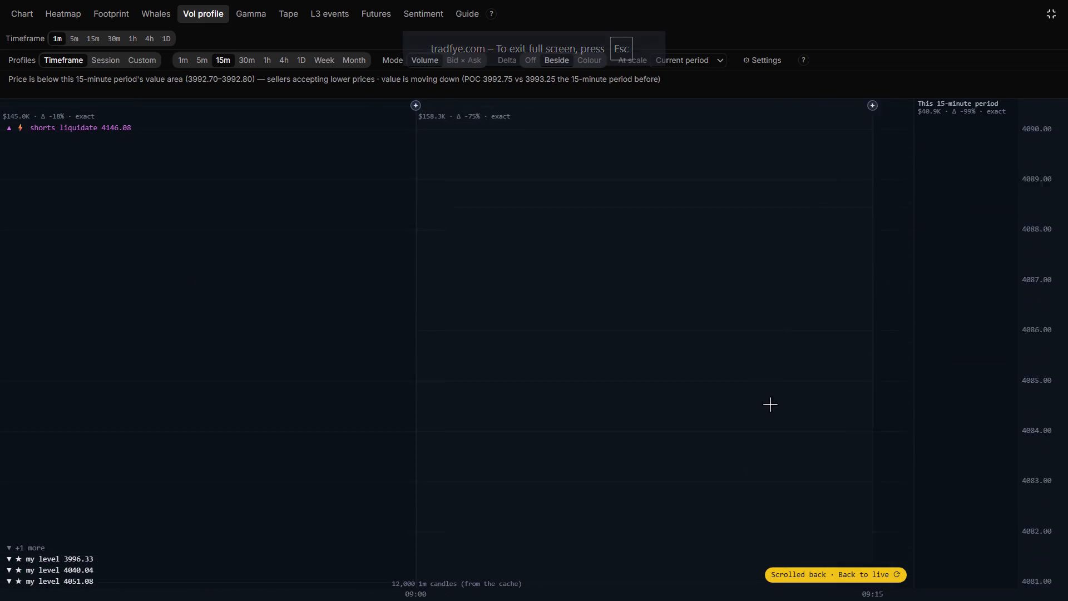
{"action": "left_click_drag", "start_coordinate": [770, 404], "coordinate": [748, 463]}
{"action": "left_click", "coordinate": [868, 577]}
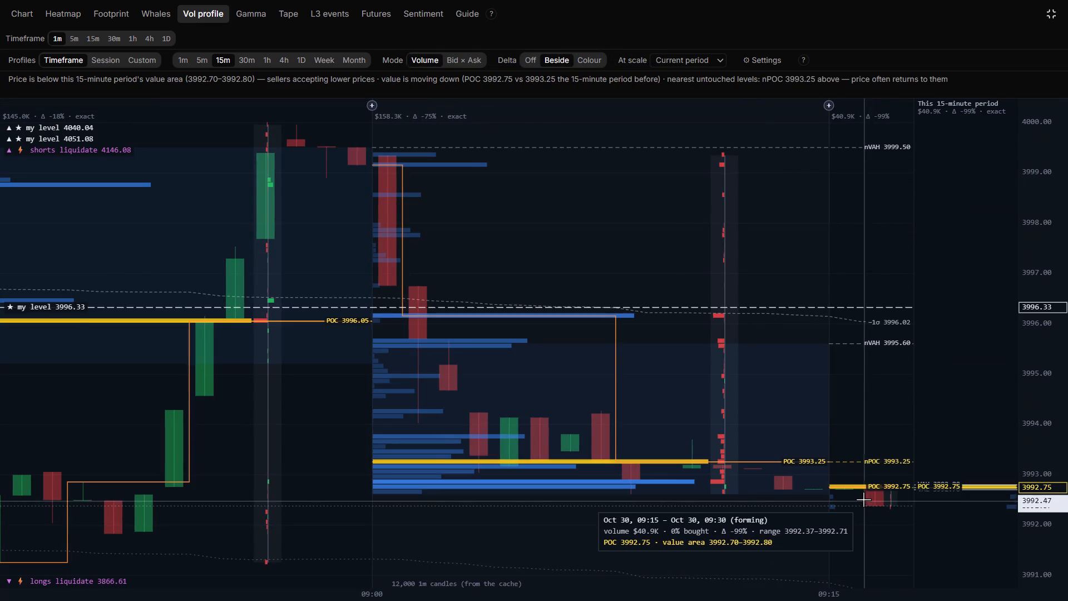
Examine the 15-minute profiles across the session, comparing their POC levels and VWAP with the forming 09:15 period.
{"action": "scroll", "coordinate": [860, 497], "scroll_direction": "down", "scroll_amount": 16}
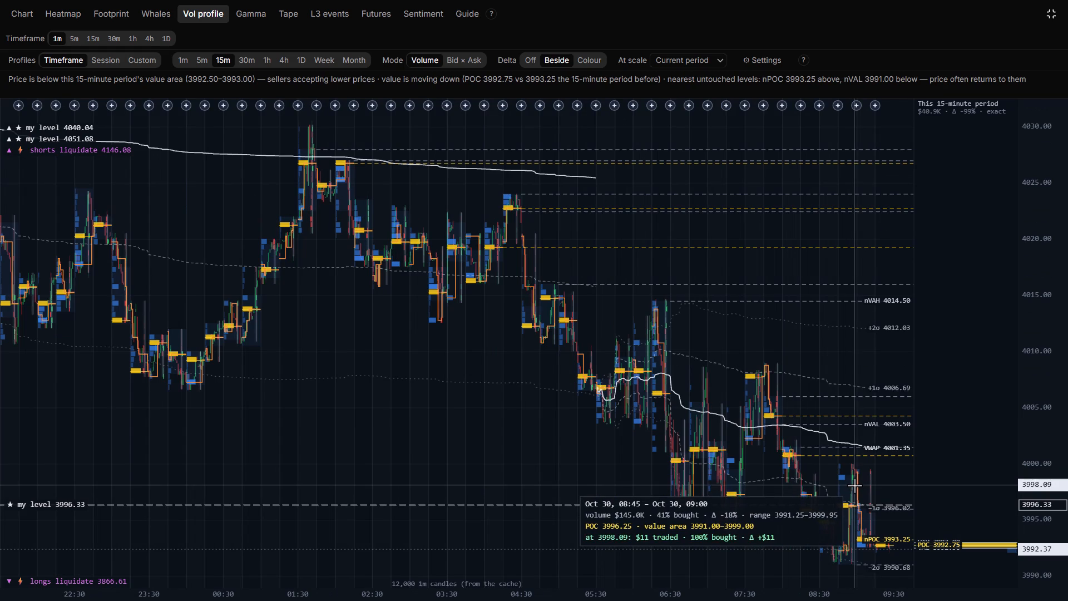
{"action": "scroll", "coordinate": [854, 485], "scroll_direction": "up", "scroll_amount": 6}
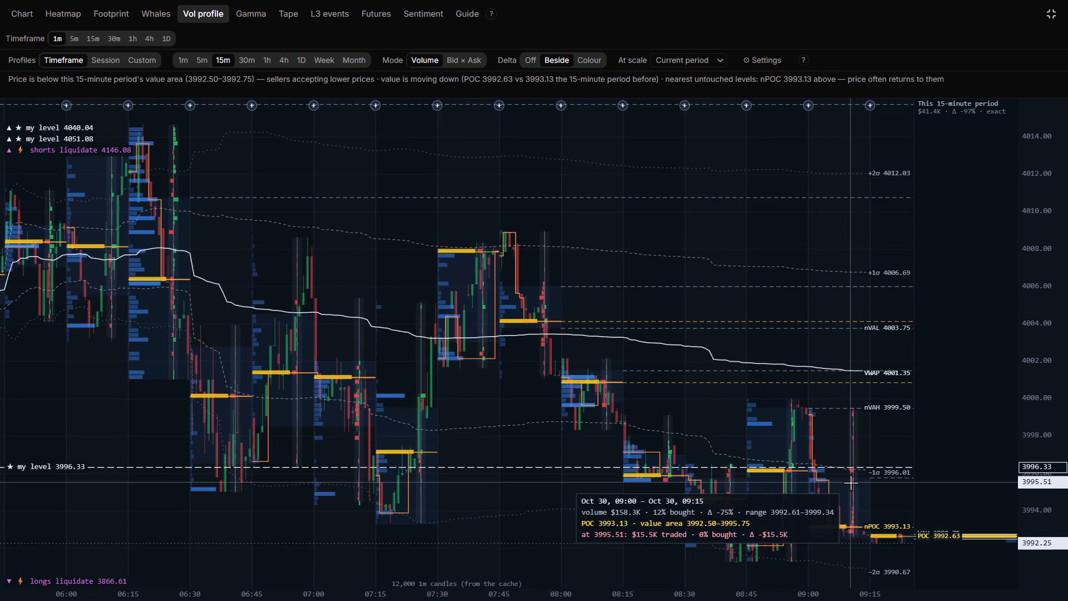
{"action": "scroll", "coordinate": [851, 481], "scroll_direction": "up", "scroll_amount": 3}
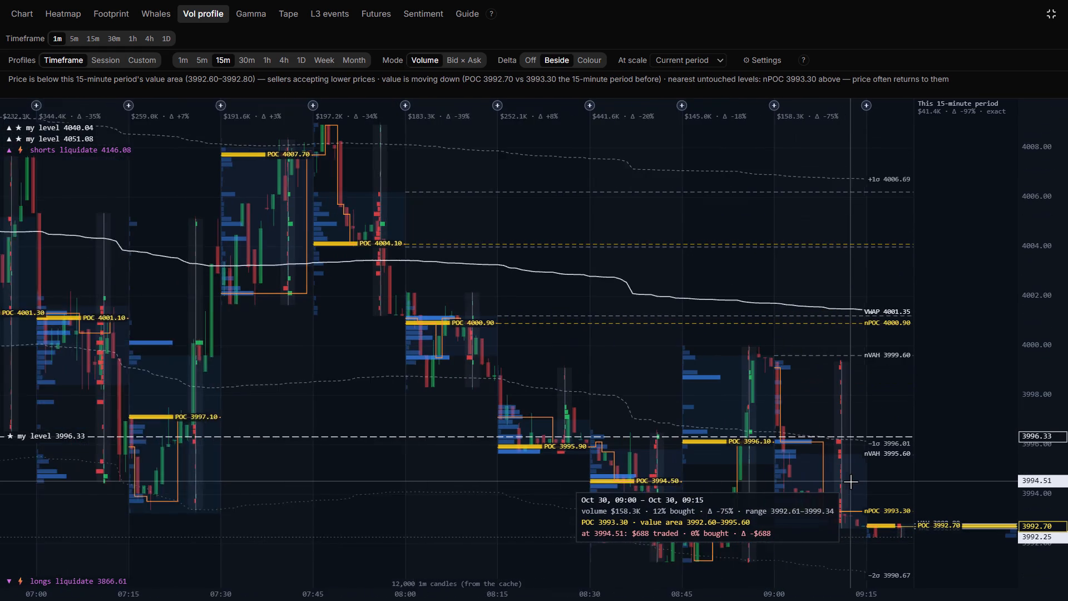
{"action": "scroll", "coordinate": [847, 476], "scroll_direction": "up", "scroll_amount": 3}
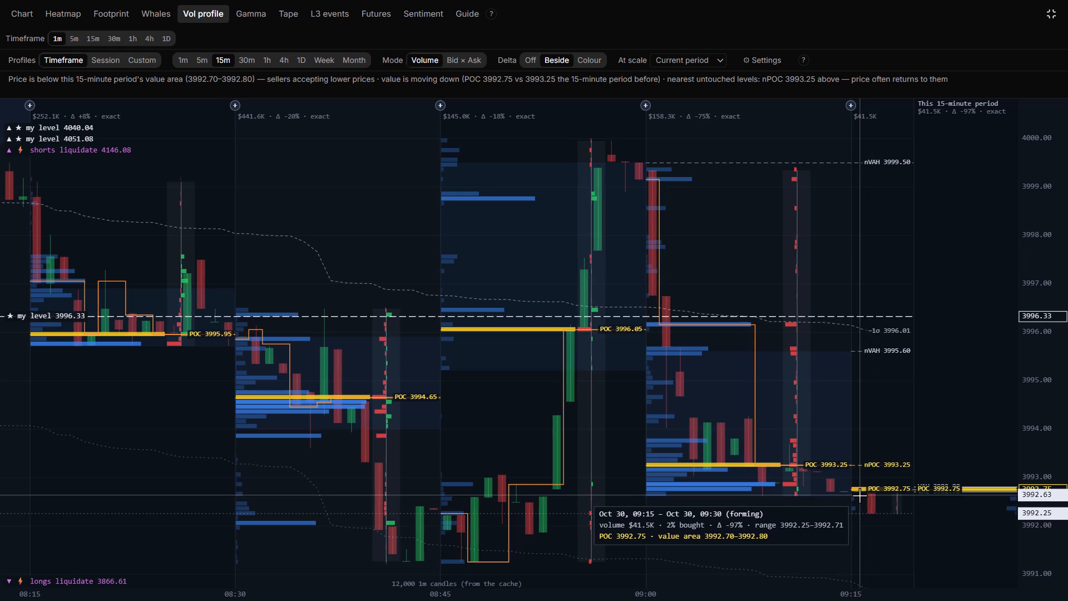
{"action": "scroll", "coordinate": [856, 495], "scroll_direction": "down", "scroll_amount": 3}
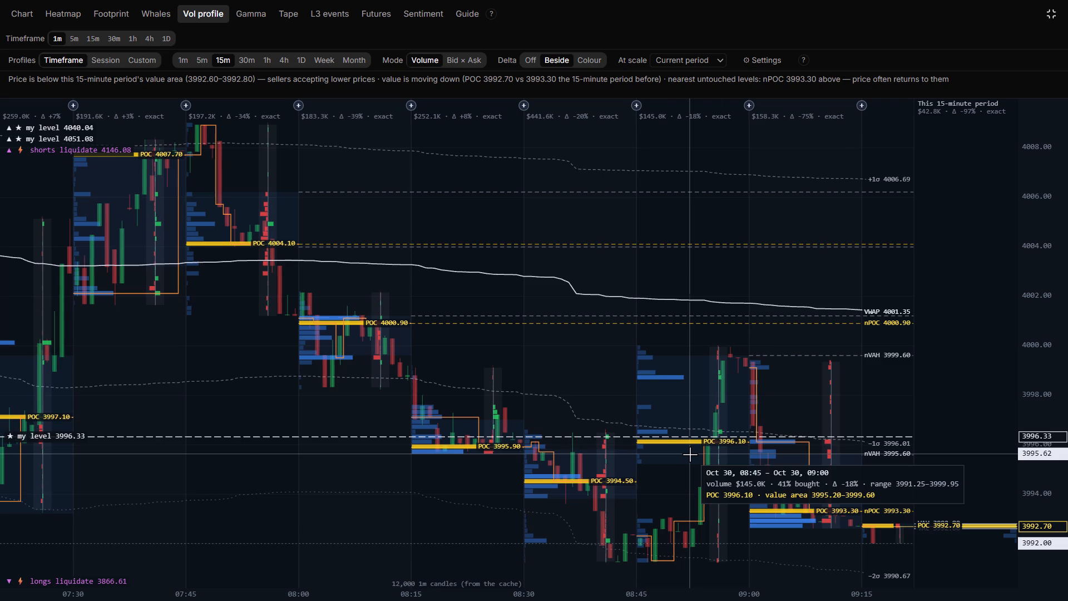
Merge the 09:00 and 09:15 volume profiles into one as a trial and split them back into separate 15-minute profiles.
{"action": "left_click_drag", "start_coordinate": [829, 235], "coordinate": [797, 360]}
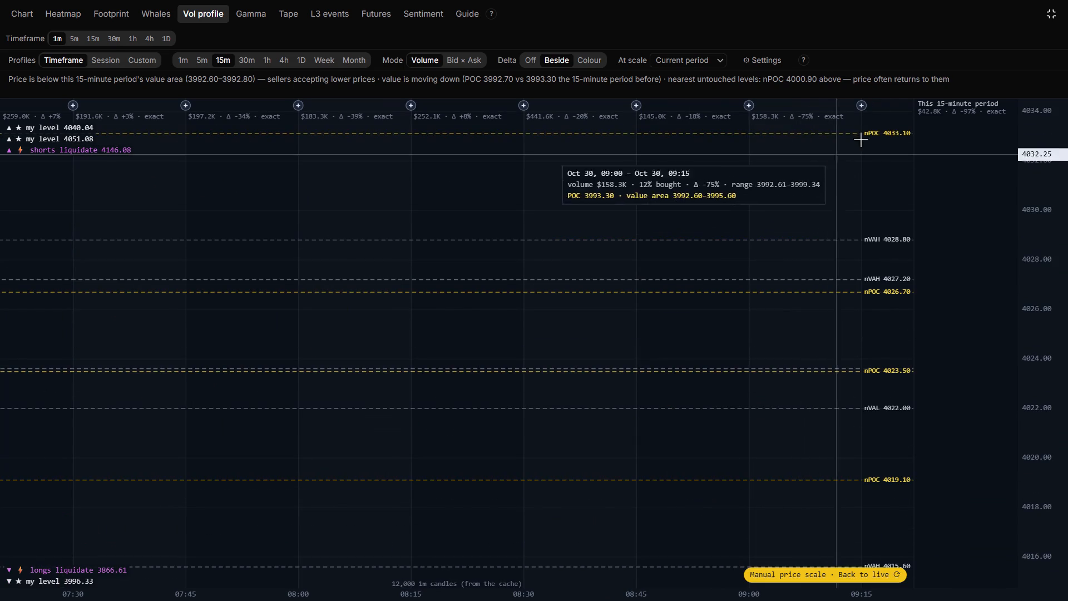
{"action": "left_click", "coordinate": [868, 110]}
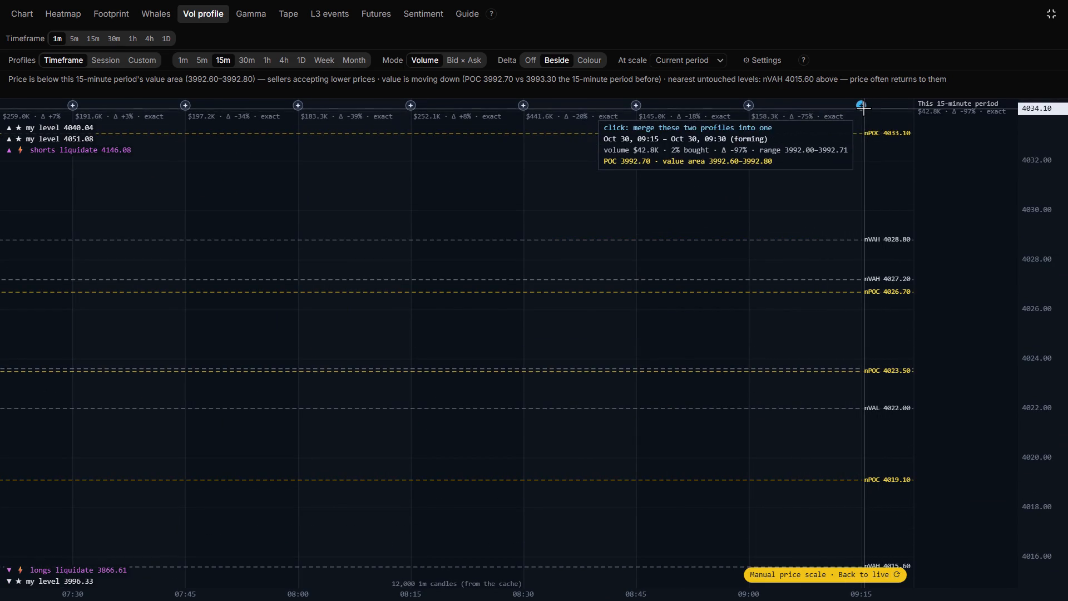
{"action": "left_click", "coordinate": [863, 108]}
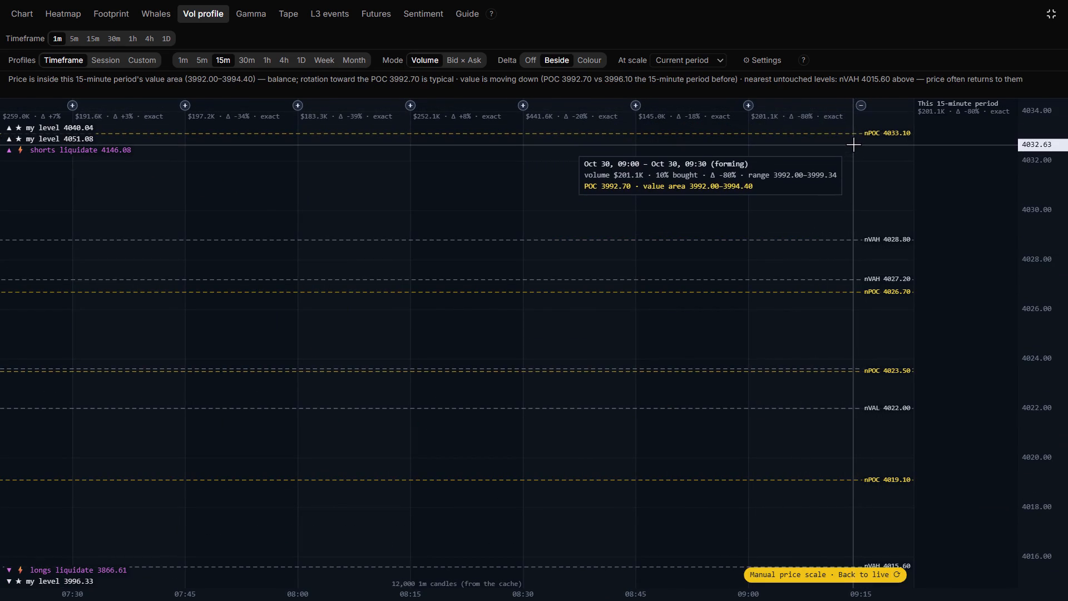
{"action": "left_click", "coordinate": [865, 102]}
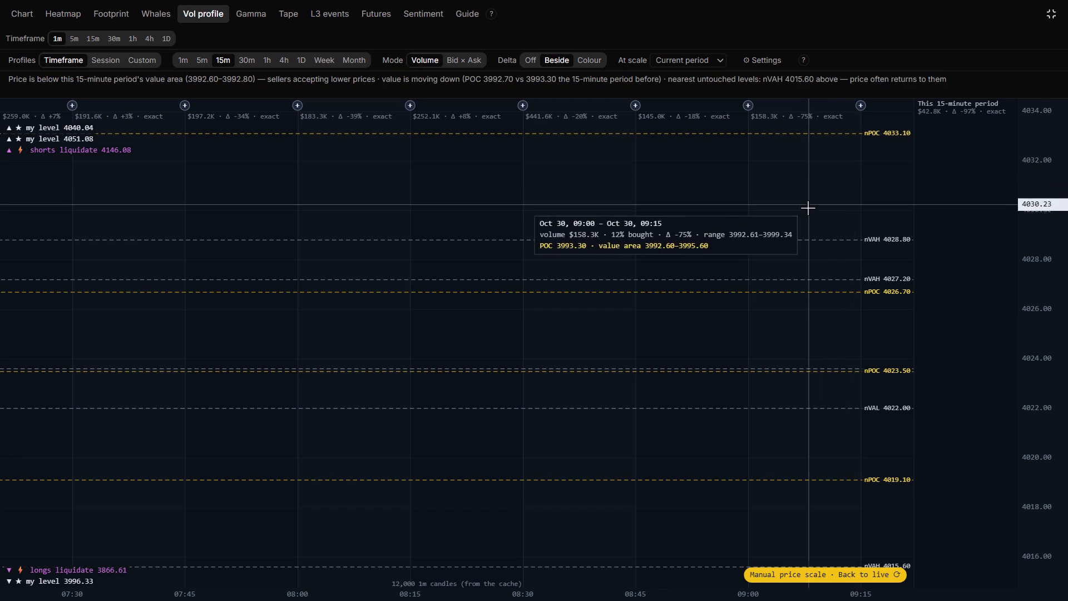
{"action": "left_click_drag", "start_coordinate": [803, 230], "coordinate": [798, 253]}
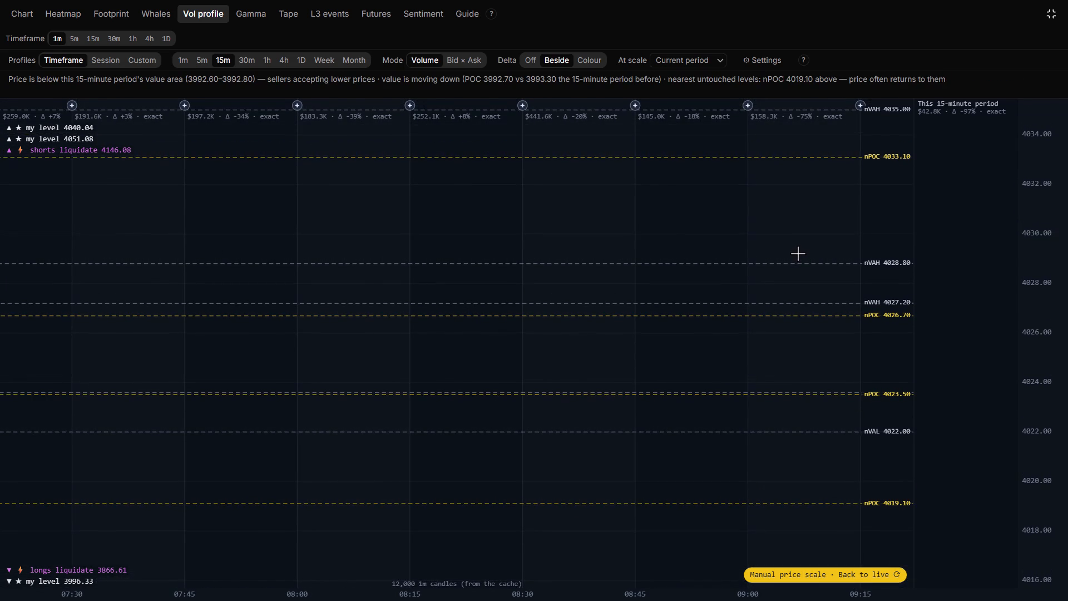
Examine the untouched POC and value-area levels above price across earlier 15-minute profiles, ending on the live view outside full screen.
{"action": "left_click_drag", "start_coordinate": [798, 253], "coordinate": [798, 255]}
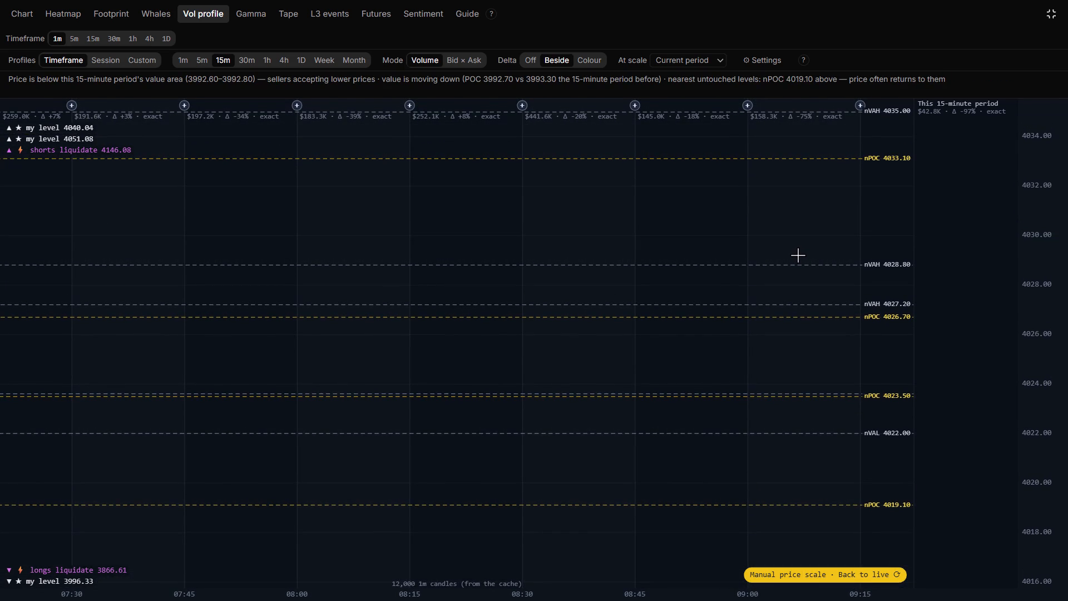
{"action": "left_click_drag", "start_coordinate": [798, 255], "coordinate": [798, 257]}
{"action": "left_click", "coordinate": [28, 119]}
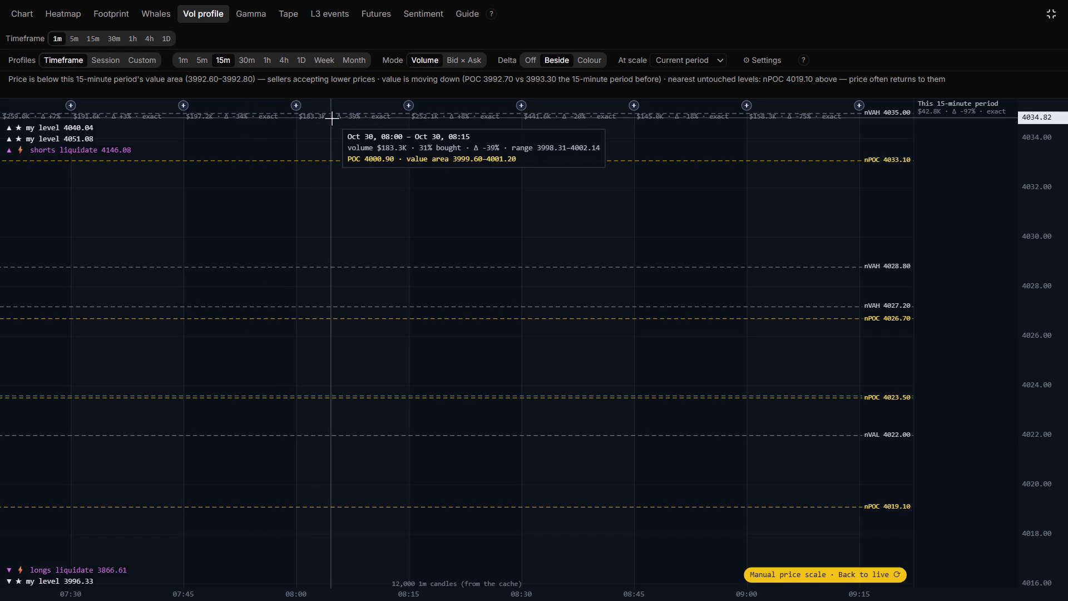
{"action": "scroll", "coordinate": [513, 220], "scroll_direction": "down", "scroll_amount": 5}
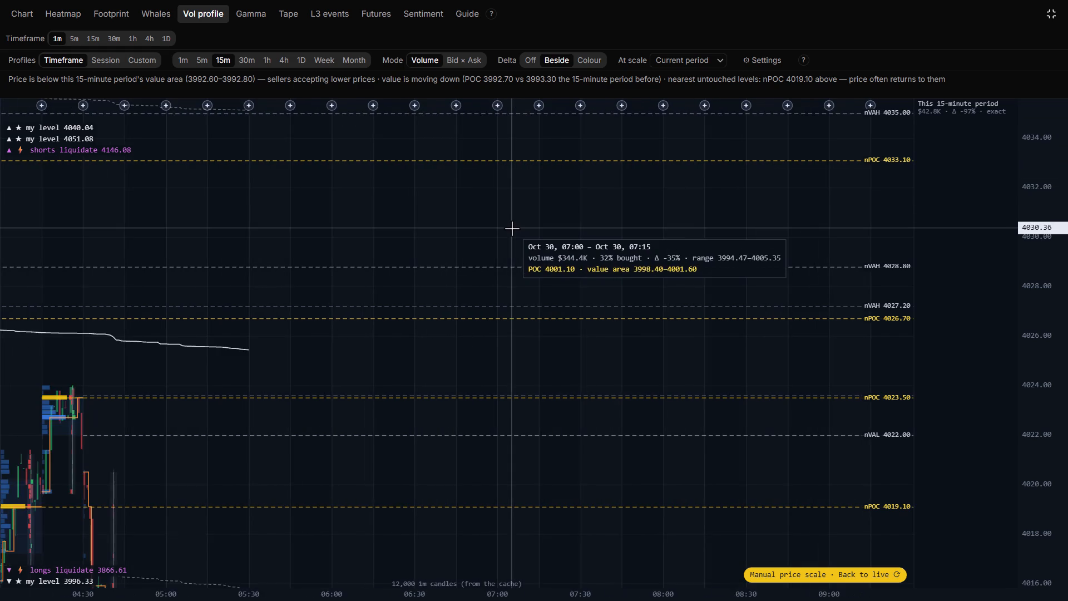
{"action": "scroll", "coordinate": [512, 228], "scroll_direction": "down", "scroll_amount": 4}
{"action": "scroll", "coordinate": [438, 214], "scroll_direction": "down", "scroll_amount": 4}
{"action": "left_click_drag", "start_coordinate": [234, 162], "coordinate": [232, 245]}
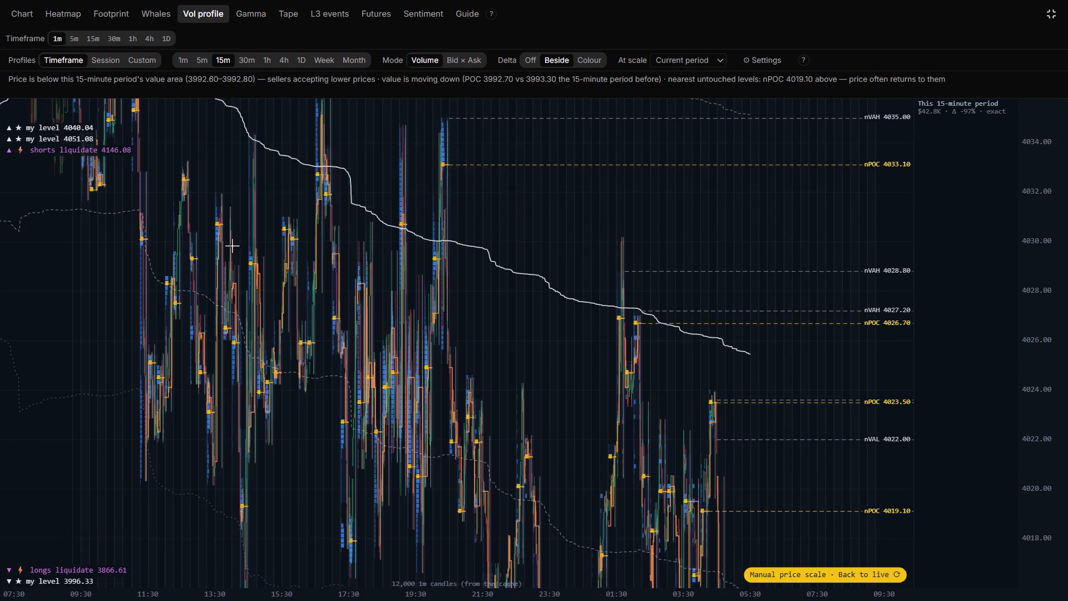
{"action": "left_click_drag", "start_coordinate": [232, 245], "coordinate": [209, 334]}
{"action": "scroll", "coordinate": [285, 201], "scroll_direction": "up", "scroll_amount": 4}
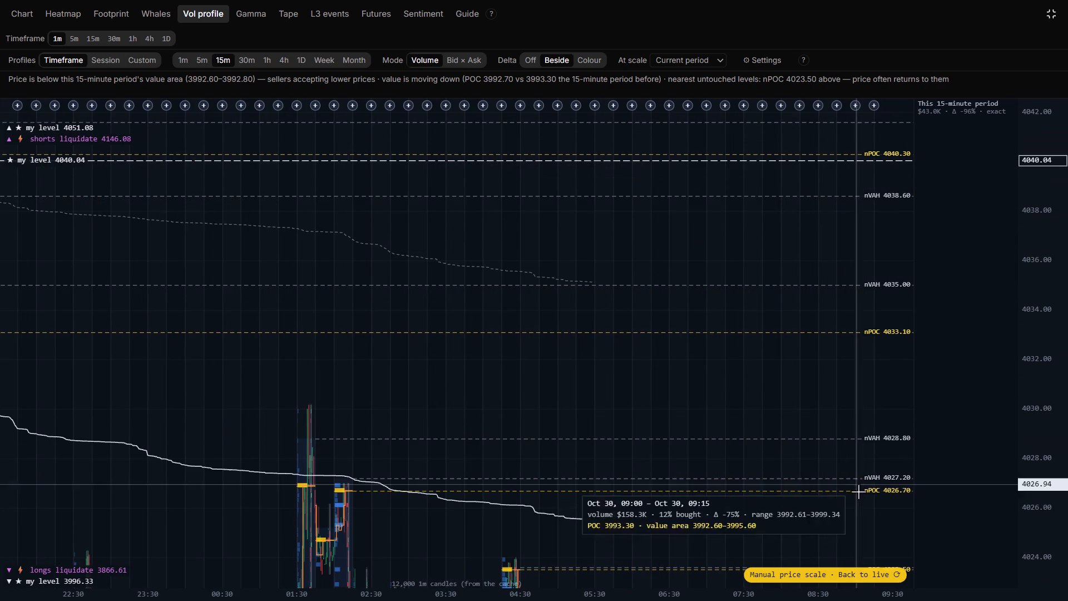
{"action": "left_click", "coordinate": [845, 573]}
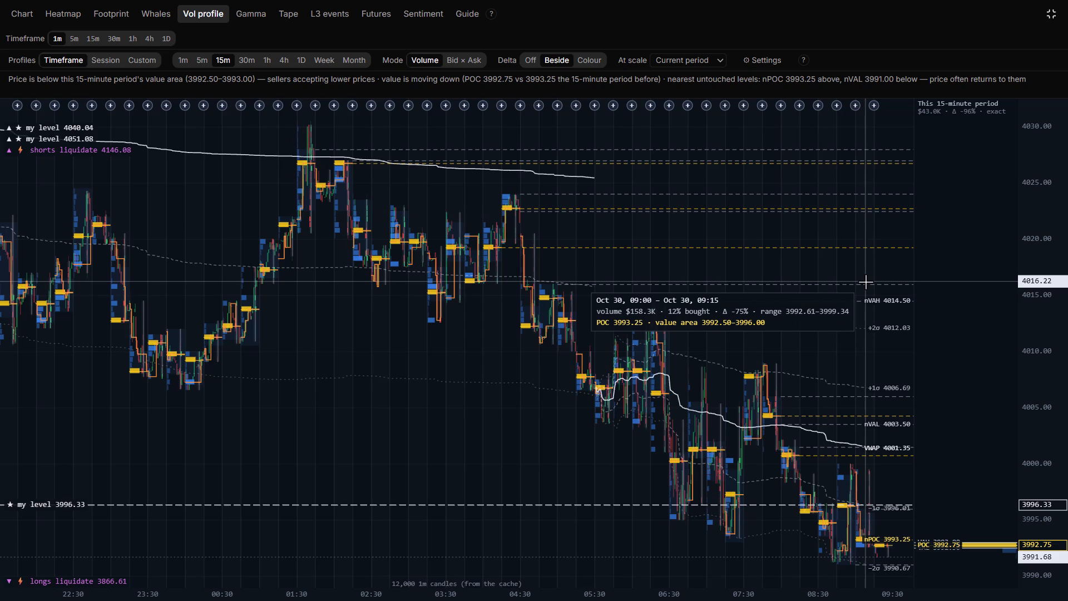
{"action": "left_click", "coordinate": [1052, 13]}
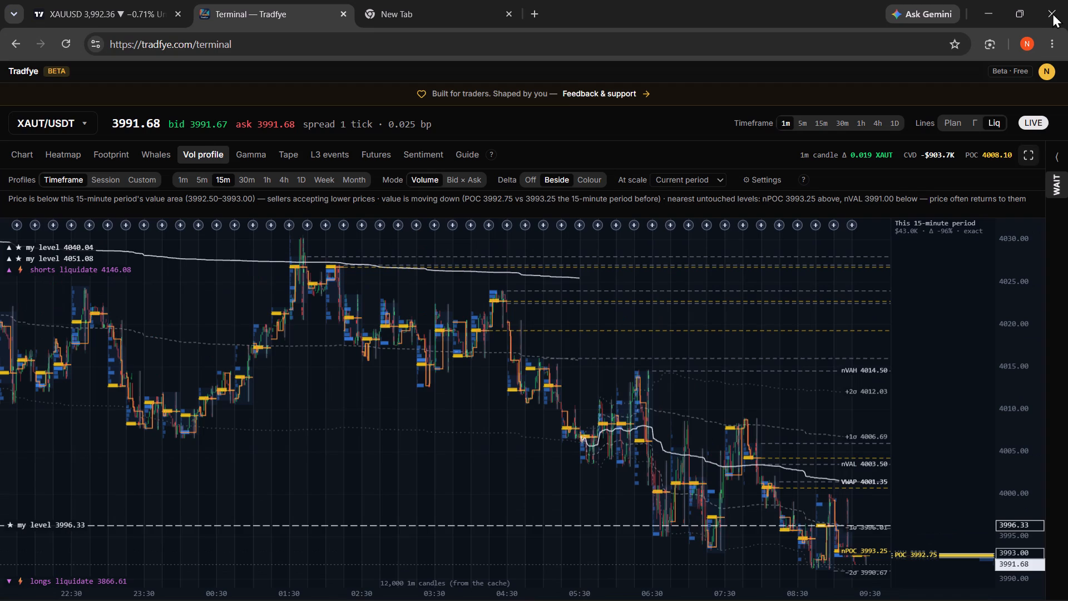
Check the short position on TradingView's one-minute XAUUSD chart, dismissing the advert, and return to Tradfye's volume profile.
{"action": "left_click", "coordinate": [139, 0]}
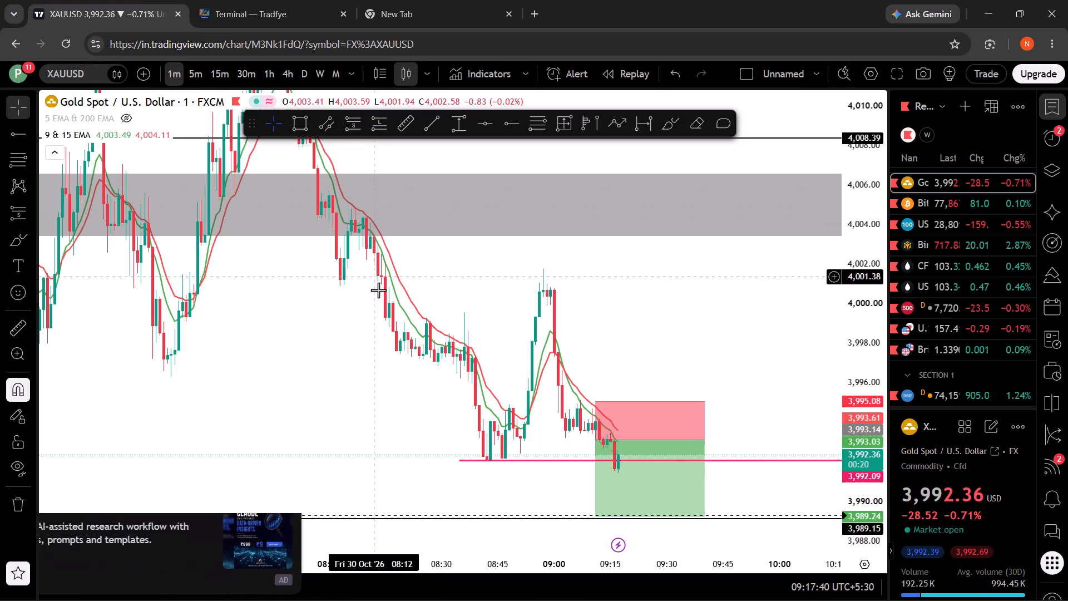
{"action": "left_click", "coordinate": [352, 502]}
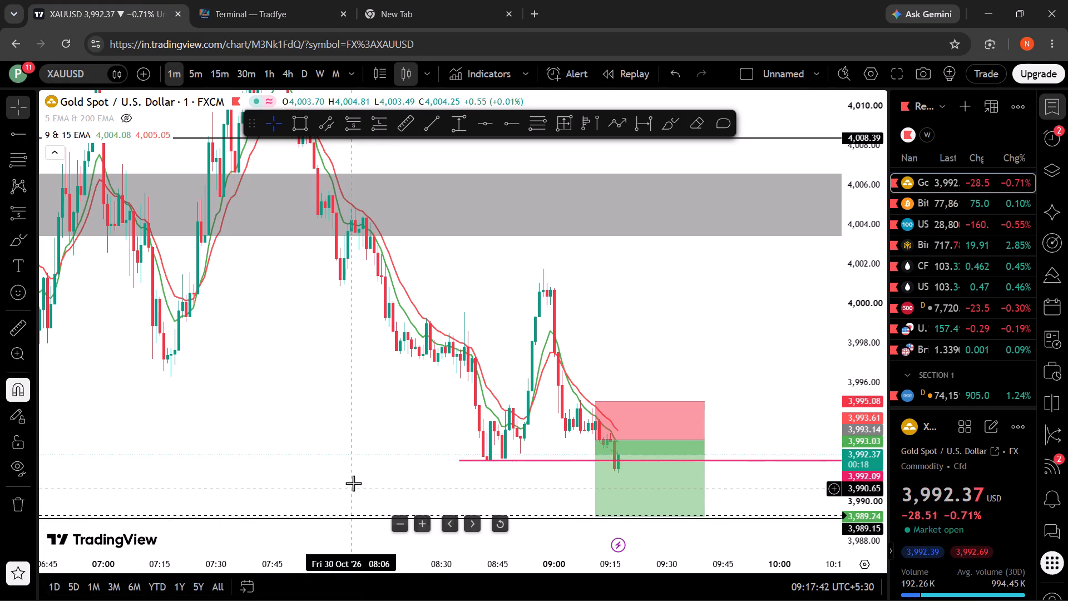
{"action": "left_click_drag", "start_coordinate": [356, 470], "coordinate": [318, 376]}
{"action": "left_click", "coordinate": [244, 16]}
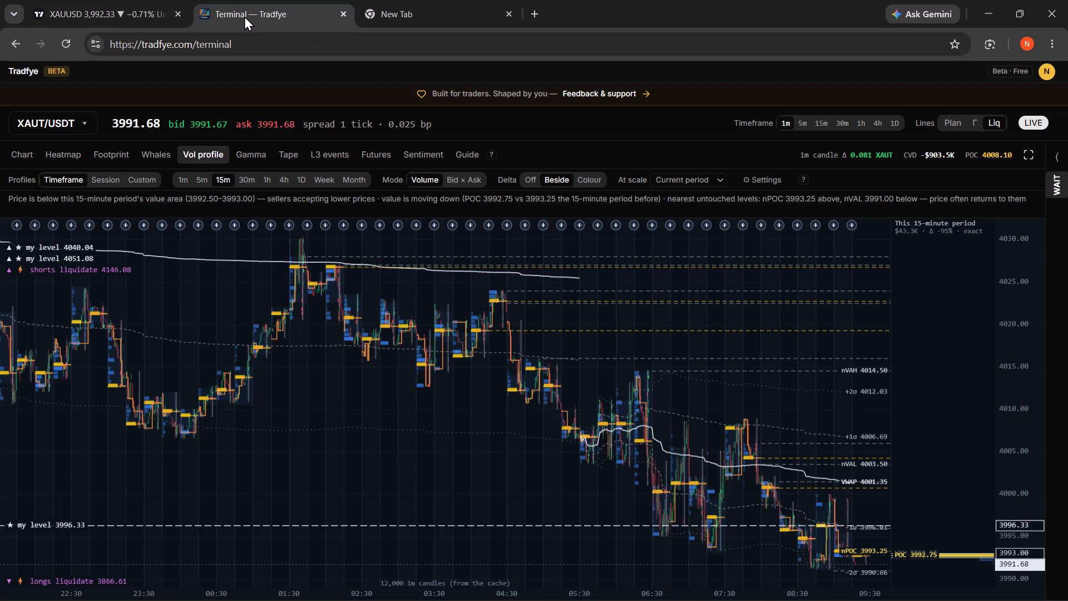
Open the Exness trading accounts page in the empty browser tab.
{"action": "left_click", "coordinate": [491, 7]}
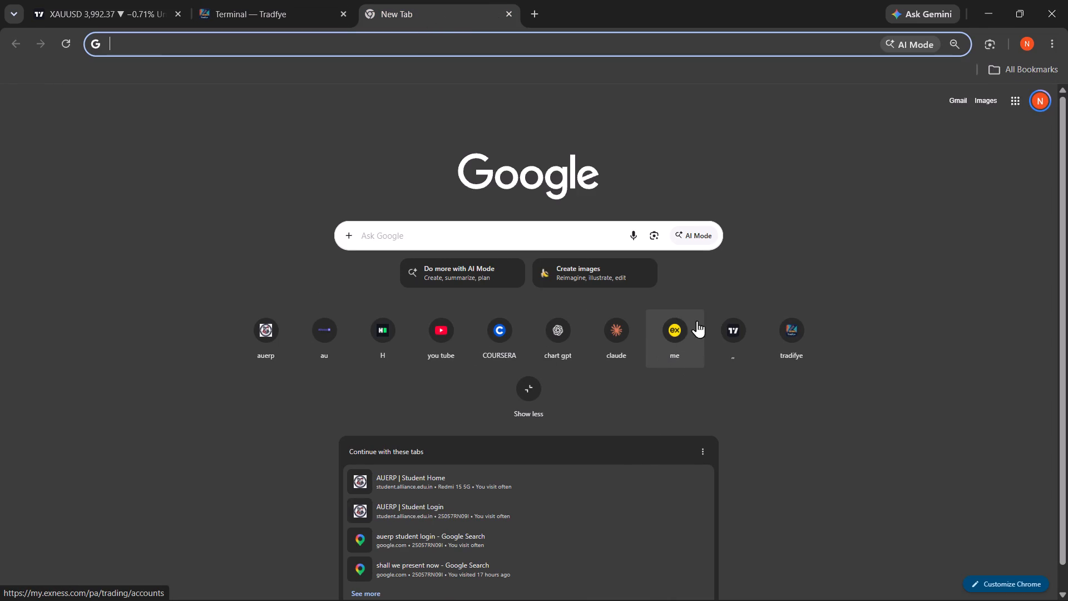
{"action": "left_click", "coordinate": [671, 341]}
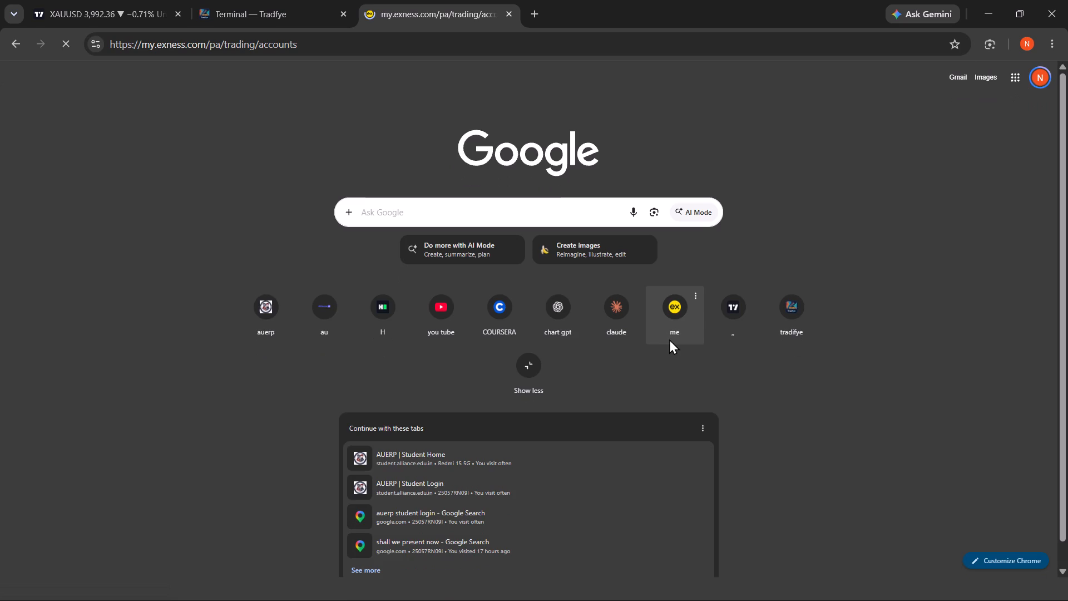
Switch back to TradingView and load the British Pound / U.S. Dollar (GBPUSD) one-minute chart from the watchlist.
{"action": "left_click", "coordinate": [253, 17]}
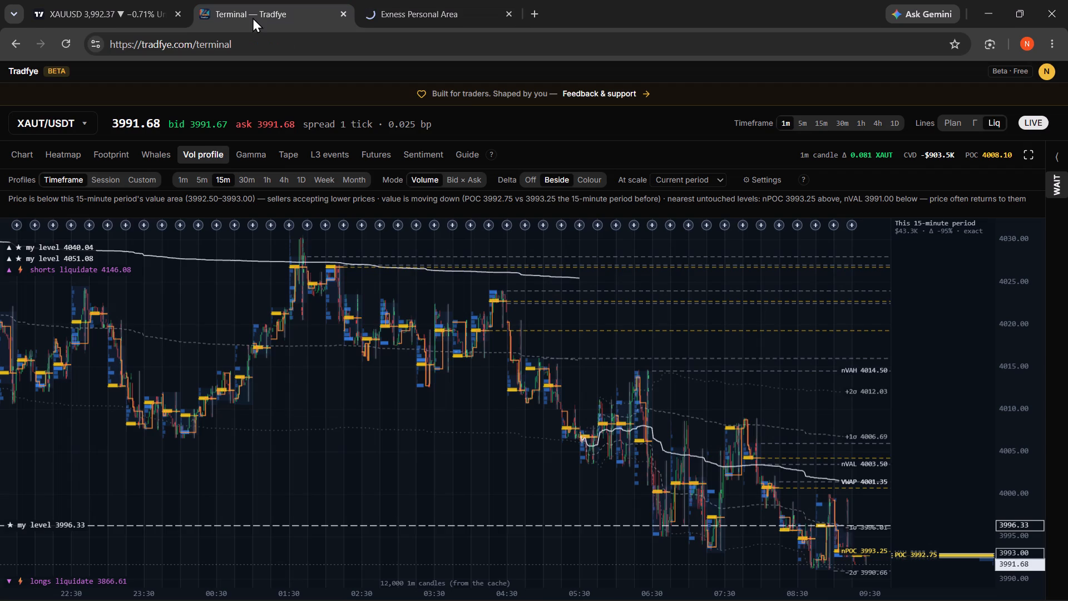
{"action": "left_click", "coordinate": [76, 24]}
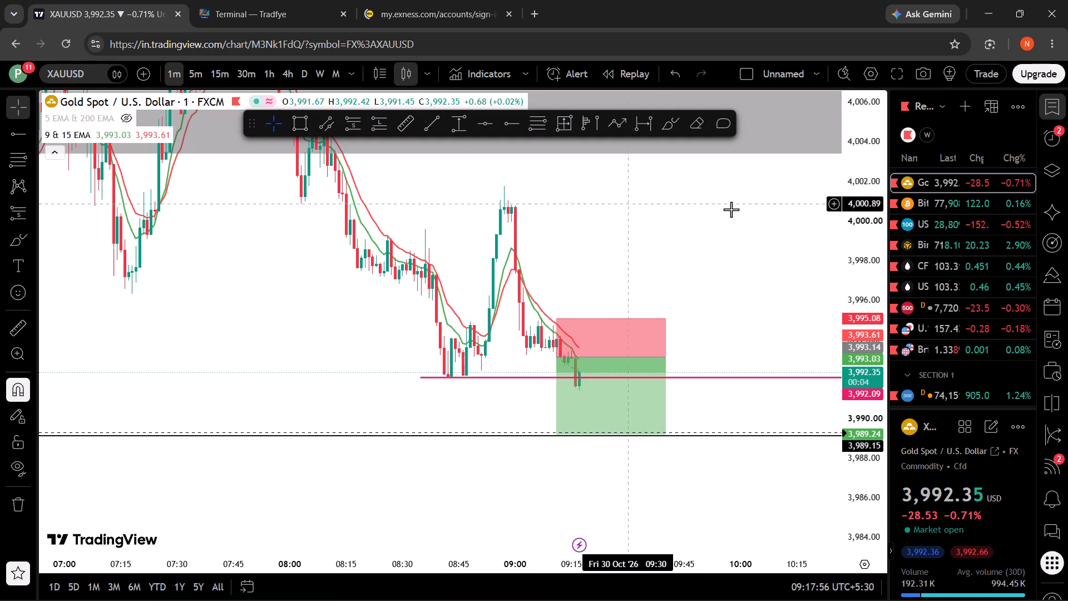
{"action": "scroll", "coordinate": [942, 373], "scroll_direction": "down", "scroll_amount": 4}
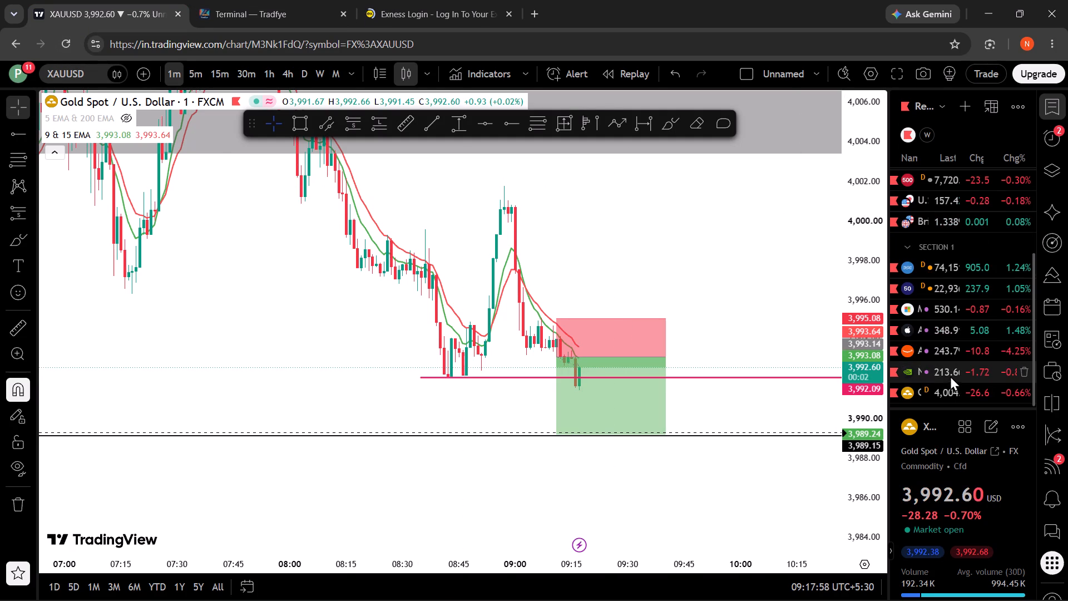
{"action": "scroll", "coordinate": [948, 278], "scroll_direction": "up", "scroll_amount": 6}
{"action": "scroll", "coordinate": [908, 242], "scroll_direction": "up", "scroll_amount": 3}
{"action": "left_click", "coordinate": [924, 215]}
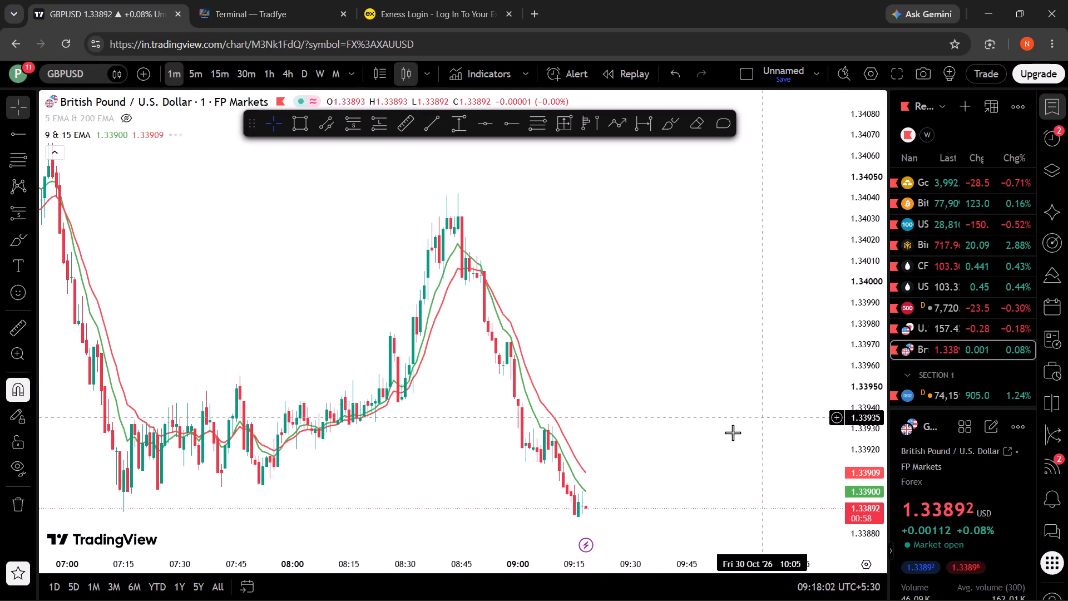
Hide the 9 & 15 EMA indicator on the GBPUSD one-minute chart.
{"action": "left_click_drag", "start_coordinate": [709, 442], "coordinate": [740, 269]}
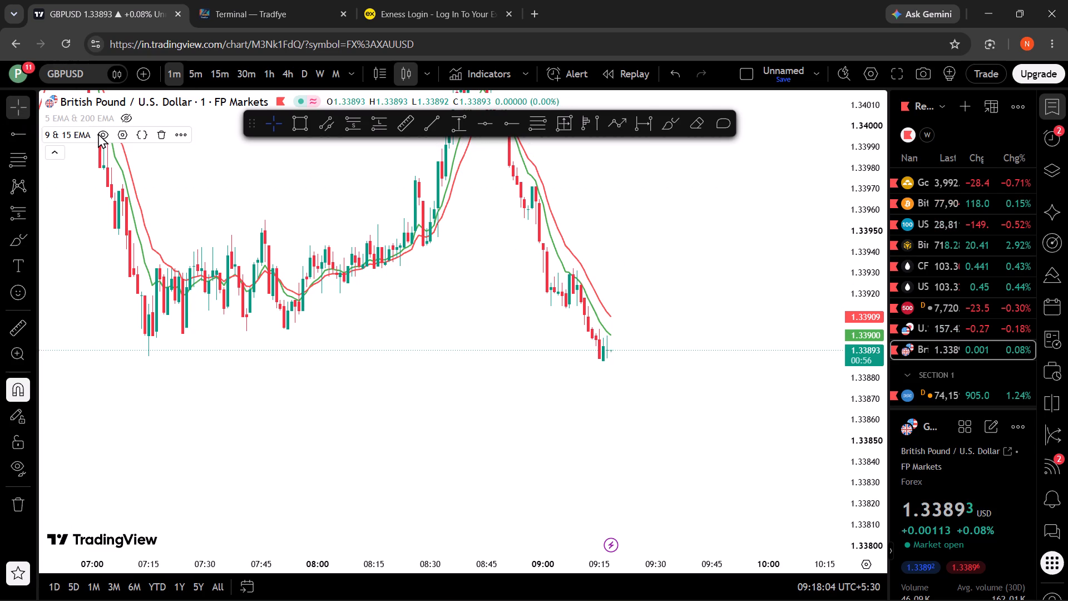
{"action": "left_click", "coordinate": [101, 131]}
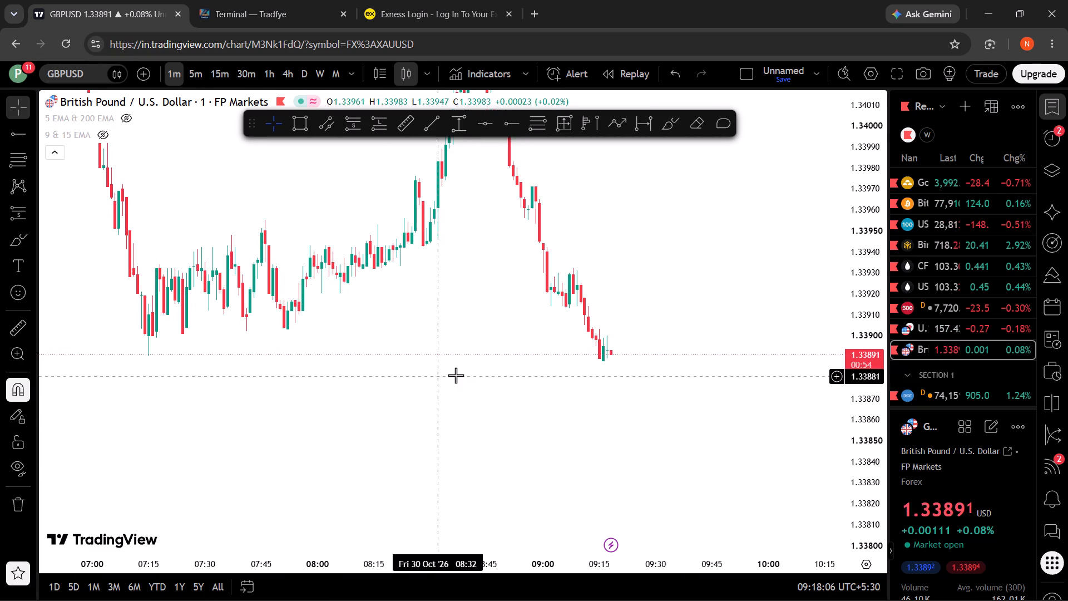
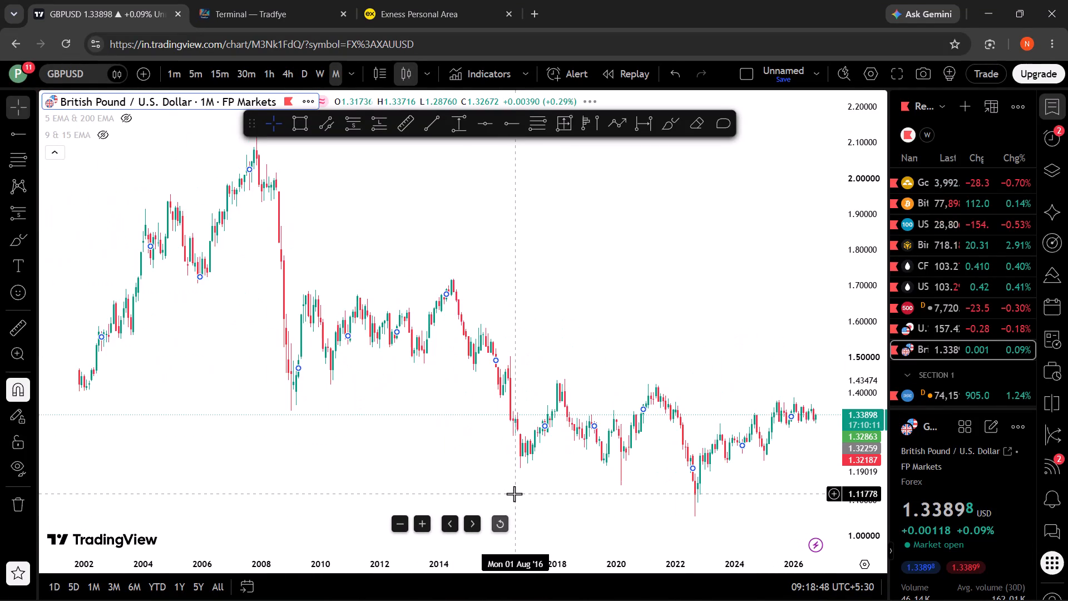
Examine GBPUSD's long-term price history on the monthly chart, checking the existing horizontal ray at 1.43474.
{"action": "scroll", "coordinate": [514, 494], "scroll_direction": "down", "scroll_amount": 5}
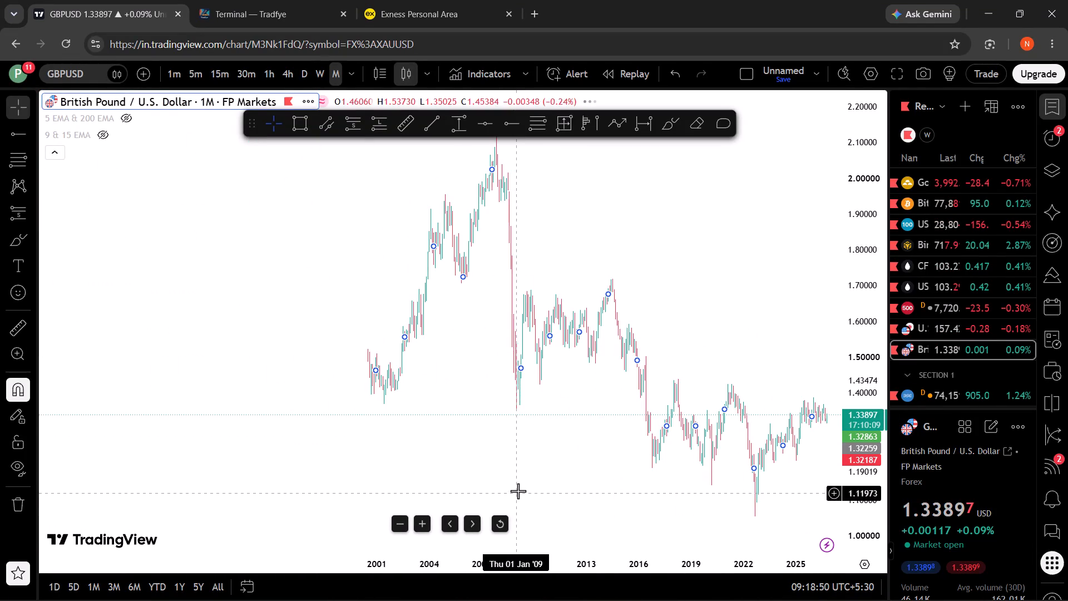
{"action": "left_click_drag", "start_coordinate": [518, 489], "coordinate": [368, 459]}
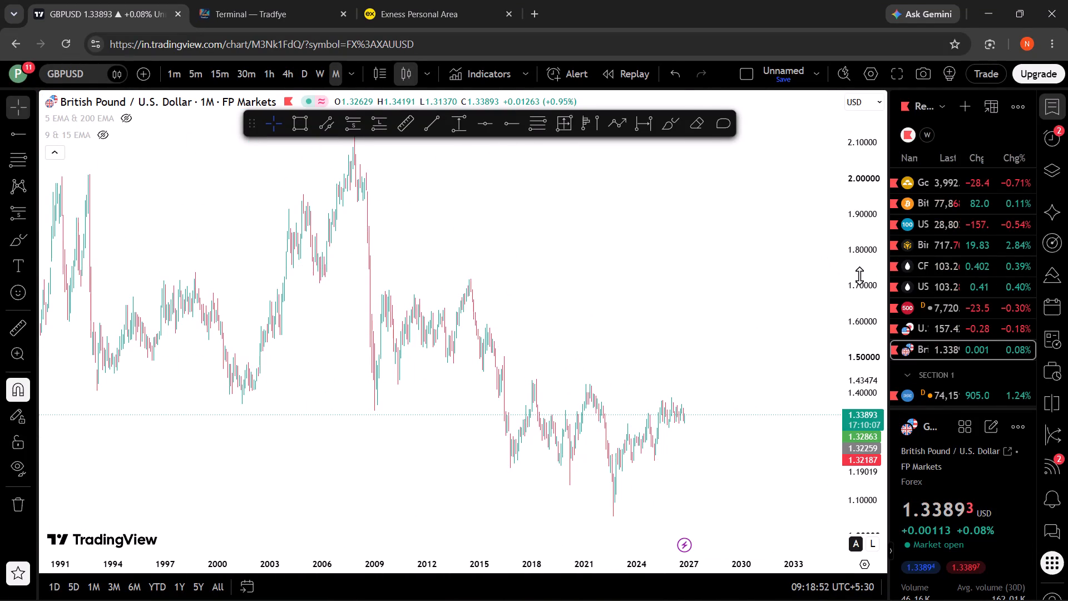
{"action": "left_click_drag", "start_coordinate": [859, 274], "coordinate": [836, 501]}
{"action": "scroll", "coordinate": [785, 487], "scroll_direction": "down", "scroll_amount": 4}
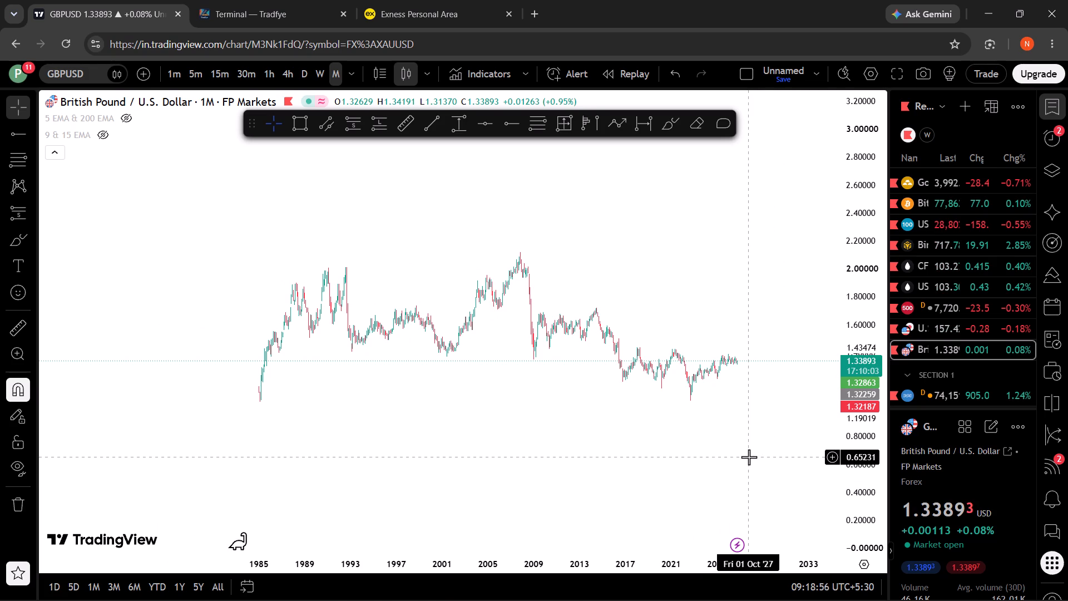
{"action": "scroll", "coordinate": [749, 457], "scroll_direction": "up", "scroll_amount": 3}
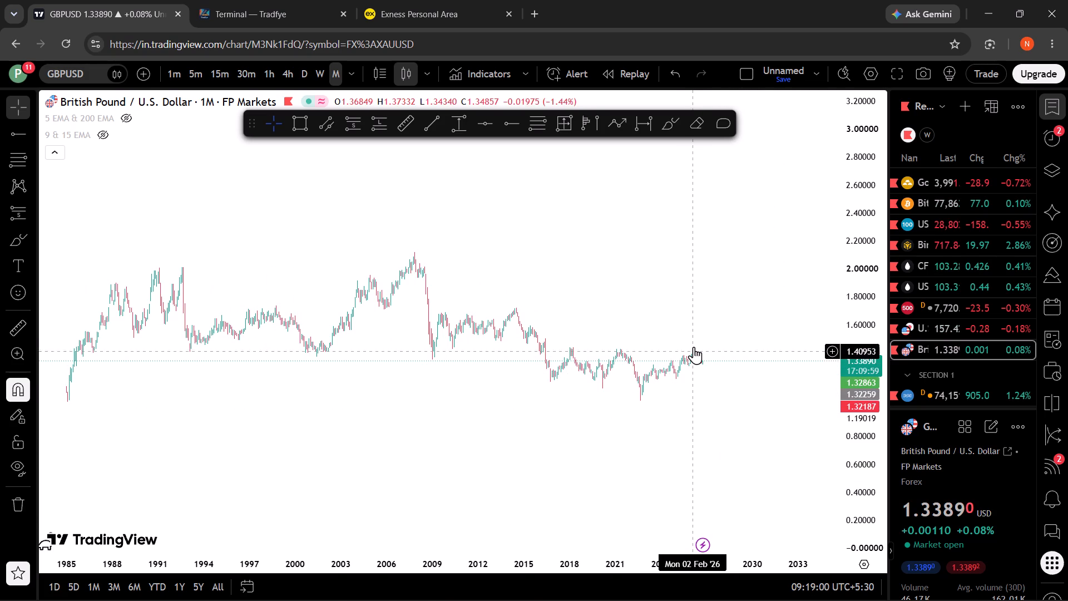
{"action": "left_click", "coordinate": [752, 347]}
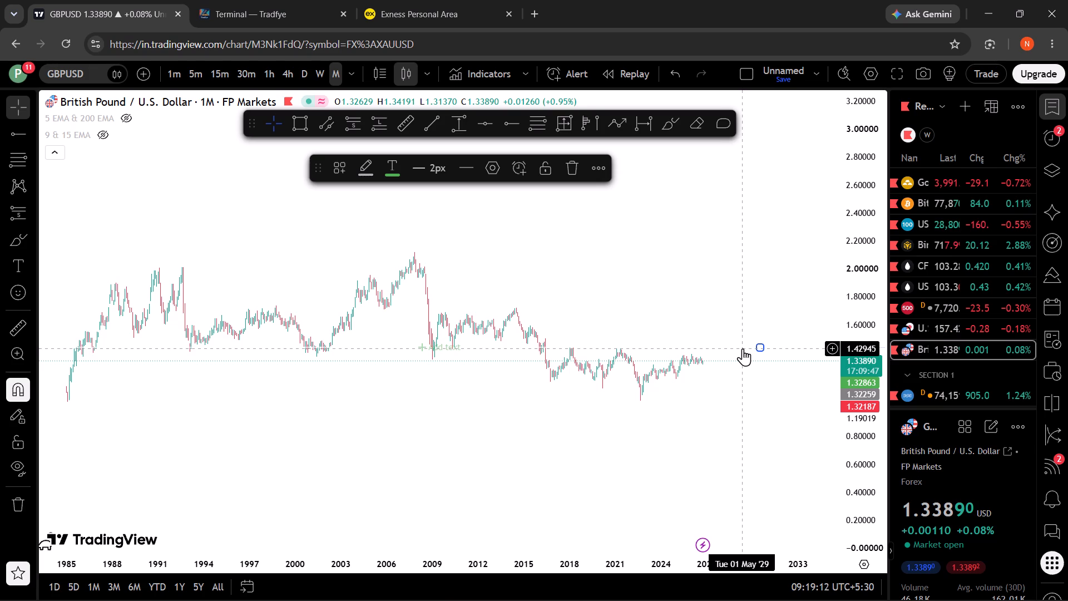
{"action": "left_click", "coordinate": [743, 348]}
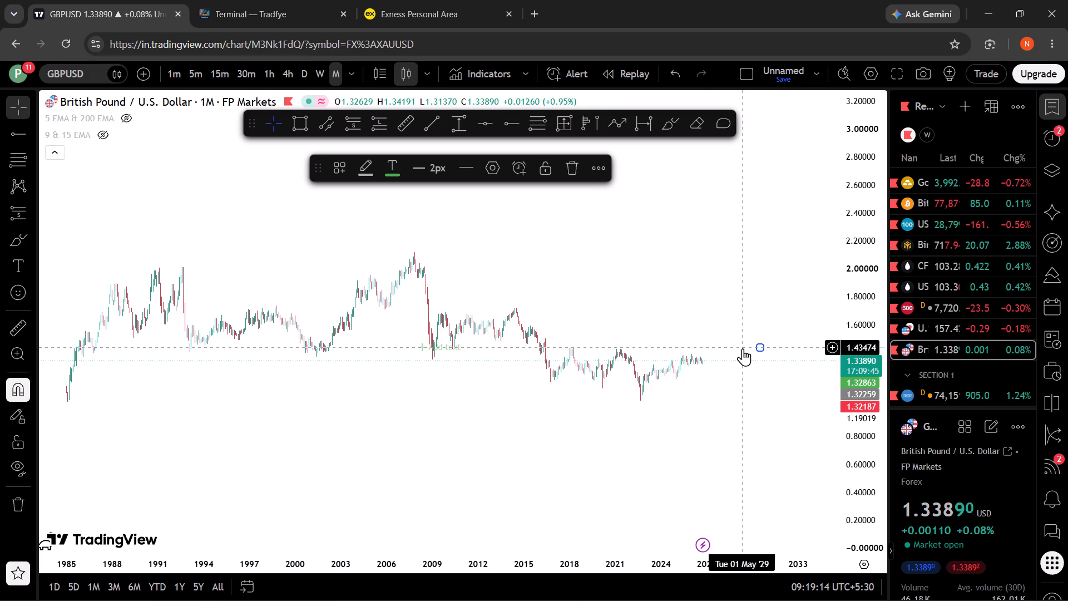
Switch GBPUSD to the weekly timeframe and examine the price swings from 2017 to the latest candles.
{"action": "left_click", "coordinate": [323, 76]}
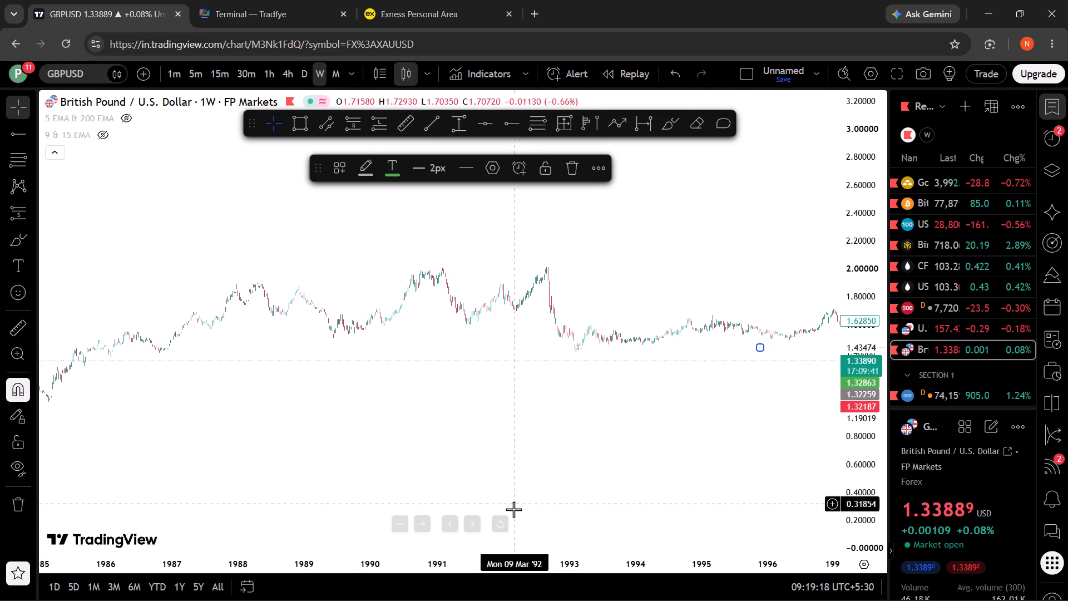
{"action": "left_click", "coordinate": [505, 521]}
{"action": "scroll", "coordinate": [762, 415], "scroll_direction": "down", "scroll_amount": 5}
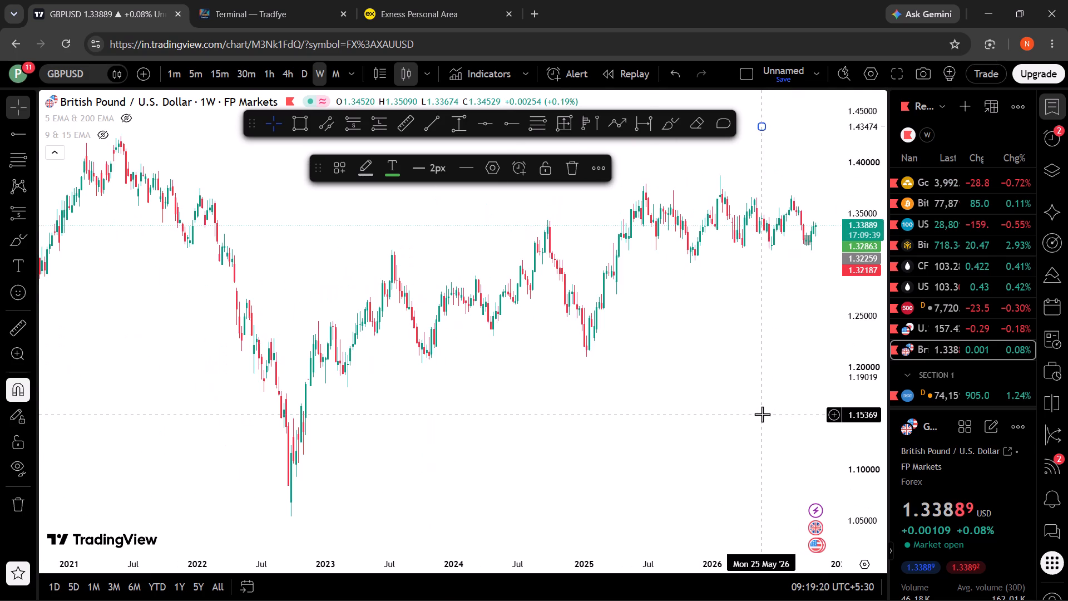
{"action": "scroll", "coordinate": [762, 414], "scroll_direction": "down", "scroll_amount": 5}
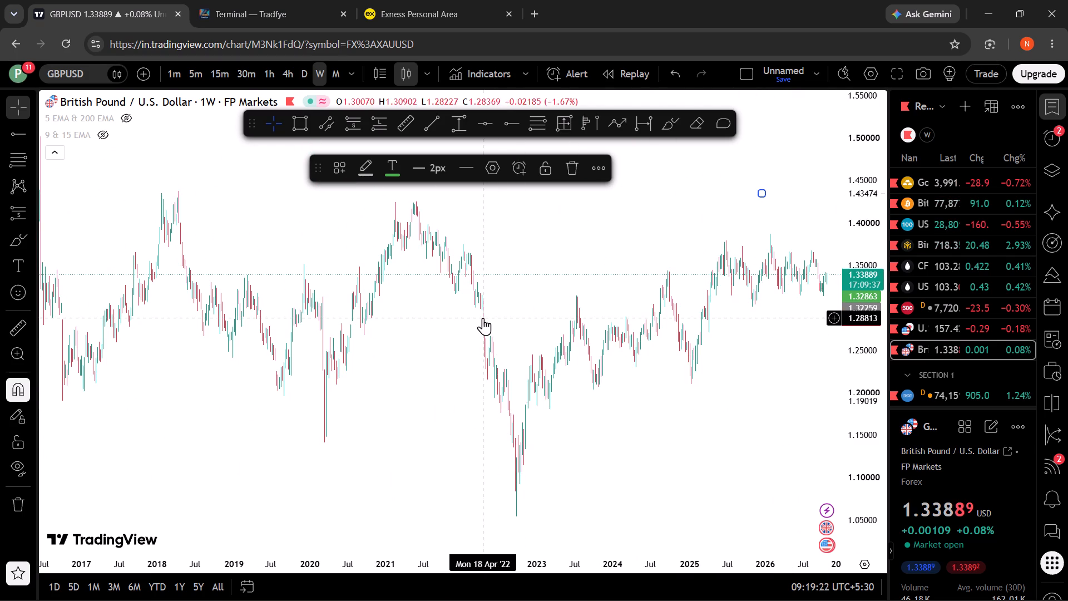
{"action": "left_click_drag", "start_coordinate": [409, 394], "coordinate": [389, 415]}
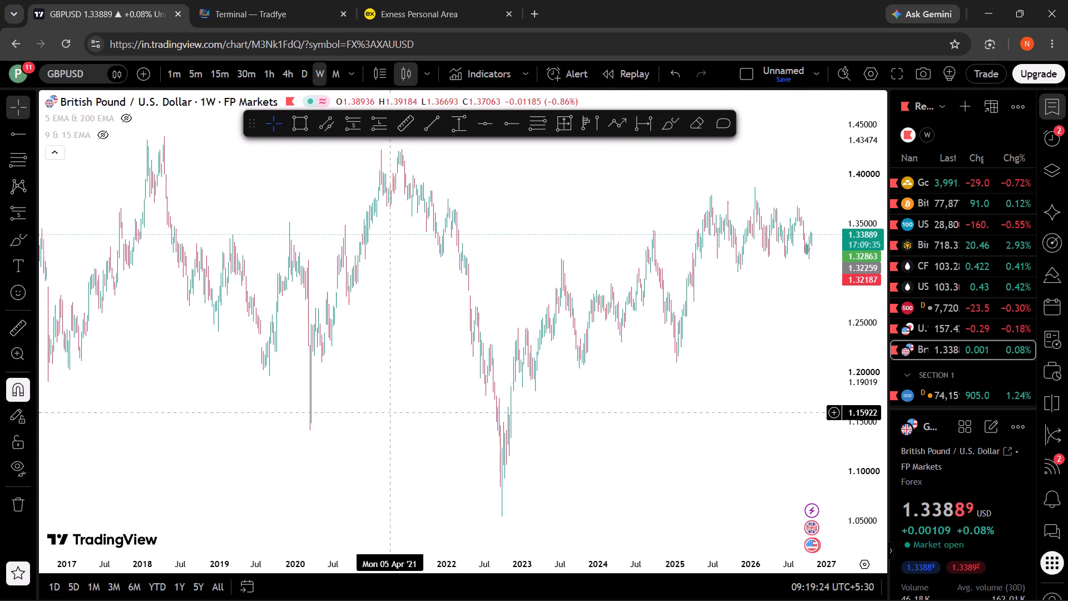
{"action": "left_click_drag", "start_coordinate": [389, 415], "coordinate": [386, 417]}
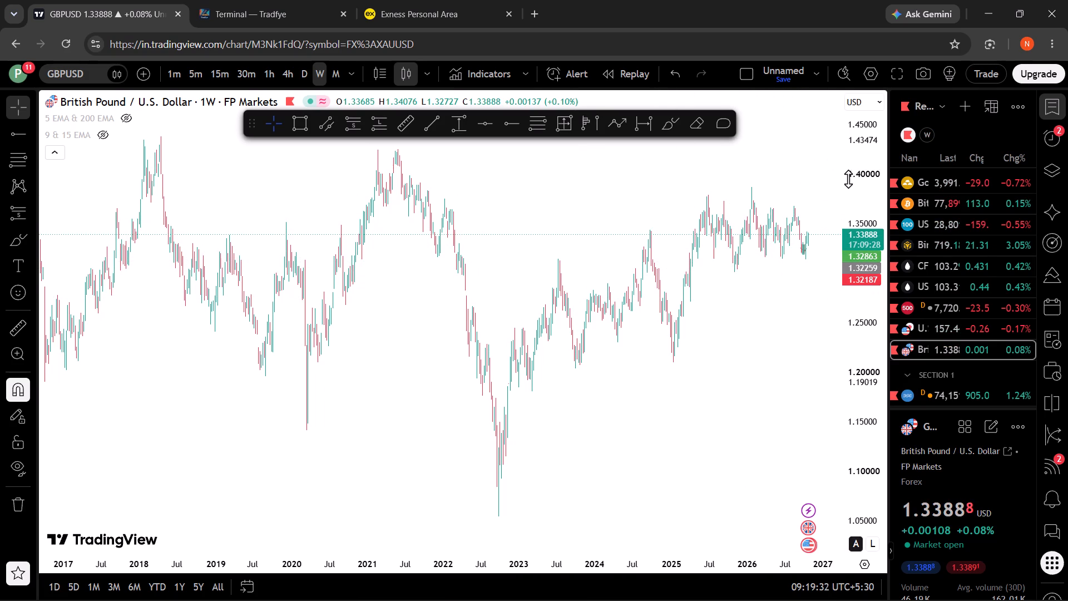
{"action": "left_click_drag", "start_coordinate": [877, 178], "coordinate": [872, 223]}
{"action": "left_click_drag", "start_coordinate": [797, 273], "coordinate": [730, 391]}
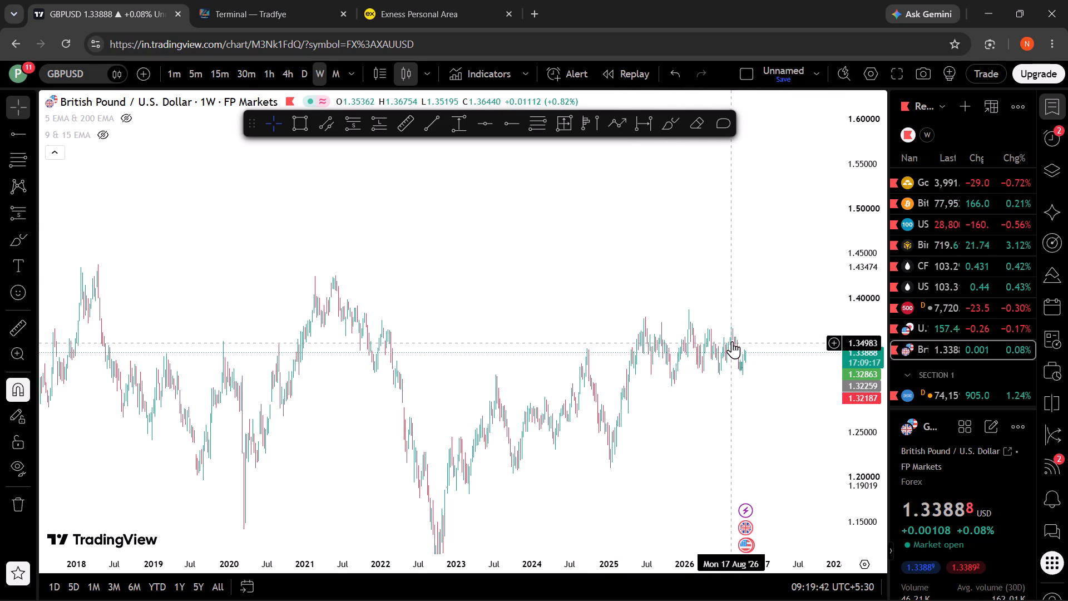
{"action": "scroll", "coordinate": [733, 341], "scroll_direction": "up", "scroll_amount": 4}
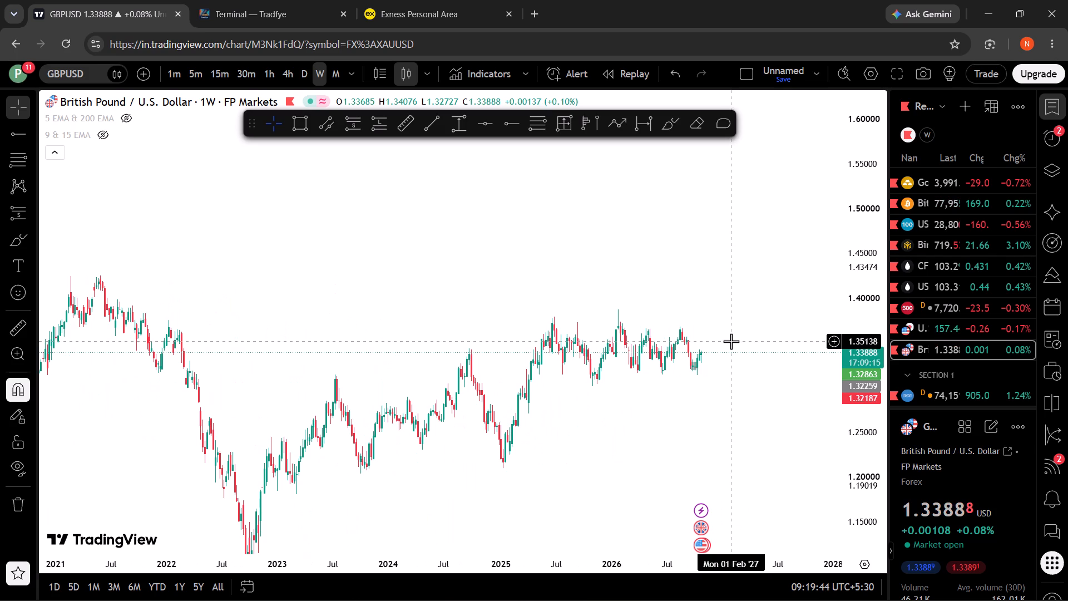
Switch GBPUSD to the daily timeframe and examine the grey consolidation box against the multi-year price swings.
{"action": "left_click", "coordinate": [305, 72]}
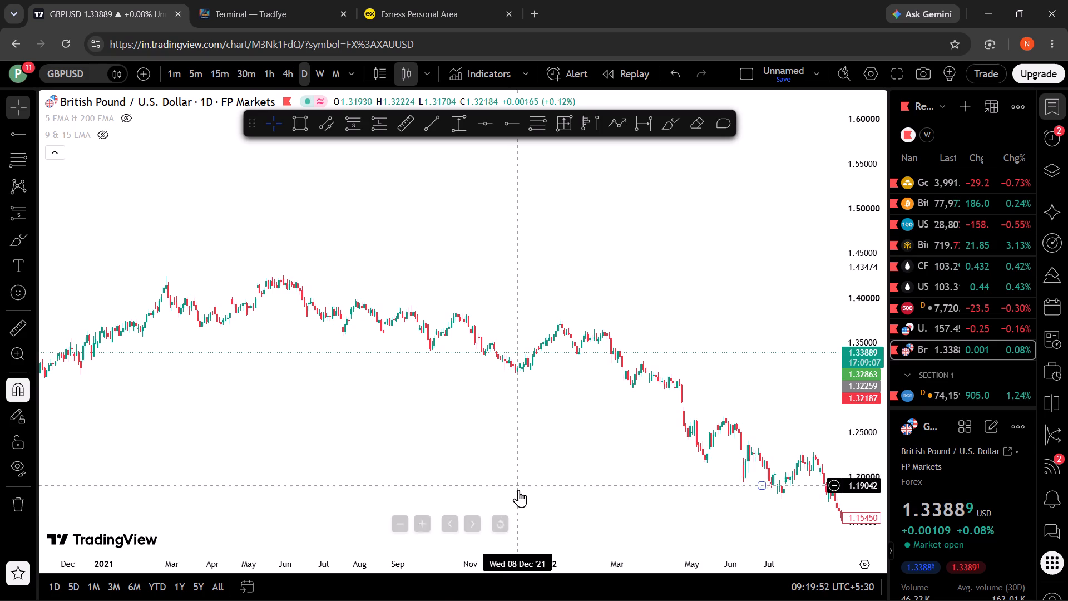
{"action": "left_click", "coordinate": [505, 527]}
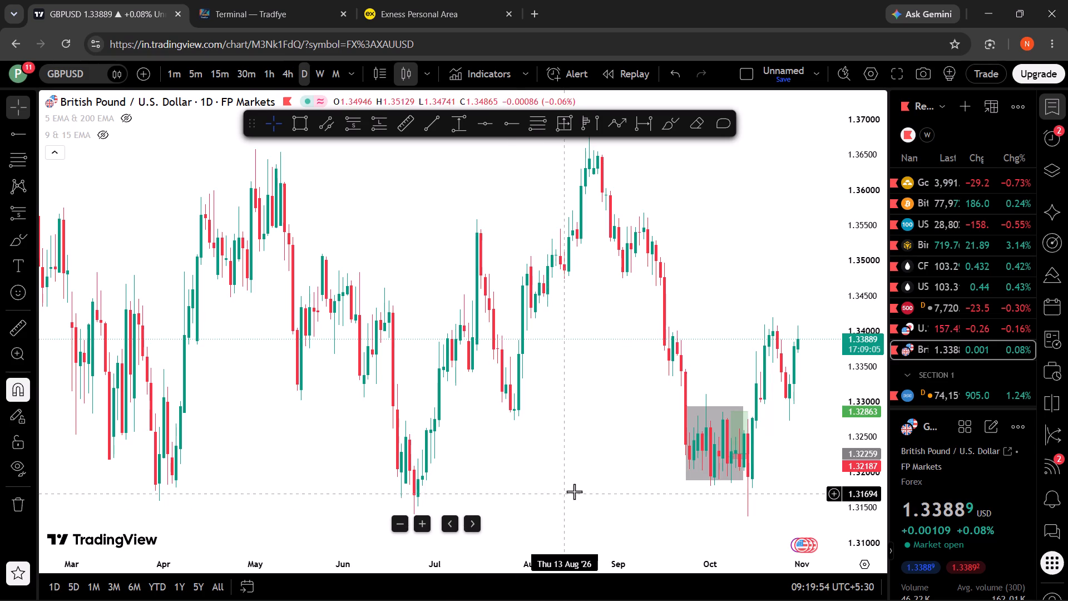
{"action": "left_click", "coordinate": [745, 477]}
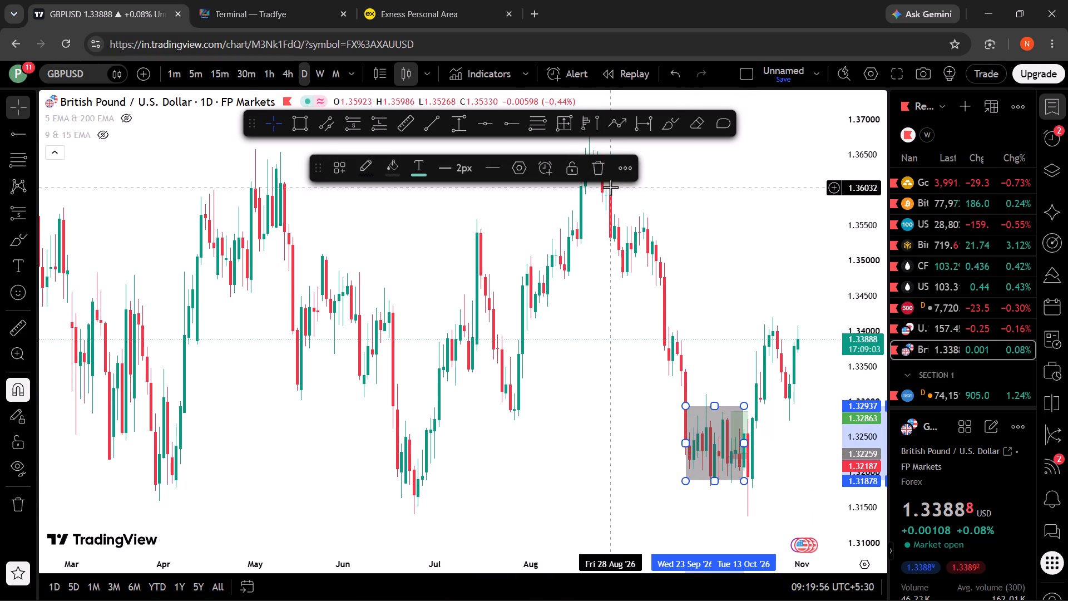
{"action": "left_click_drag", "start_coordinate": [667, 280], "coordinate": [669, 303]}
{"action": "left_click_drag", "start_coordinate": [870, 267], "coordinate": [806, 481]}
{"action": "scroll", "coordinate": [740, 471], "scroll_direction": "down", "scroll_amount": 13}
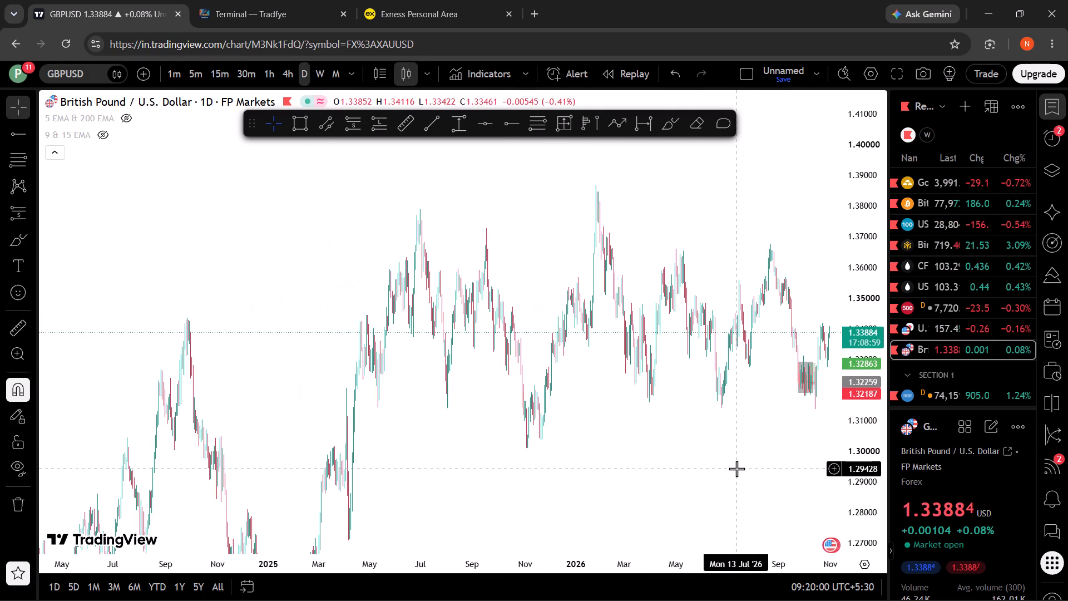
{"action": "scroll", "coordinate": [736, 469], "scroll_direction": "down", "scroll_amount": 9}
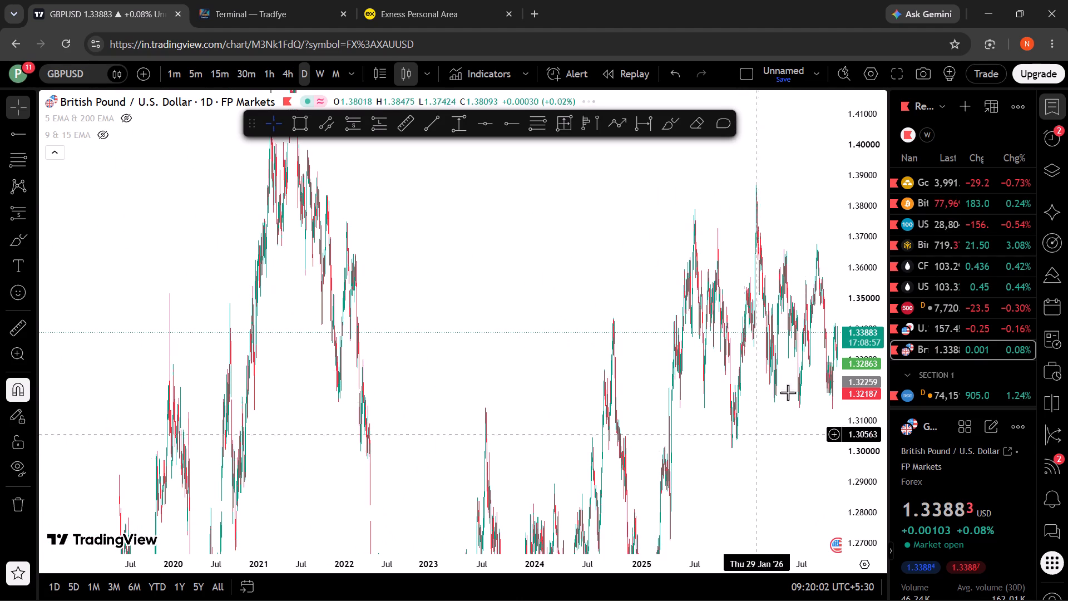
{"action": "left_click_drag", "start_coordinate": [878, 280], "coordinate": [790, 511]}
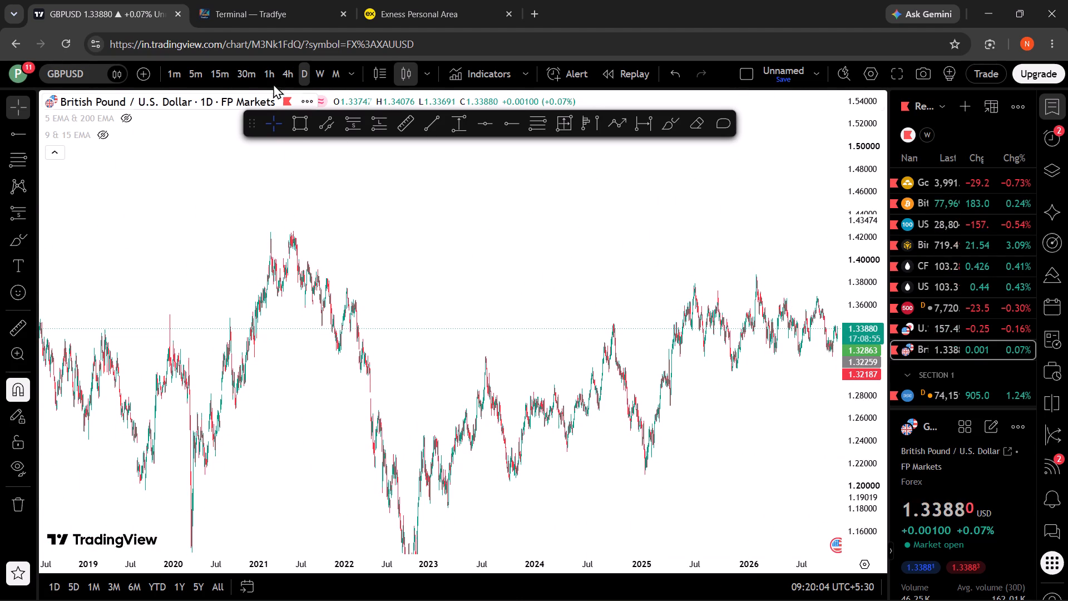
Return to the weekly timeframe and draw a horizontal ray at about 1.42767, starting around June 2020 above the 2021 highs.
{"action": "left_click", "coordinate": [321, 67]}
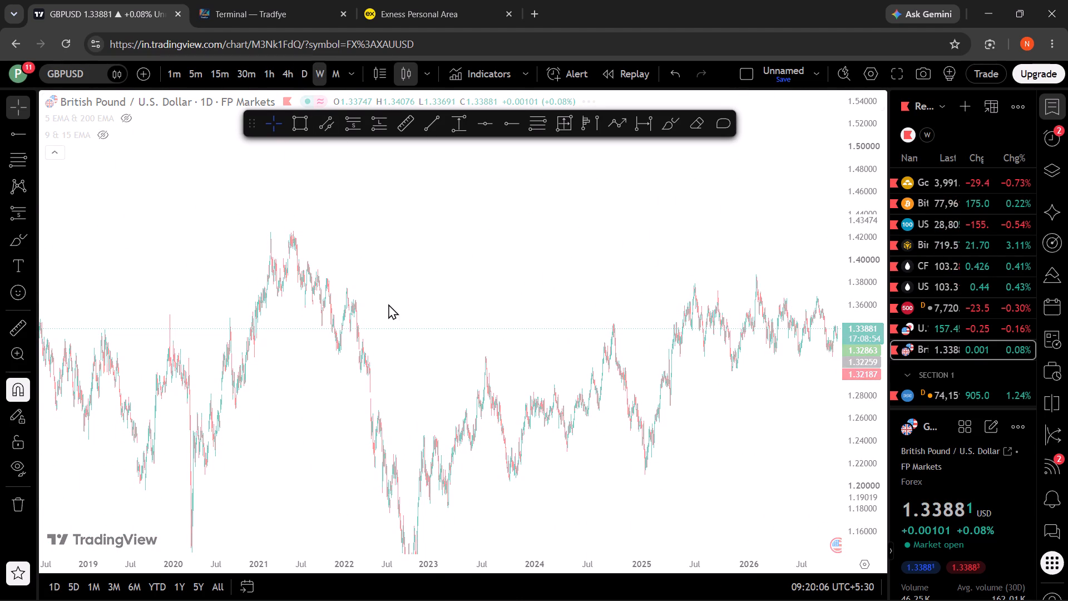
{"action": "left_click", "coordinate": [504, 529]}
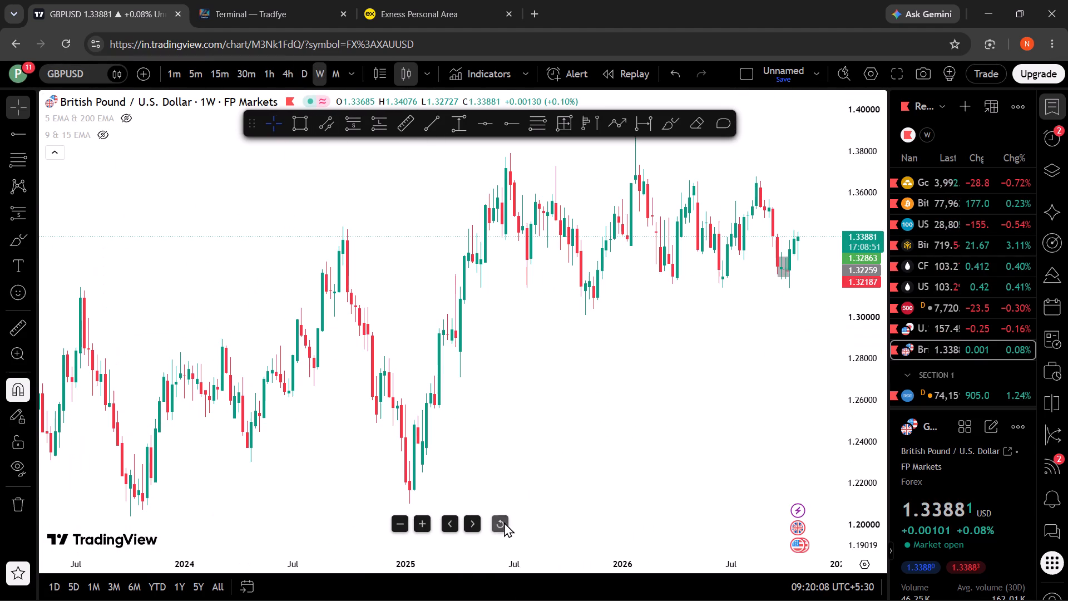
{"action": "scroll", "coordinate": [724, 307], "scroll_direction": "down", "scroll_amount": 6}
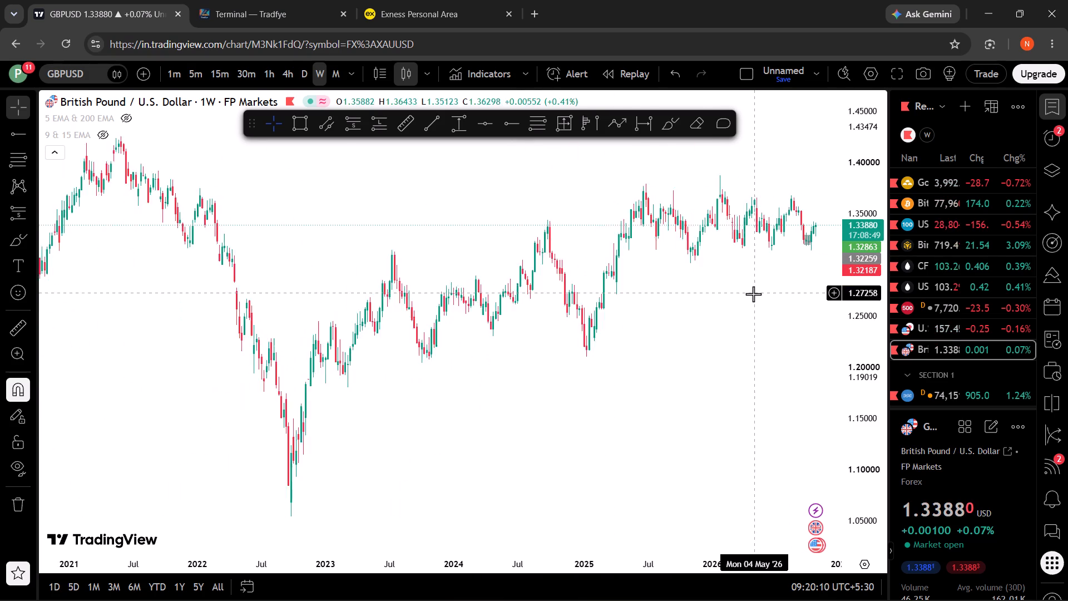
{"action": "scroll", "coordinate": [753, 294], "scroll_direction": "down", "scroll_amount": 7}
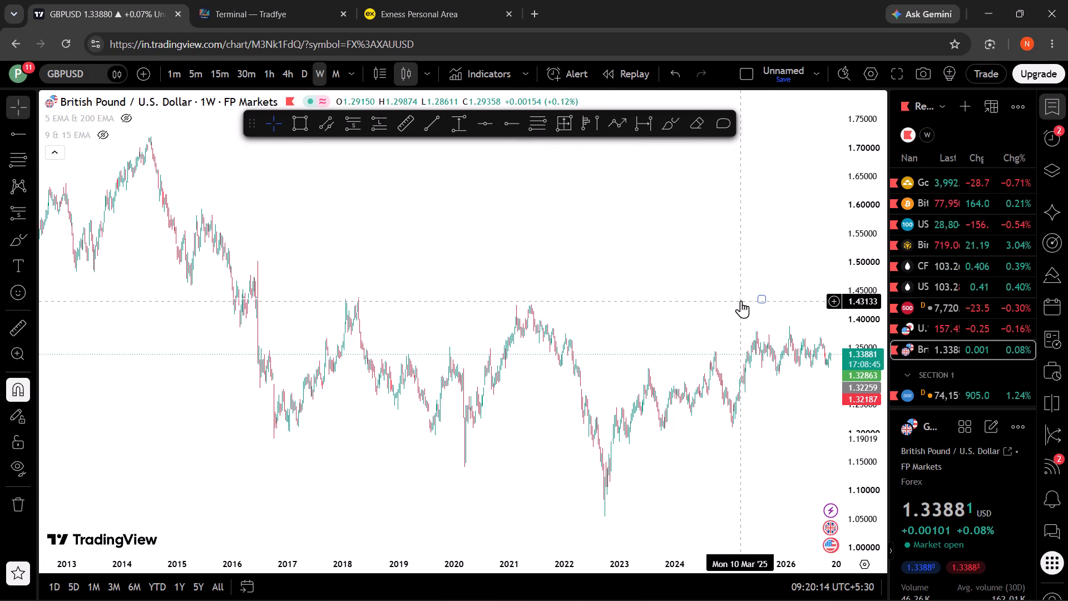
{"action": "left_click", "coordinate": [739, 305]}
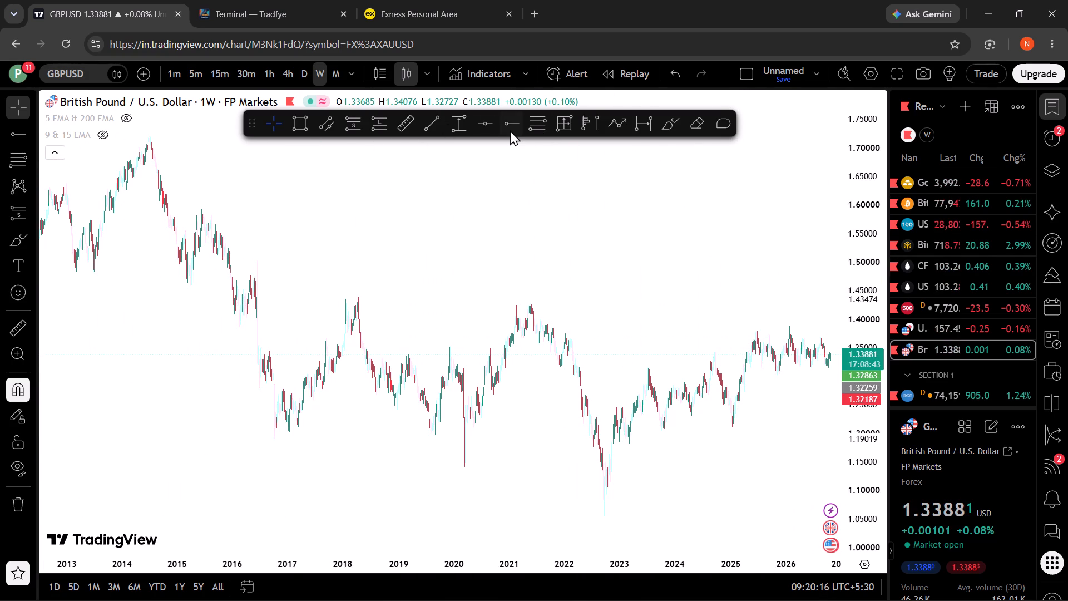
{"action": "left_click", "coordinate": [510, 130]}
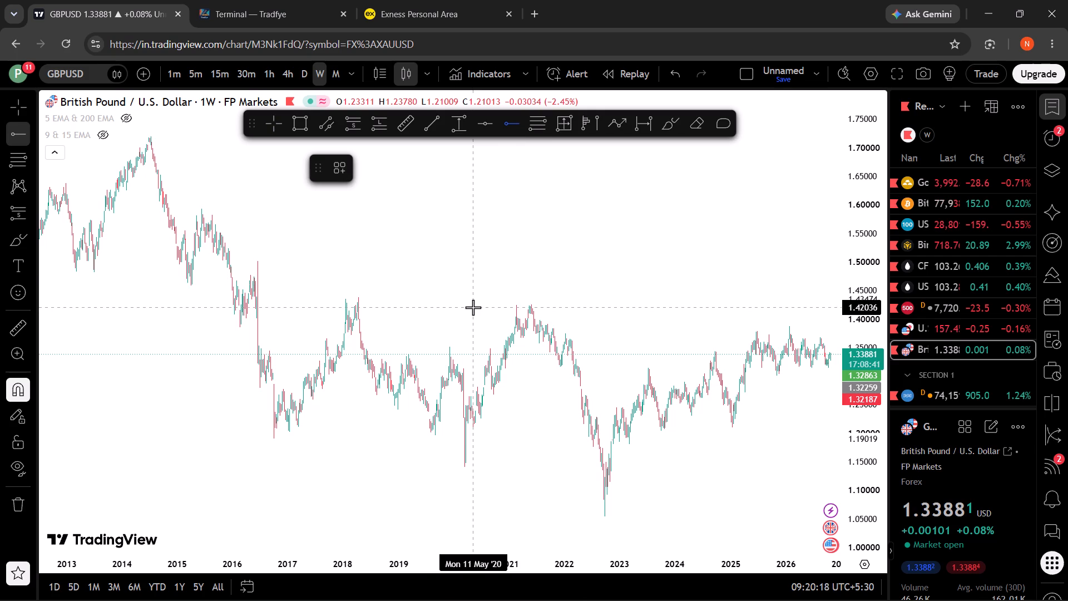
{"action": "left_click", "coordinate": [476, 303]}
{"action": "left_click", "coordinate": [617, 248]}
{"action": "left_click_drag", "start_coordinate": [616, 248], "coordinate": [431, 245]}
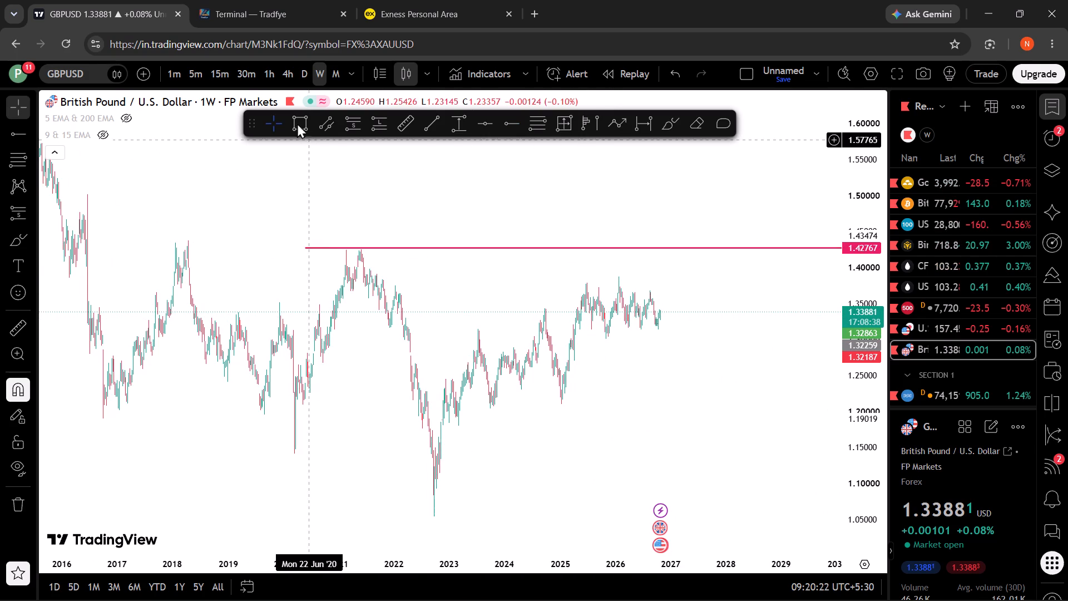
Switch to the daily timeframe and lower the new horizontal ray to about 1.42639, close to the 2021 highs.
{"action": "left_click", "coordinate": [300, 77]}
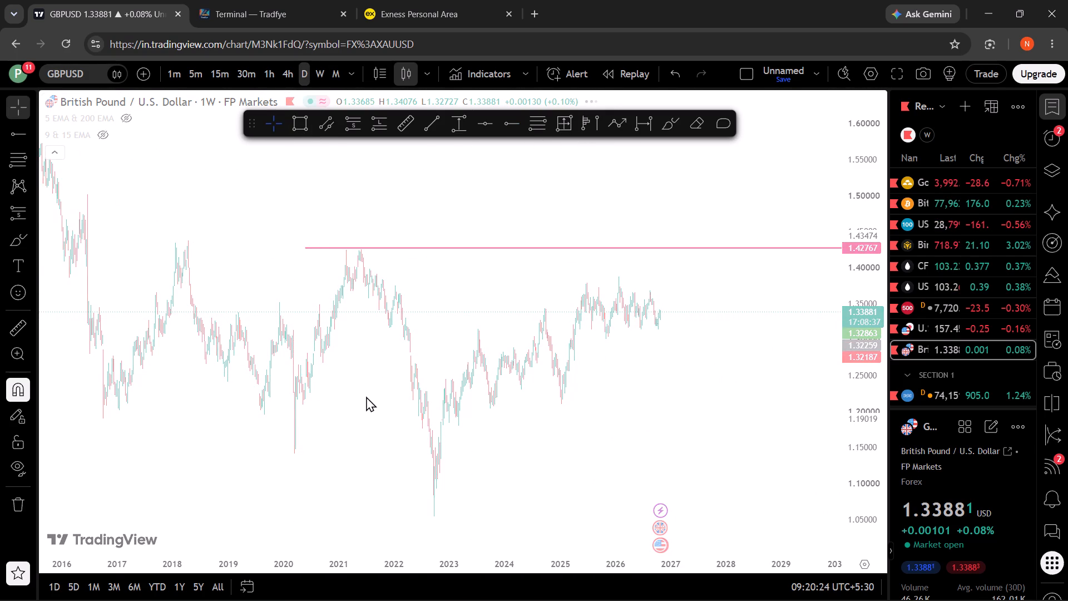
{"action": "left_click", "coordinate": [501, 538]}
{"action": "left_click", "coordinate": [506, 528]}
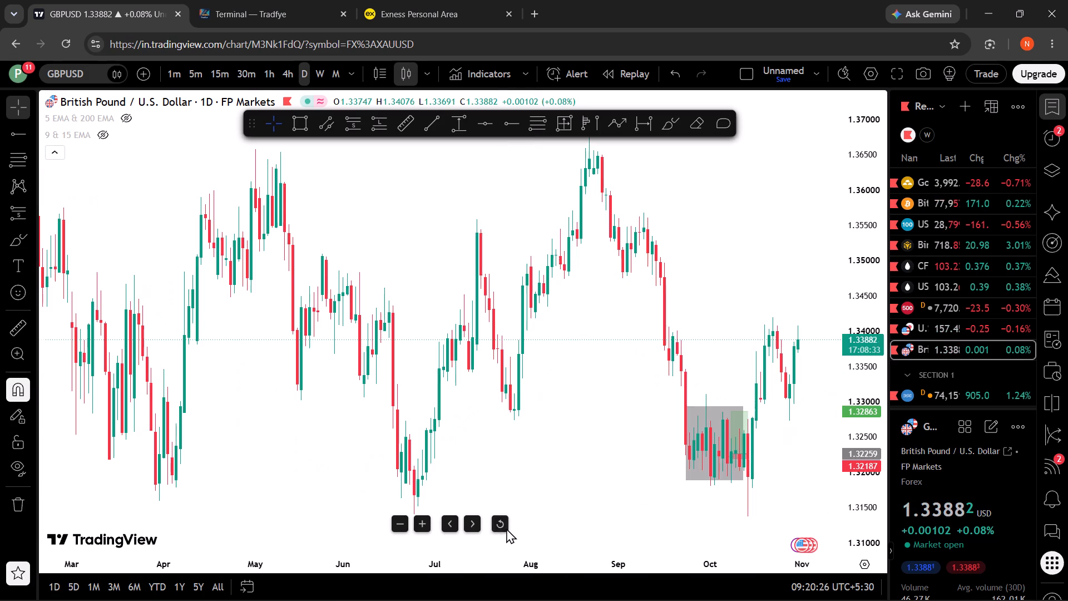
{"action": "scroll", "coordinate": [526, 453], "scroll_direction": "down", "scroll_amount": 9}
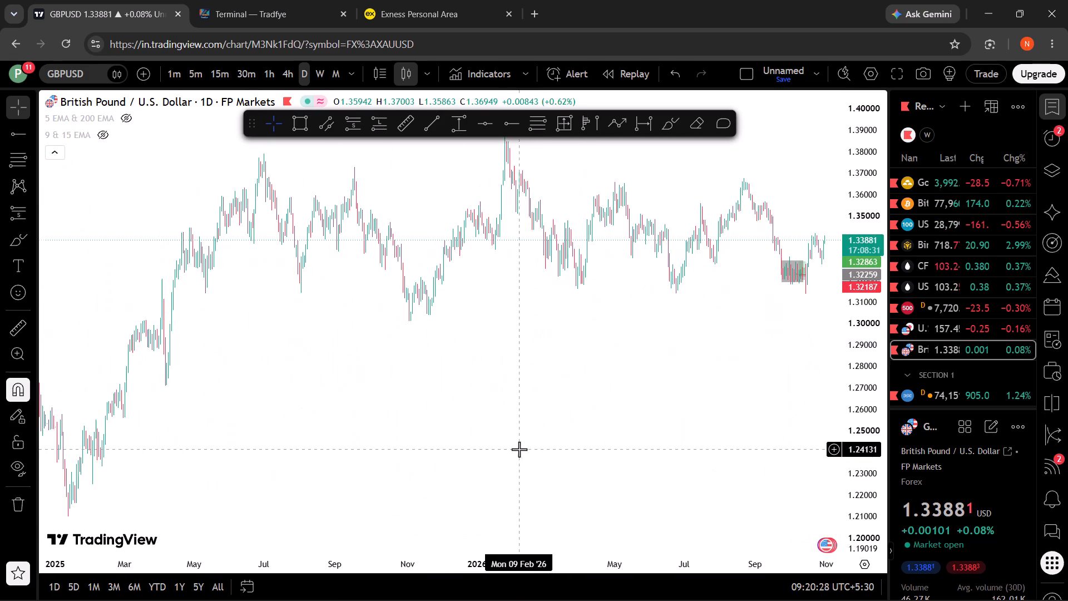
{"action": "left_click_drag", "start_coordinate": [856, 233], "coordinate": [824, 396]}
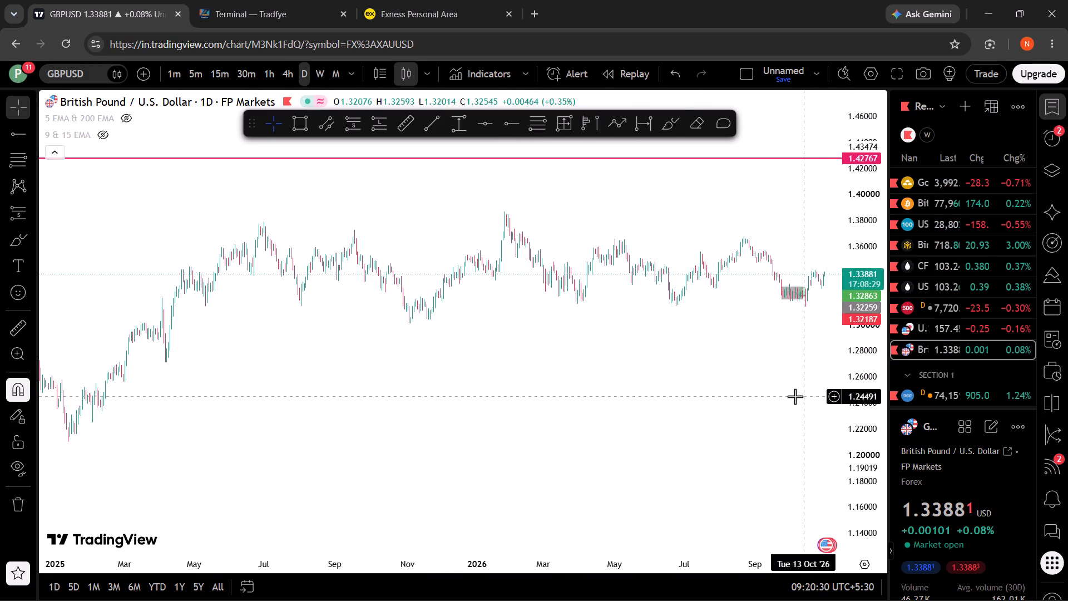
{"action": "left_click_drag", "start_coordinate": [772, 409], "coordinate": [624, 482]}
{"action": "scroll", "coordinate": [626, 464], "scroll_direction": "down", "scroll_amount": 5}
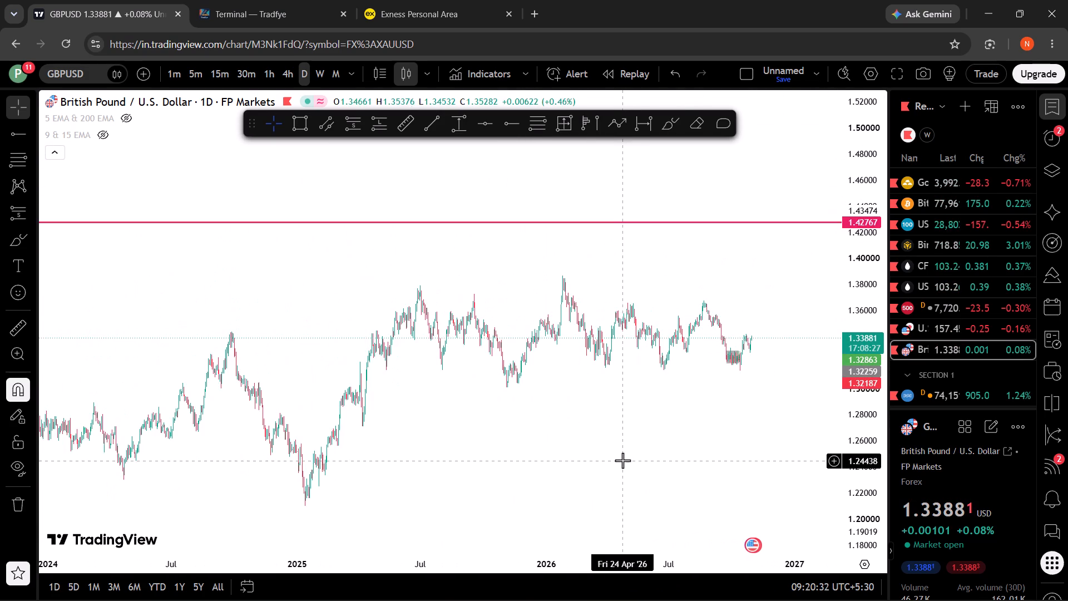
{"action": "scroll", "coordinate": [622, 460], "scroll_direction": "down", "scroll_amount": 10}
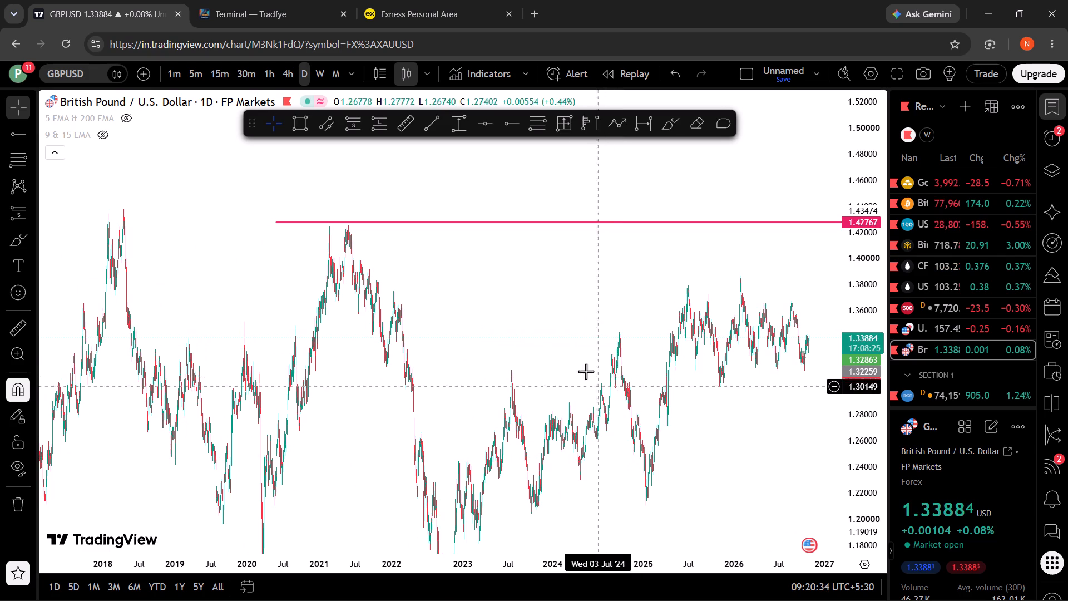
{"action": "left_click", "coordinate": [524, 223]}
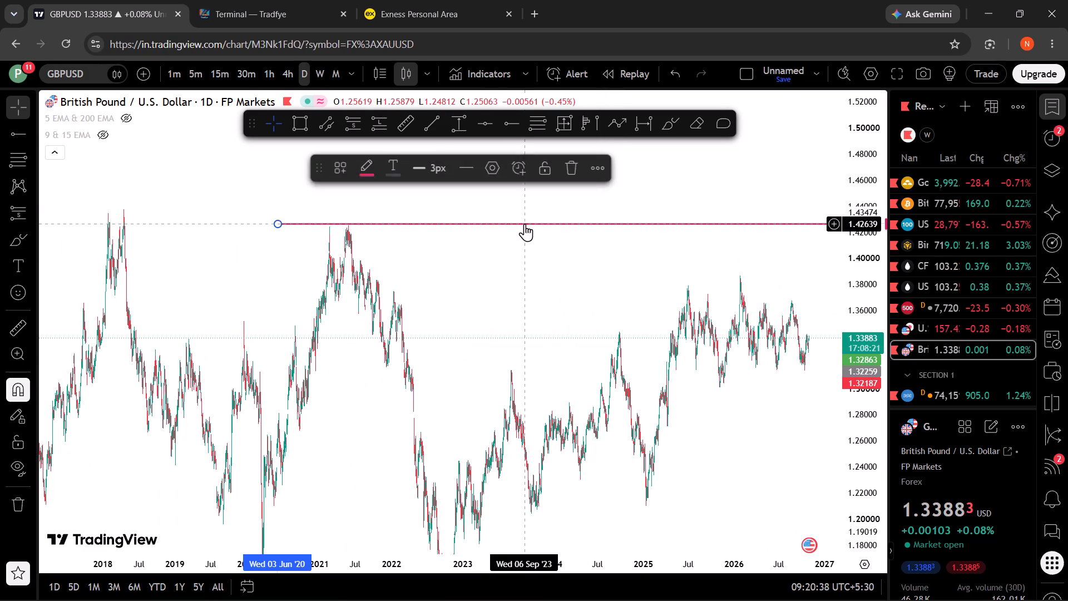
{"action": "left_click", "coordinate": [528, 269]}
Examine the latest daily GBPUSD candles around the grey consolidation box against the 1.42639 resistance ray.
{"action": "left_click_drag", "start_coordinate": [525, 309], "coordinate": [399, 261]}
{"action": "scroll", "coordinate": [577, 339], "scroll_direction": "up", "scroll_amount": 5}
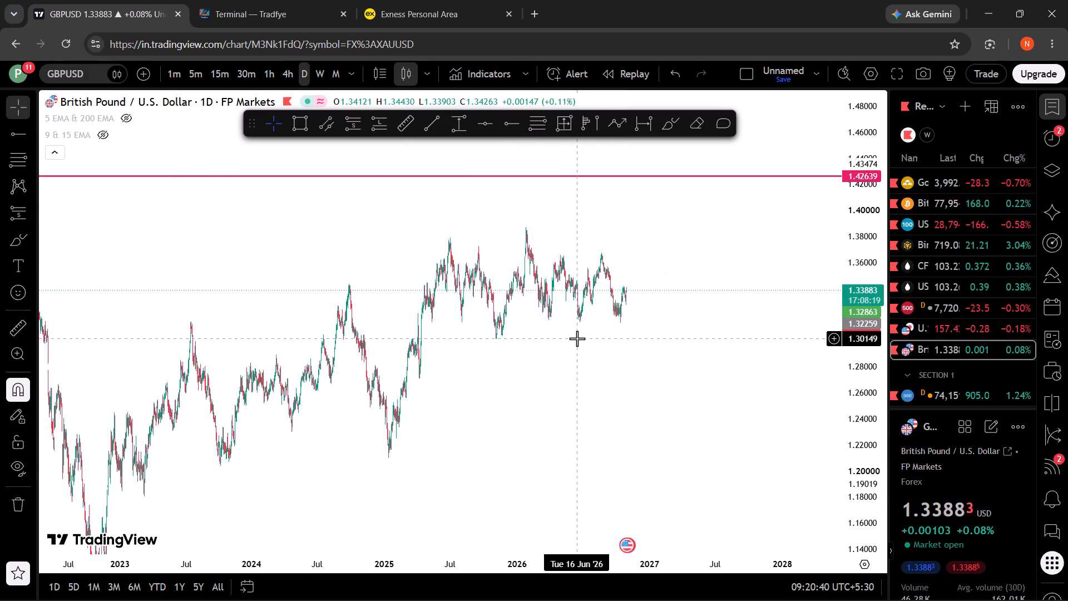
{"action": "scroll", "coordinate": [577, 338], "scroll_direction": "up", "scroll_amount": 12}
{"action": "left_click_drag", "start_coordinate": [397, 429], "coordinate": [543, 501]}
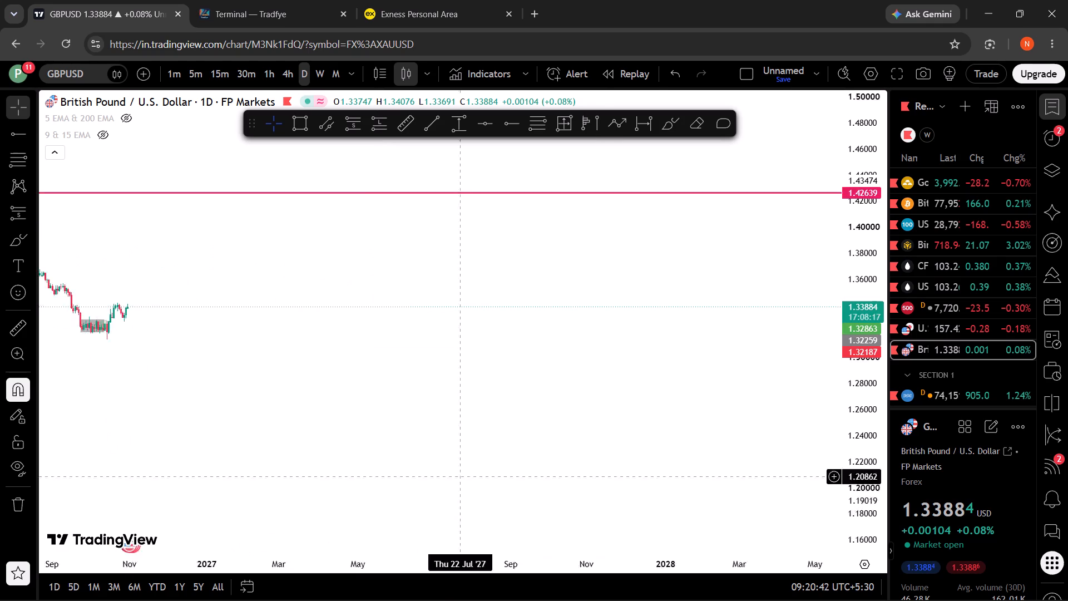
{"action": "left_click_drag", "start_coordinate": [543, 501], "coordinate": [606, 503]}
{"action": "left_click_drag", "start_coordinate": [393, 378], "coordinate": [676, 486]}
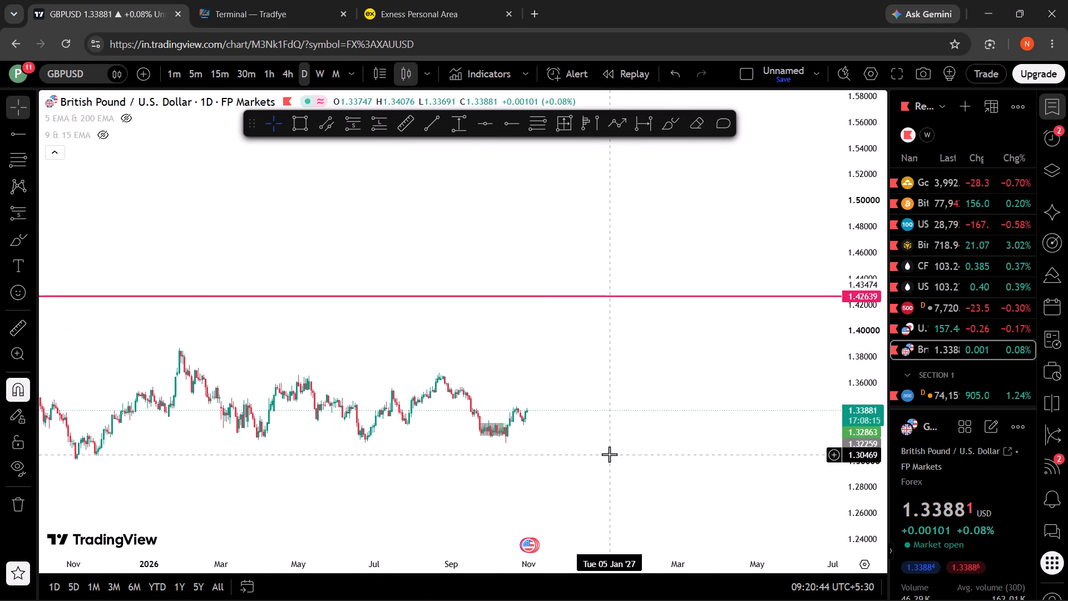
{"action": "scroll", "coordinate": [609, 454], "scroll_direction": "up", "scroll_amount": 4}
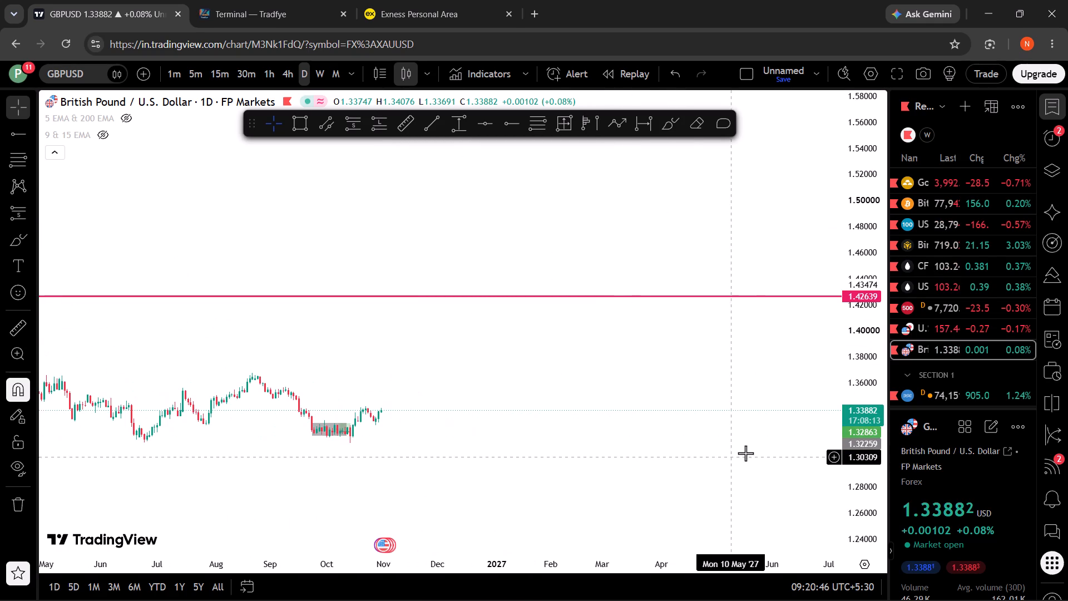
{"action": "scroll", "coordinate": [858, 441], "scroll_direction": "up", "scroll_amount": 11}
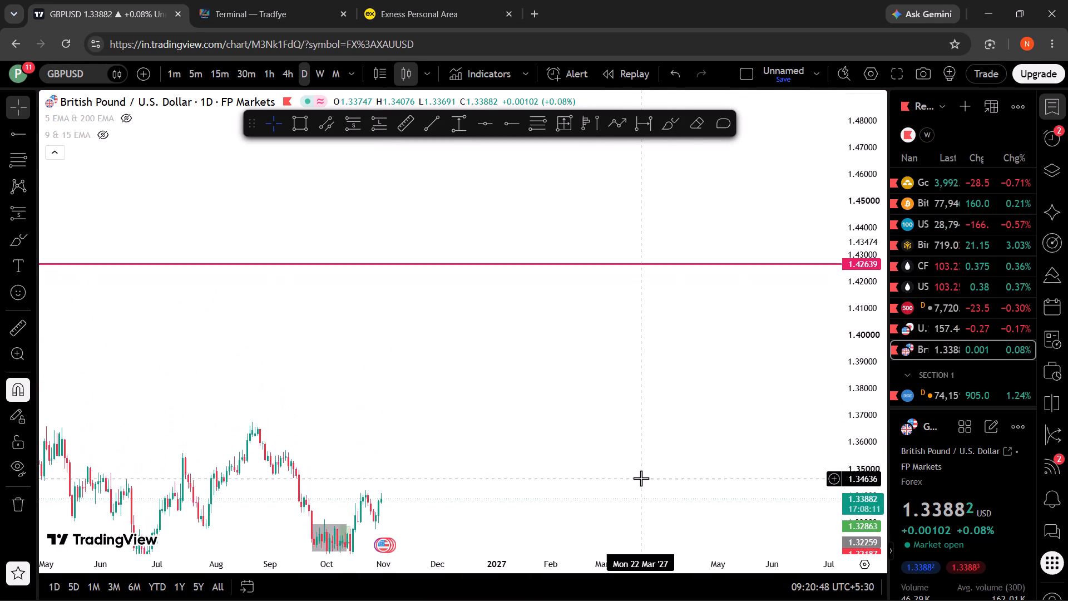
{"action": "left_click_drag", "start_coordinate": [640, 475], "coordinate": [652, 302]}
{"action": "scroll", "coordinate": [517, 390], "scroll_direction": "up", "scroll_amount": 4}
{"action": "left_click_drag", "start_coordinate": [444, 392], "coordinate": [581, 412]}
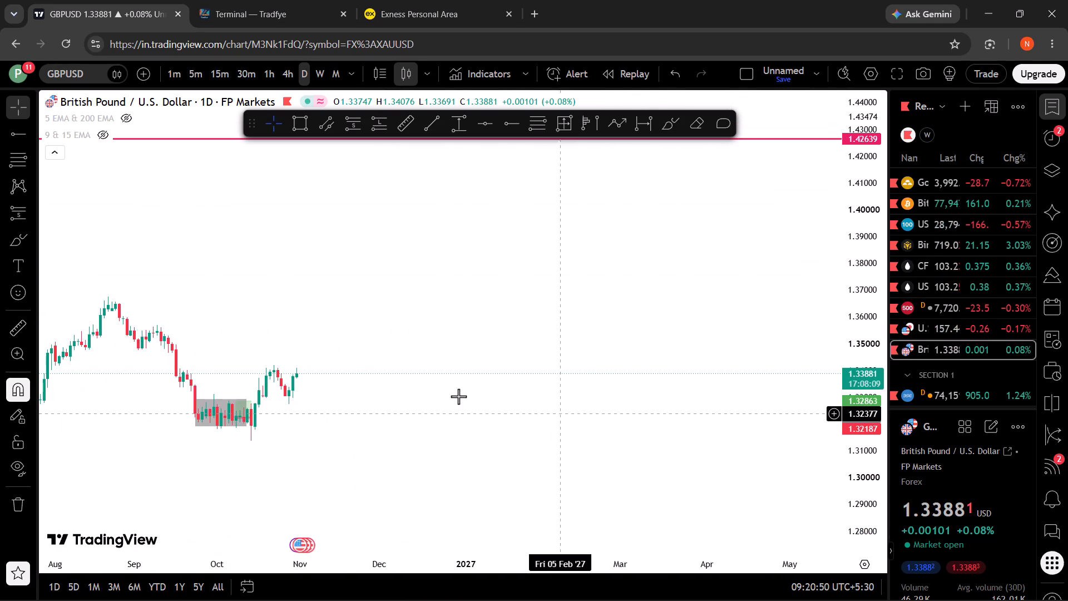
Delete the existing long position that starts around 8 October 2026 over the grey consolidation box.
{"action": "left_click", "coordinate": [176, 373]}
{"action": "left_click", "coordinate": [220, 412]}
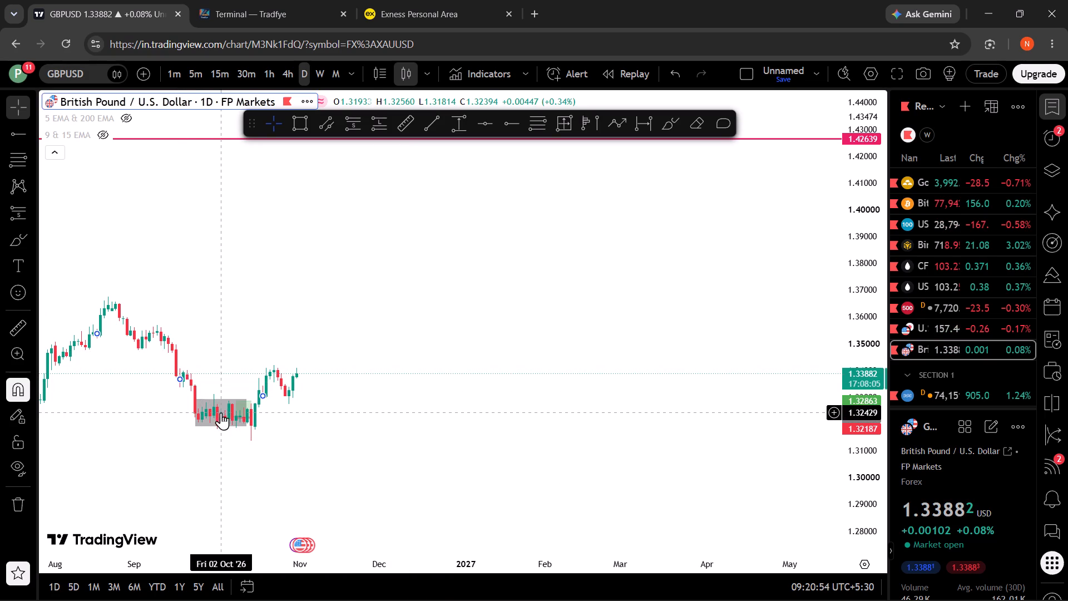
{"action": "left_click", "coordinate": [250, 415]}
{"action": "left_click_drag", "start_coordinate": [250, 415], "coordinate": [297, 412]}
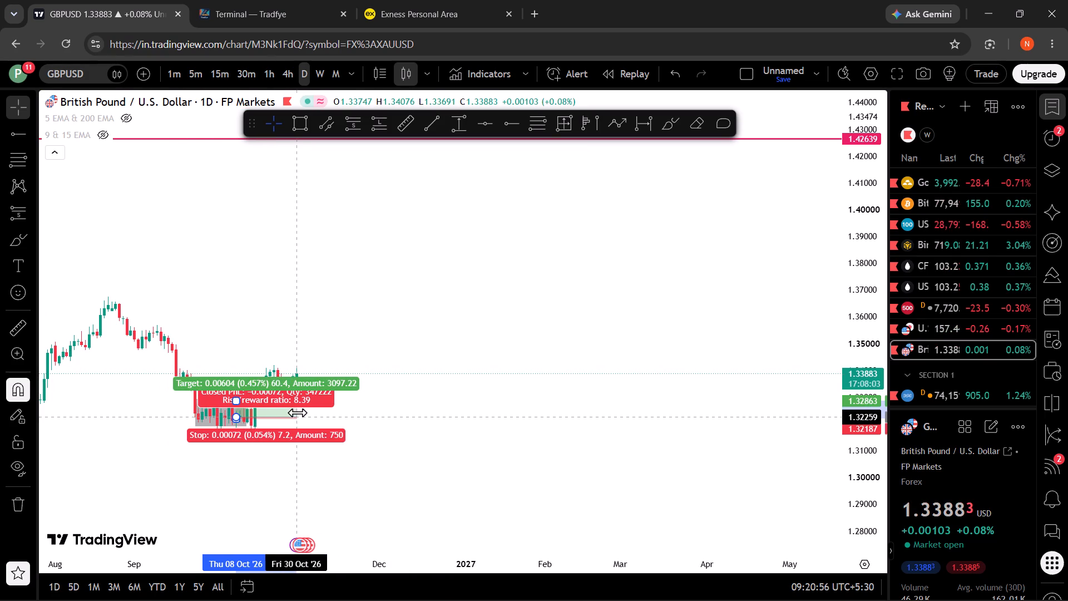
{"action": "left_click_drag", "start_coordinate": [297, 412], "coordinate": [329, 417]}
{"action": "left_click", "coordinate": [429, 402]}
{"action": "left_click", "coordinate": [301, 422]}
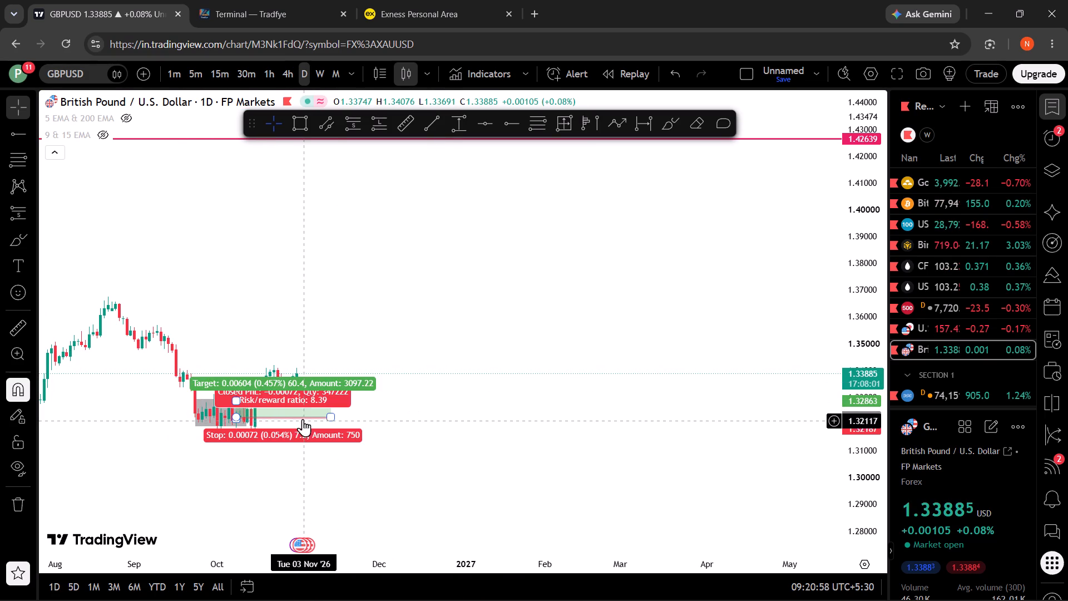
{"action": "left_click", "coordinate": [307, 412]}
{"action": "left_click", "coordinate": [547, 169]}
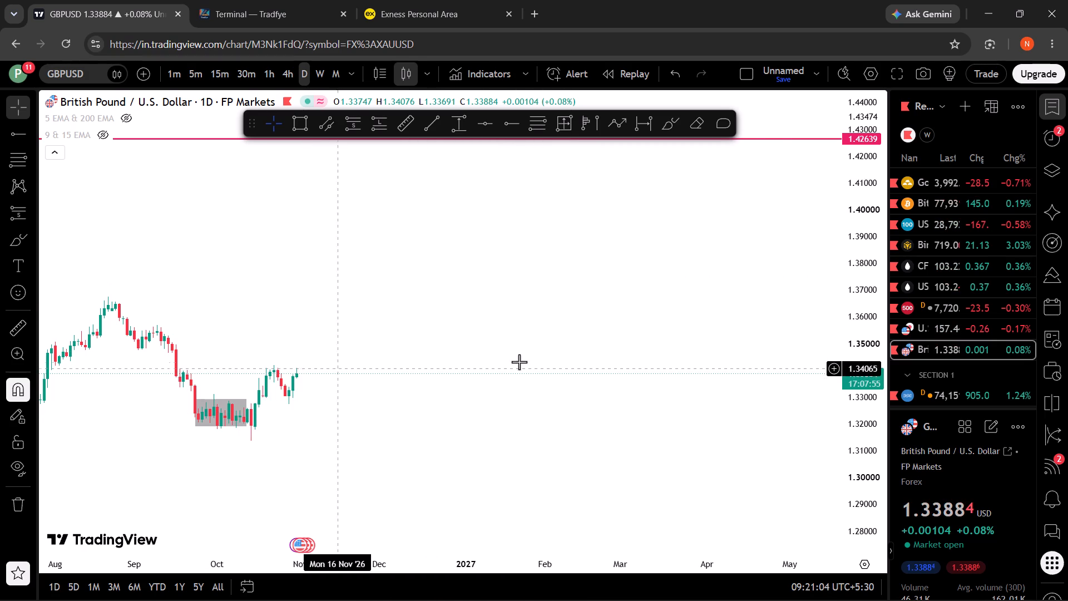
Place a long position at the 22 October 2026 candle with entry 1.34191 and target about 1.36795.
{"action": "left_click_drag", "start_coordinate": [855, 431], "coordinate": [840, 250]}
{"action": "scroll", "coordinate": [634, 411], "scroll_direction": "up", "scroll_amount": 4}
{"action": "left_click_drag", "start_coordinate": [476, 453], "coordinate": [894, 462]}
{"action": "left_click_drag", "start_coordinate": [659, 474], "coordinate": [734, 499]}
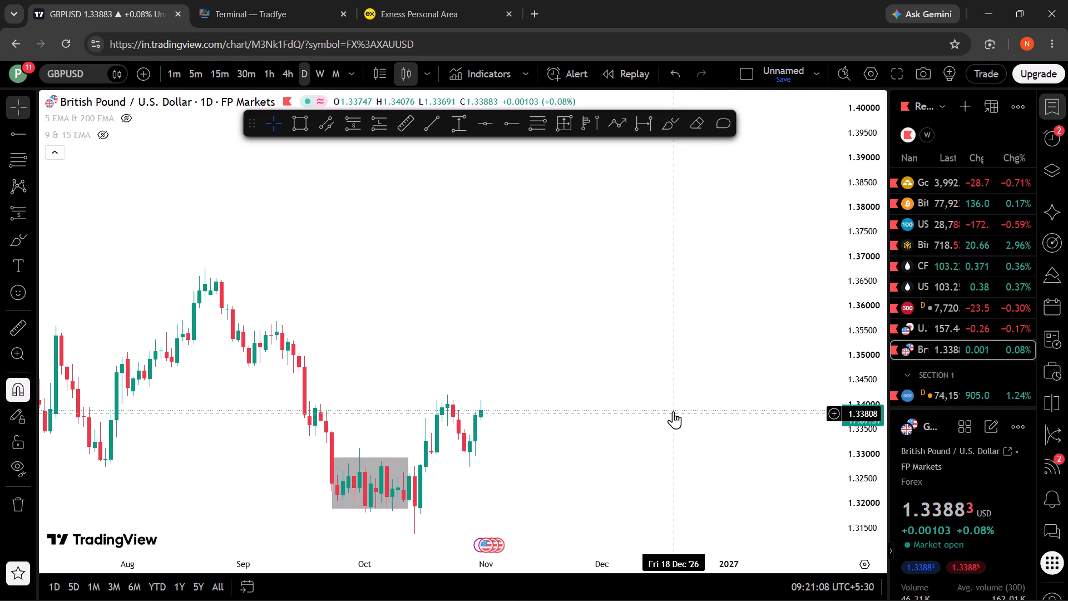
{"action": "left_click", "coordinate": [673, 402]}
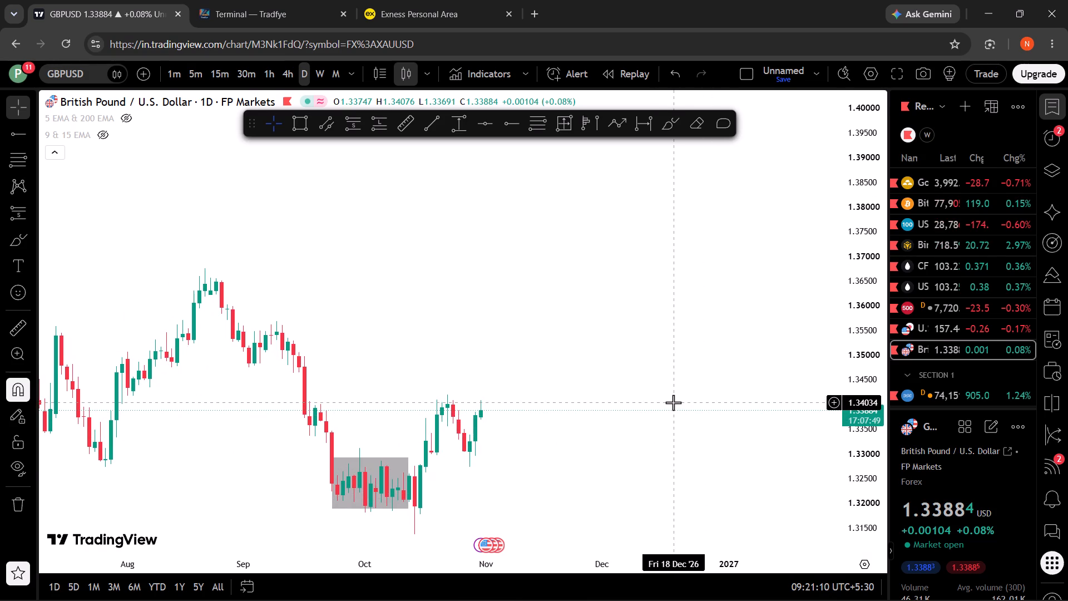
{"action": "left_click", "coordinate": [644, 402]}
{"action": "left_click_drag", "start_coordinate": [630, 416], "coordinate": [626, 439]}
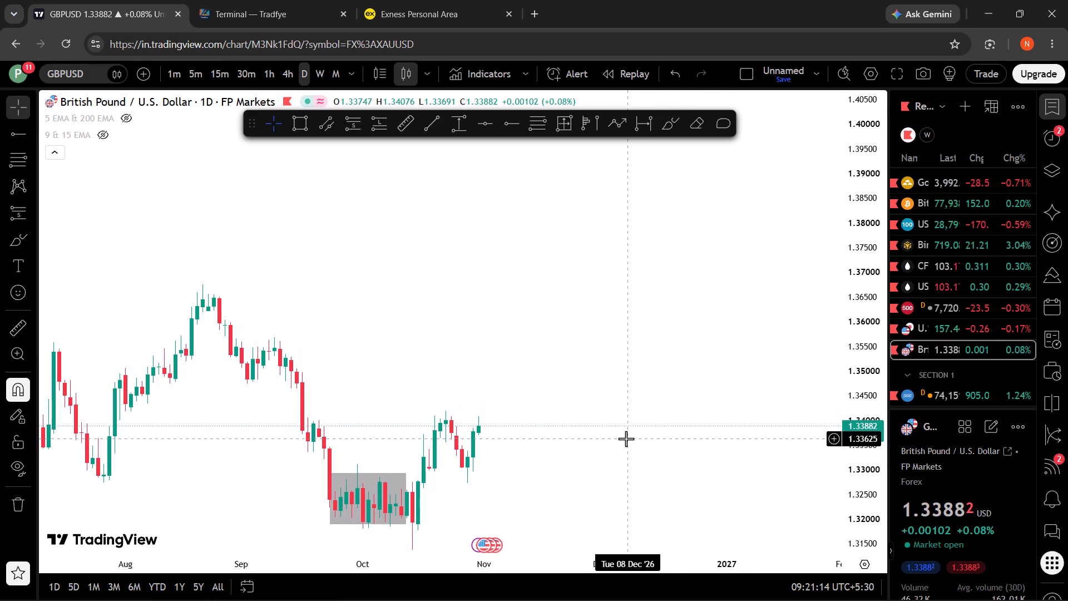
{"action": "left_click", "coordinate": [369, 126]}
{"action": "left_click", "coordinate": [447, 413]}
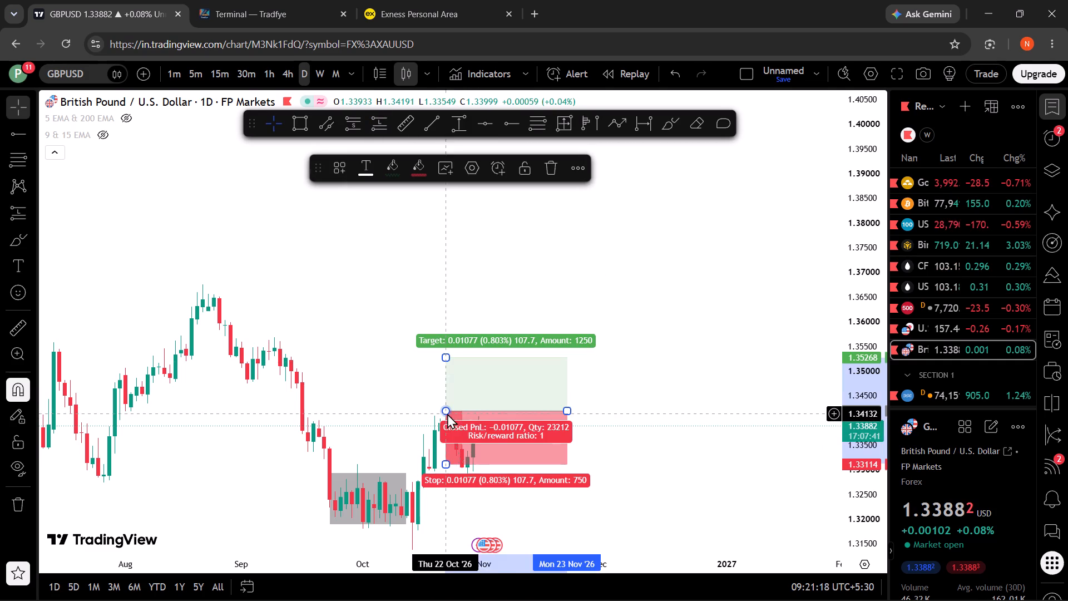
{"action": "left_click_drag", "start_coordinate": [446, 355], "coordinate": [461, 293]}
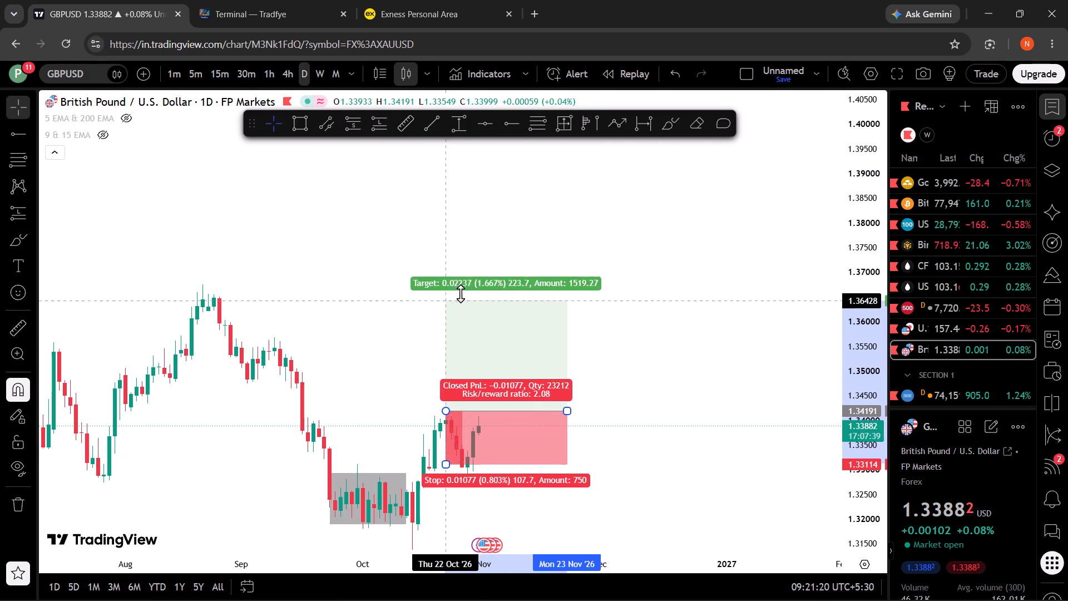
{"action": "left_click_drag", "start_coordinate": [461, 293], "coordinate": [466, 282]}
{"action": "left_click", "coordinate": [616, 331]}
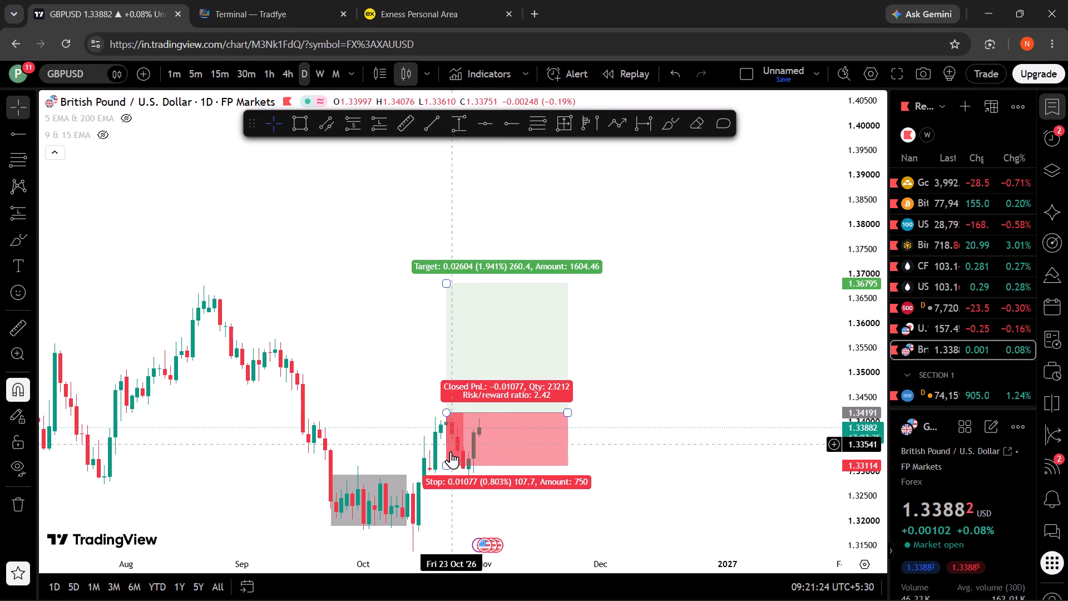
Tighten the new long position's stop to about 1.33691.
{"action": "left_click_drag", "start_coordinate": [448, 466], "coordinate": [451, 459]}
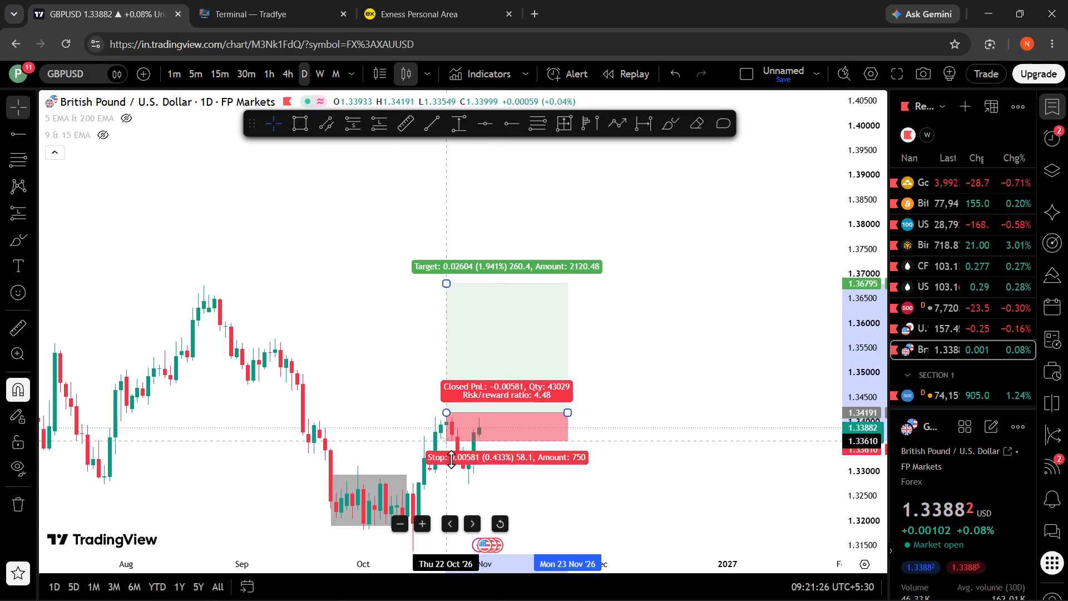
{"action": "left_click_drag", "start_coordinate": [451, 459], "coordinate": [471, 461]}
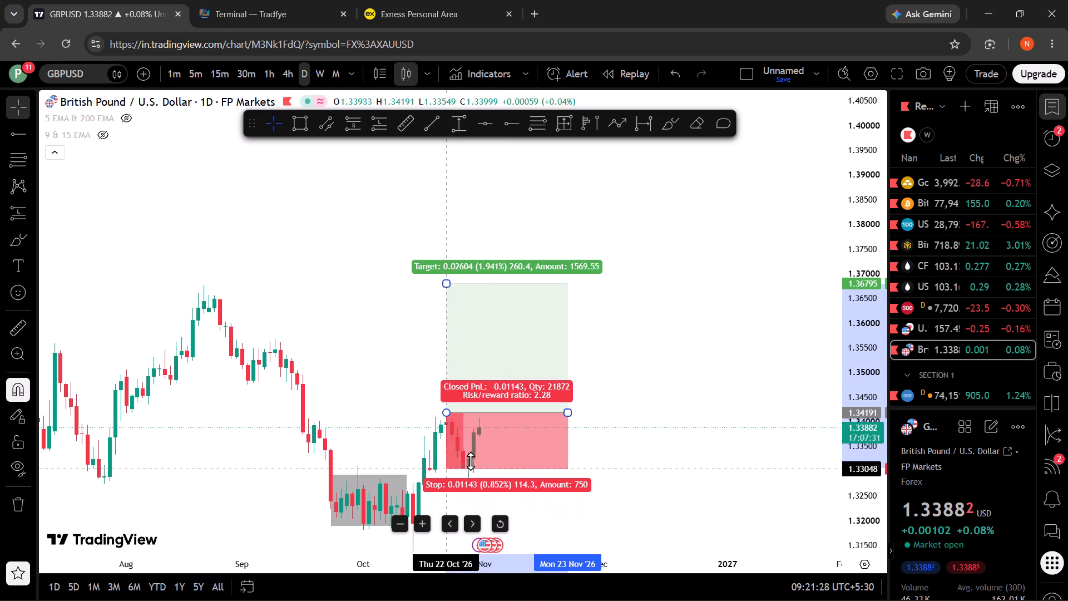
{"action": "left_click_drag", "start_coordinate": [471, 461], "coordinate": [479, 461]}
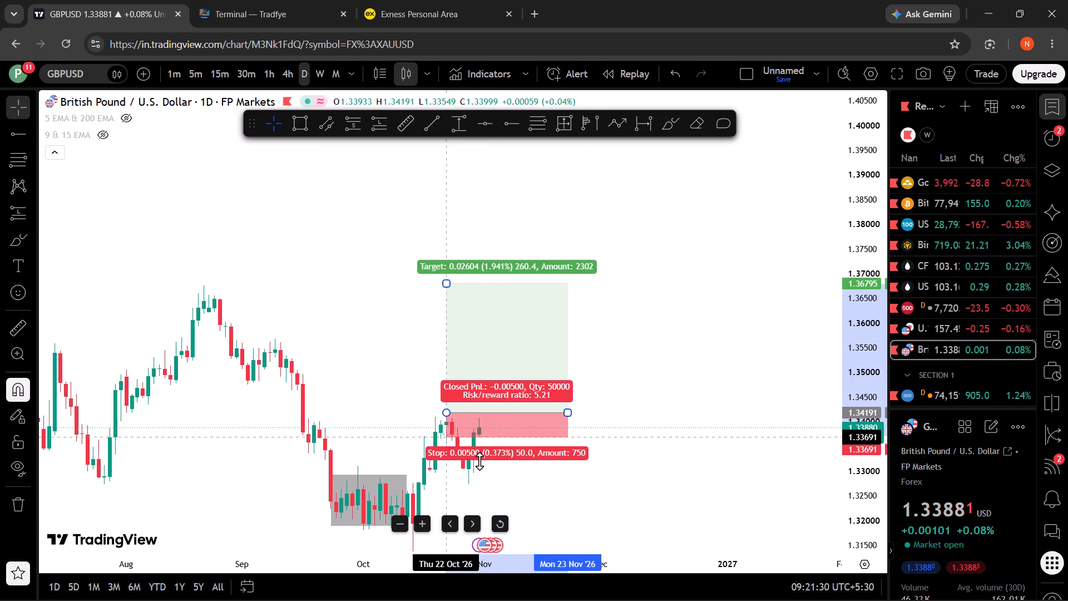
{"action": "left_click_drag", "start_coordinate": [479, 461], "coordinate": [478, 445]}
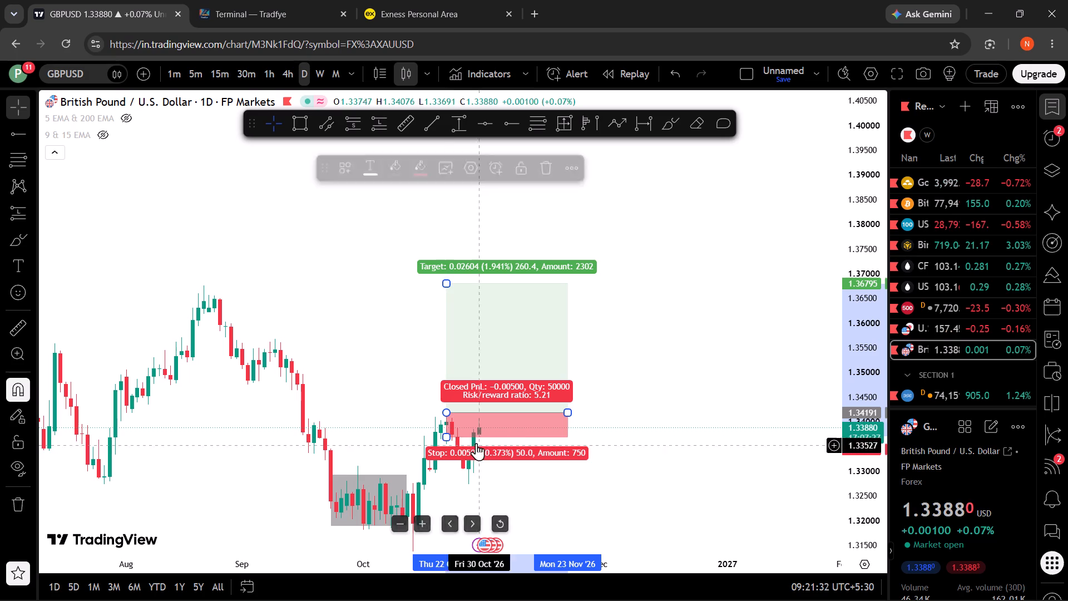
{"action": "left_click", "coordinate": [633, 441]}
Switch GBPUSD to the four-hour timeframe and move the long position to start around 21 October 2026 with entry about 1.34019.
{"action": "left_click_drag", "start_coordinate": [622, 412], "coordinate": [622, 450]}
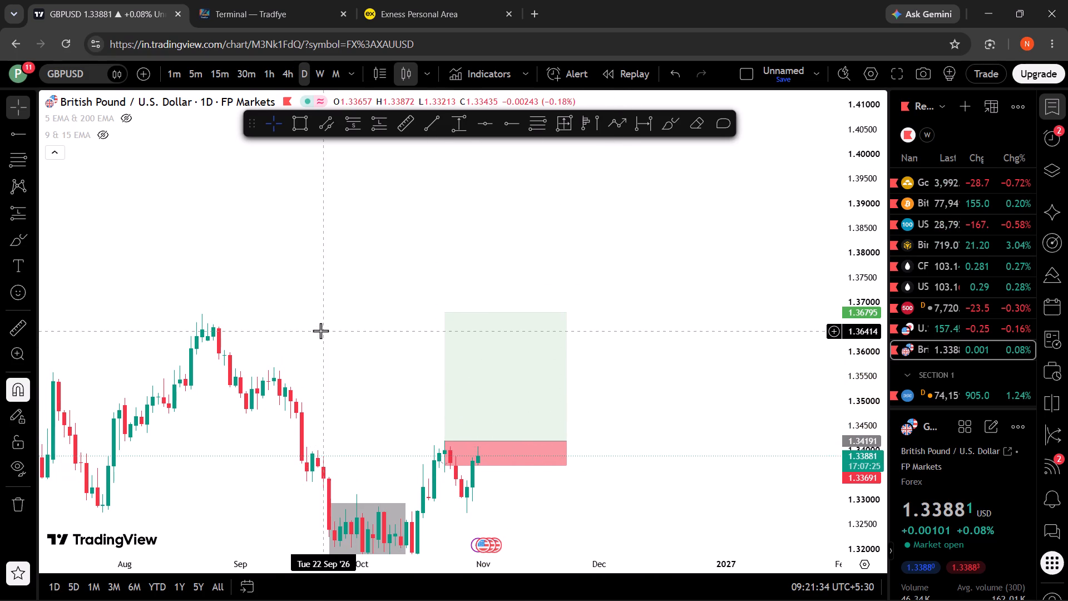
{"action": "left_click", "coordinate": [281, 77]}
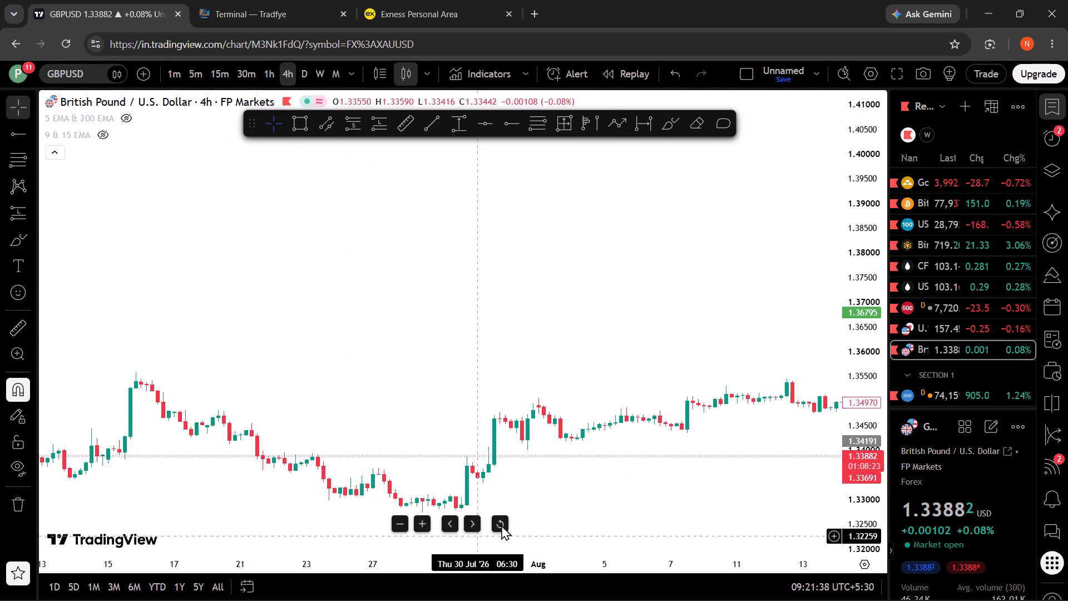
{"action": "left_click", "coordinate": [503, 526]}
{"action": "left_click_drag", "start_coordinate": [577, 450], "coordinate": [538, 492]}
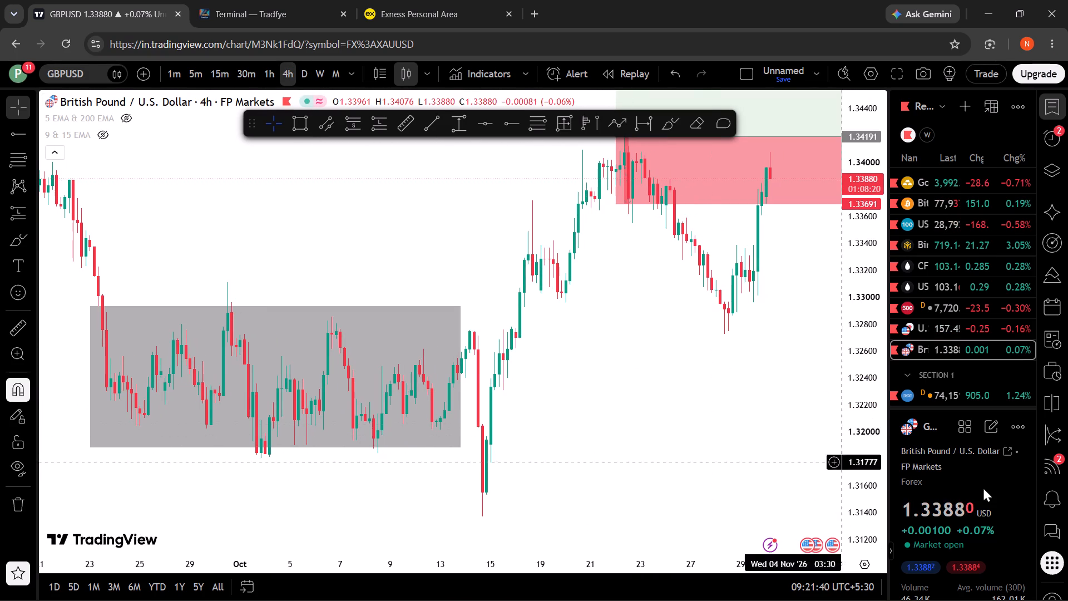
{"action": "left_click_drag", "start_coordinate": [866, 436], "coordinate": [853, 508]}
{"action": "left_click_drag", "start_coordinate": [733, 407], "coordinate": [669, 529]}
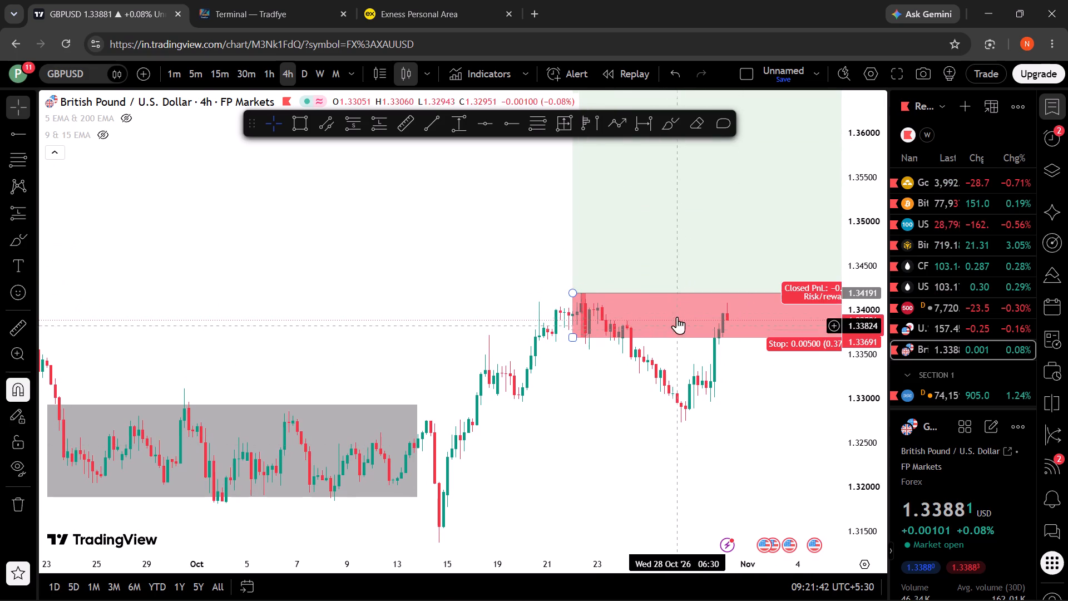
{"action": "left_click_drag", "start_coordinate": [576, 294], "coordinate": [576, 293]}
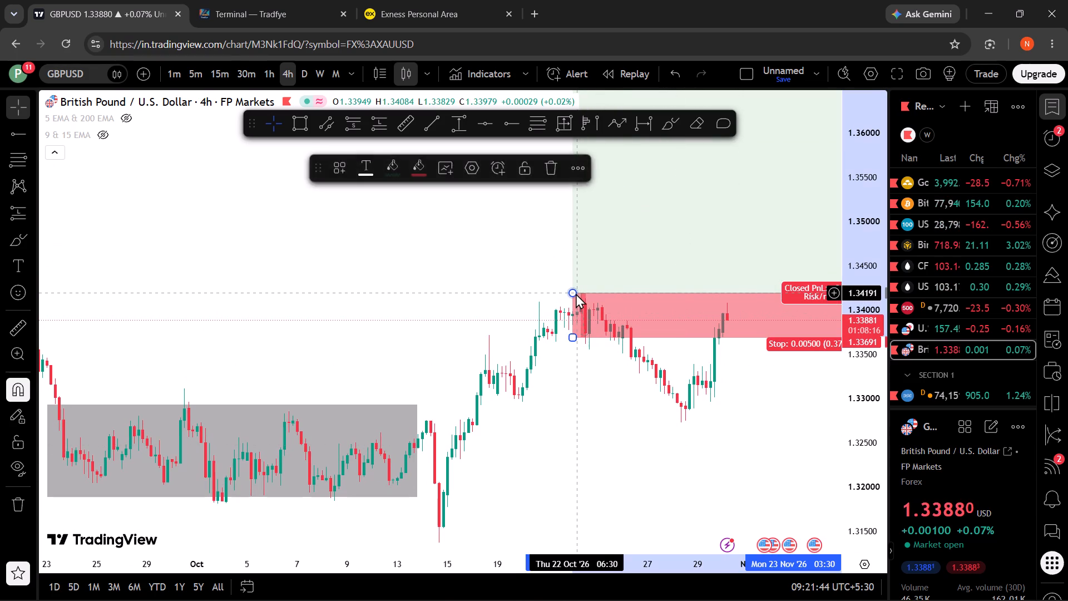
{"action": "left_click_drag", "start_coordinate": [576, 293], "coordinate": [573, 277]}
{"action": "left_click", "coordinate": [570, 275]}
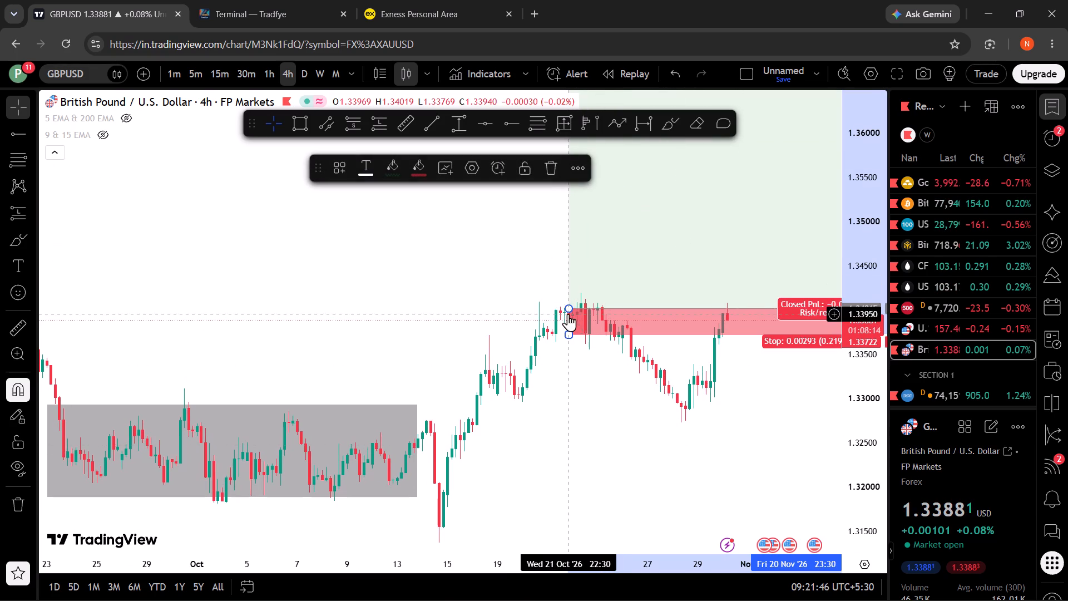
{"action": "left_click_drag", "start_coordinate": [568, 309], "coordinate": [568, 281]}
Extend the long position's end to about 23 November 2026.
{"action": "left_click_drag", "start_coordinate": [564, 421], "coordinate": [419, 440]}
{"action": "scroll", "coordinate": [647, 427], "scroll_direction": "down", "scroll_amount": 5}
{"action": "left_click_drag", "start_coordinate": [702, 431], "coordinate": [459, 447]}
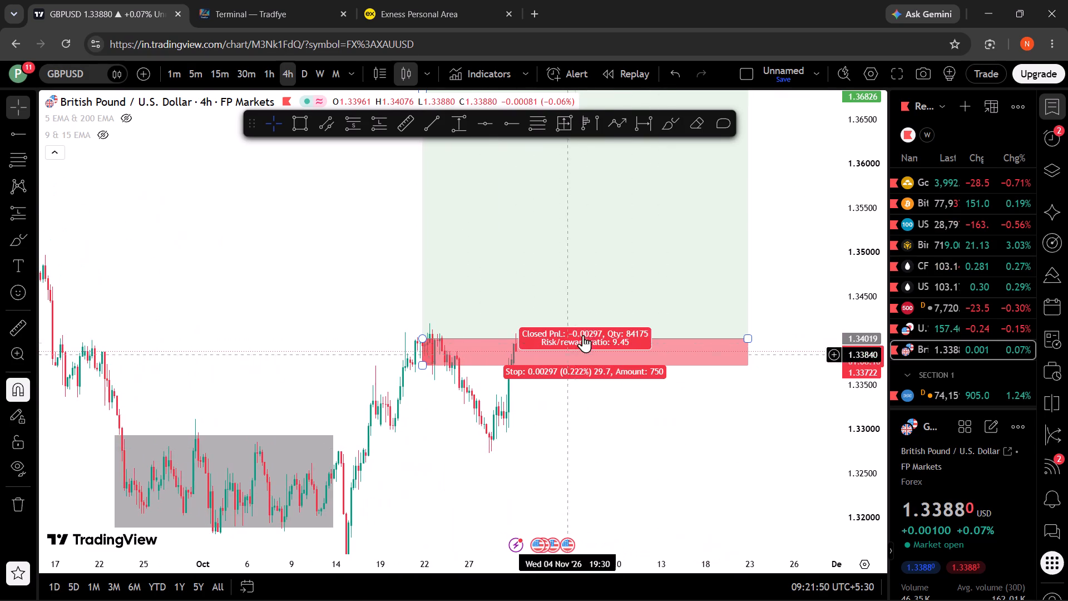
{"action": "left_click_drag", "start_coordinate": [748, 337], "coordinate": [756, 309]}
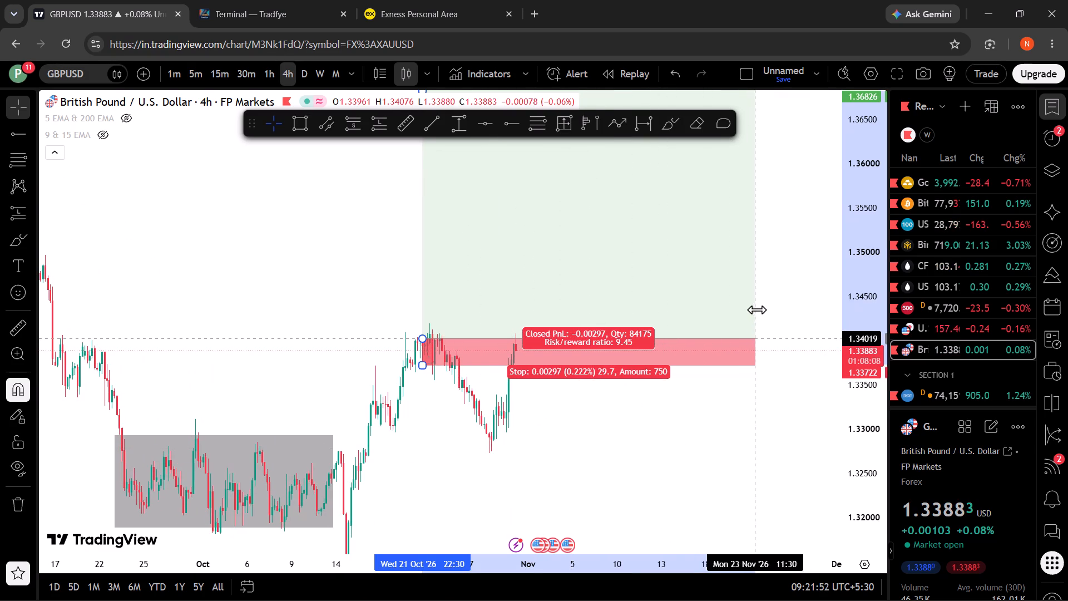
{"action": "left_click_drag", "start_coordinate": [756, 309], "coordinate": [757, 304]}
Raise the long position's entry to about 1.34288 and shift its start to about 20 October 2026.
{"action": "left_click_drag", "start_coordinate": [424, 338], "coordinate": [438, 294]}
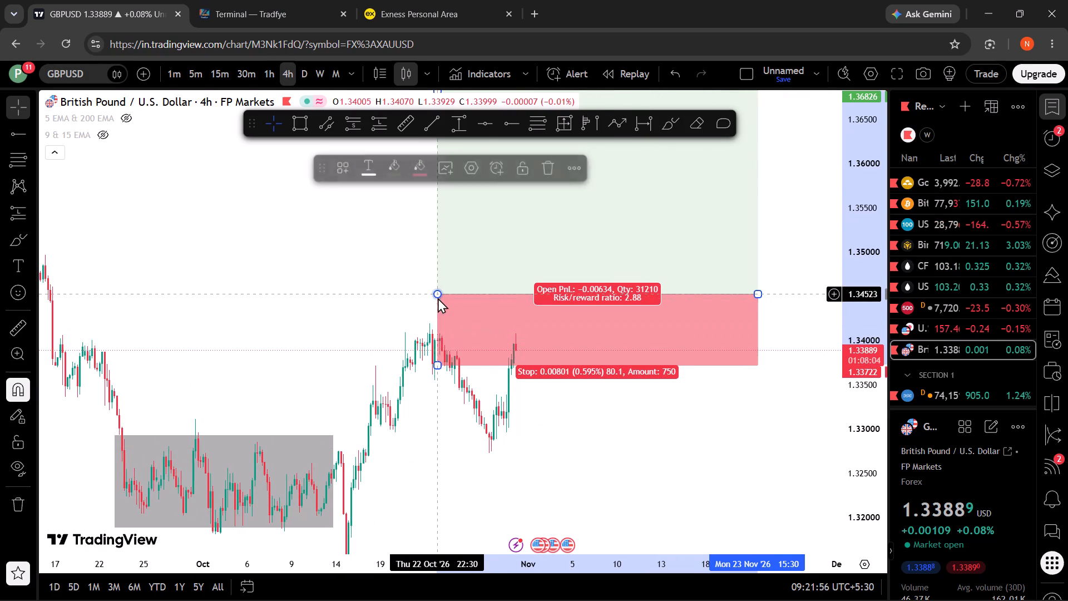
{"action": "left_click_drag", "start_coordinate": [438, 294], "coordinate": [427, 303]}
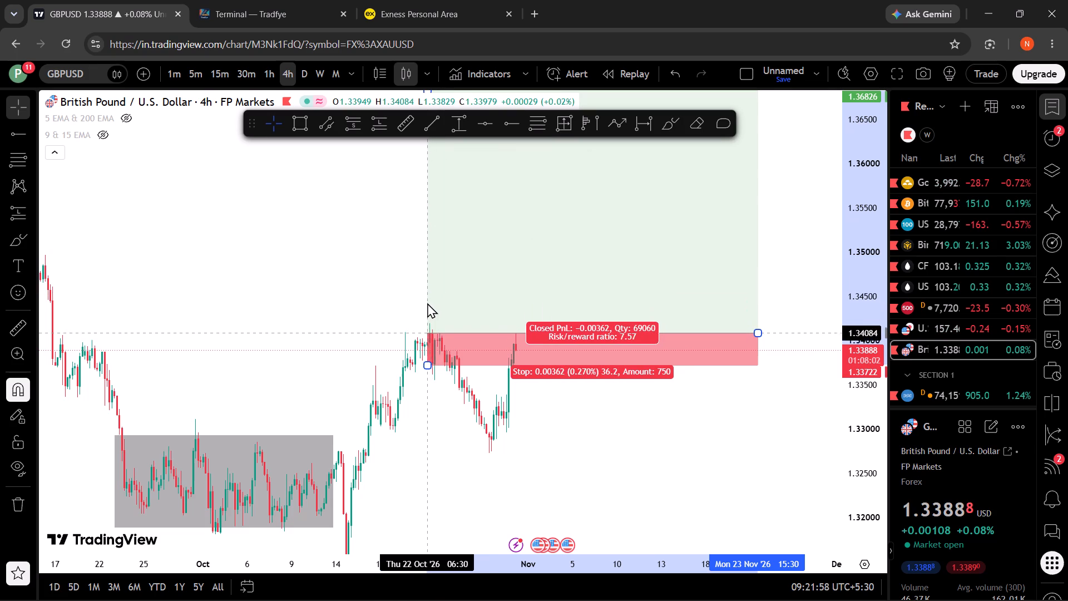
{"action": "left_click_drag", "start_coordinate": [427, 303], "coordinate": [413, 308]}
{"action": "left_click", "coordinate": [365, 298]}
{"action": "left_click_drag", "start_coordinate": [365, 298], "coordinate": [343, 495]}
{"action": "left_click_drag", "start_coordinate": [360, 456], "coordinate": [397, 355]}
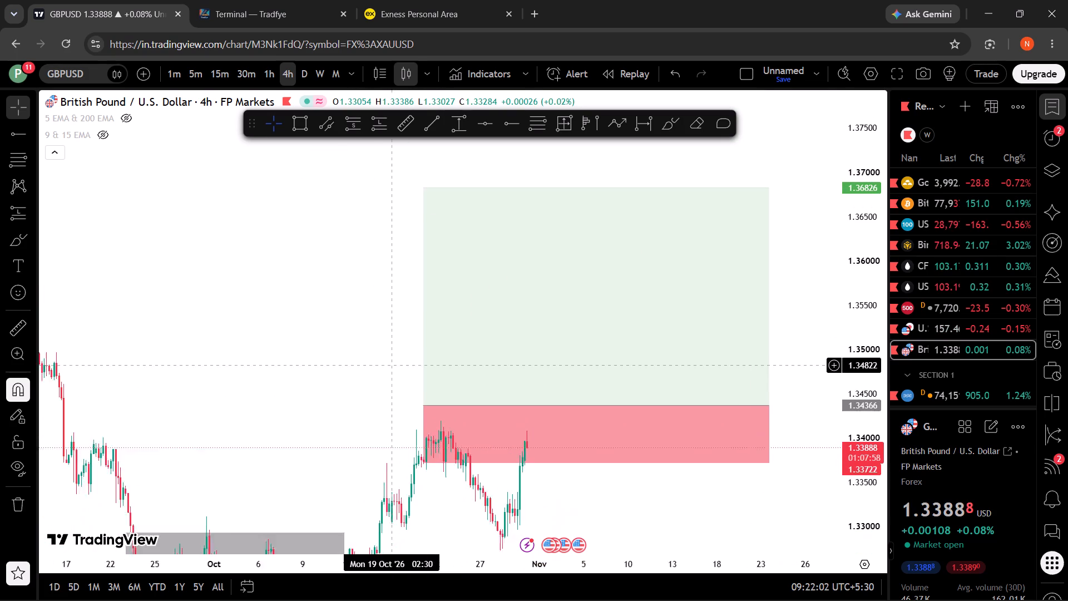
{"action": "left_click_drag", "start_coordinate": [397, 355], "coordinate": [443, 321]}
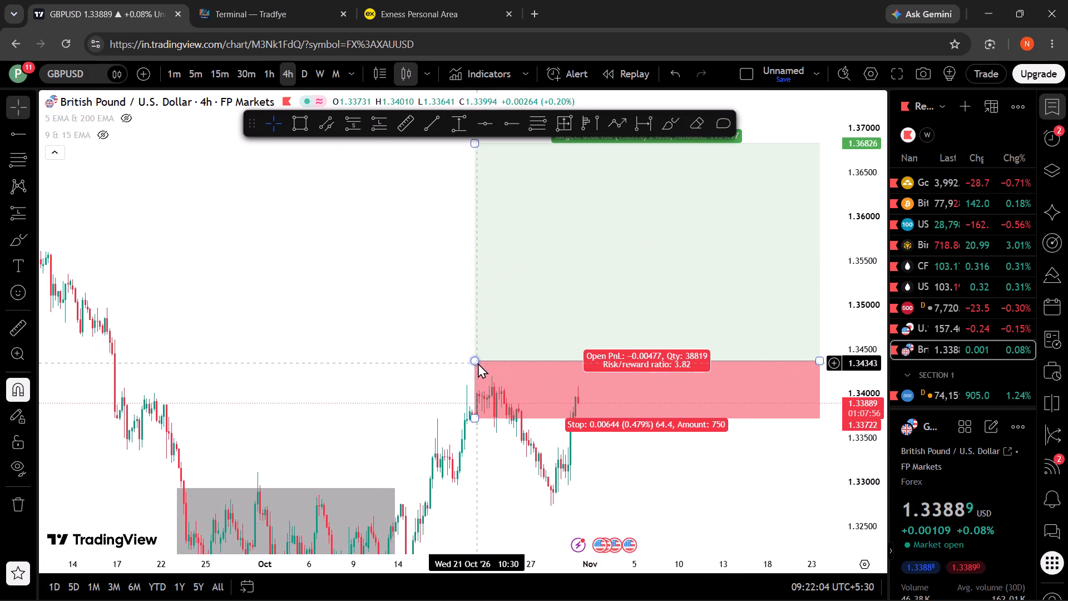
{"action": "left_click_drag", "start_coordinate": [477, 361], "coordinate": [476, 363]}
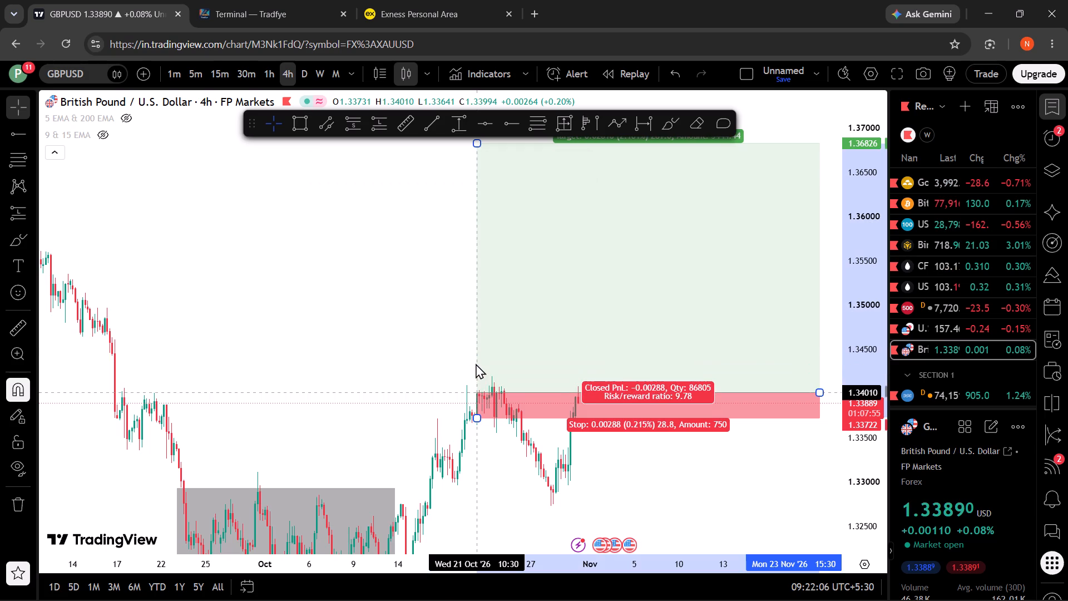
{"action": "left_click_drag", "start_coordinate": [476, 363], "coordinate": [468, 367]}
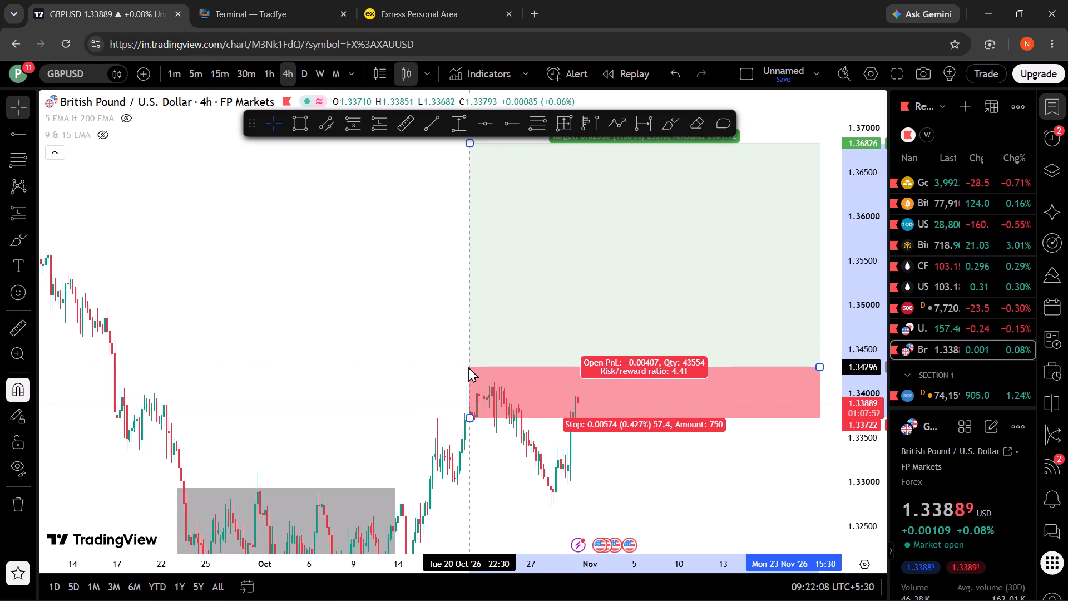
{"action": "left_click_drag", "start_coordinate": [468, 367], "coordinate": [468, 367]}
{"action": "left_click", "coordinate": [427, 371]}
{"action": "left_click_drag", "start_coordinate": [416, 352], "coordinate": [380, 435]}
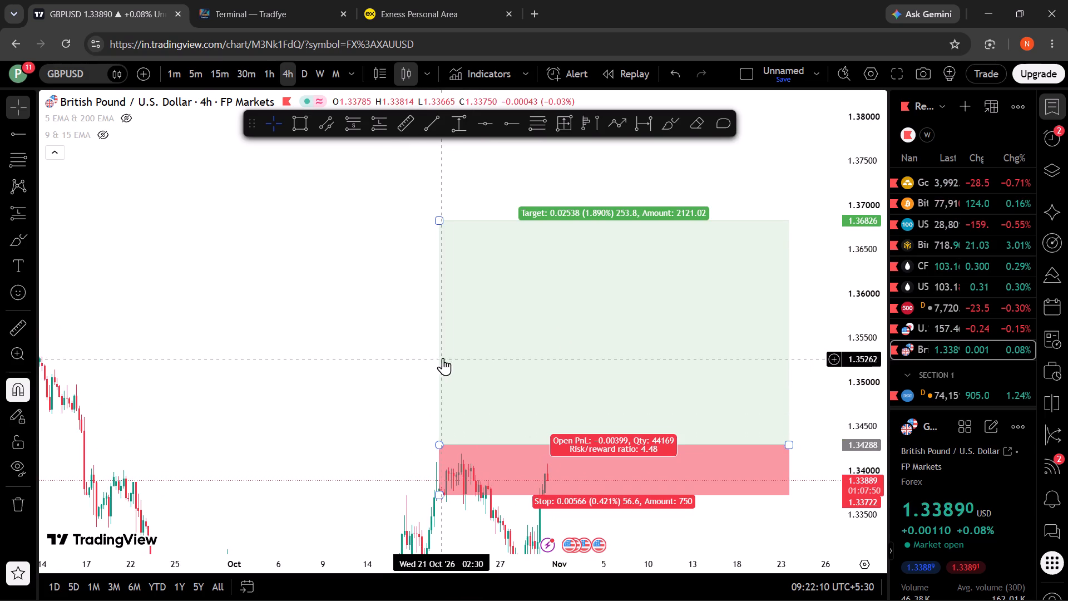
Lower the GBPUSD long position's target to about 1.36693 on the four-hour chart.
{"action": "left_click_drag", "start_coordinate": [400, 444], "coordinate": [400, 465]}
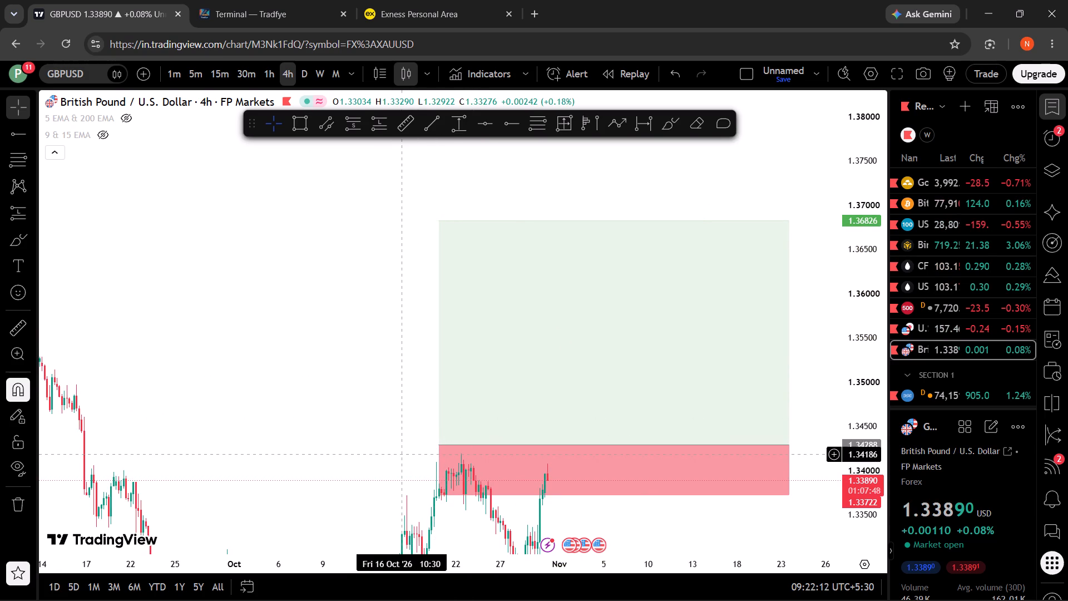
{"action": "left_click_drag", "start_coordinate": [400, 465], "coordinate": [400, 484]}
{"action": "scroll", "coordinate": [431, 371], "scroll_direction": "down", "scroll_amount": 4}
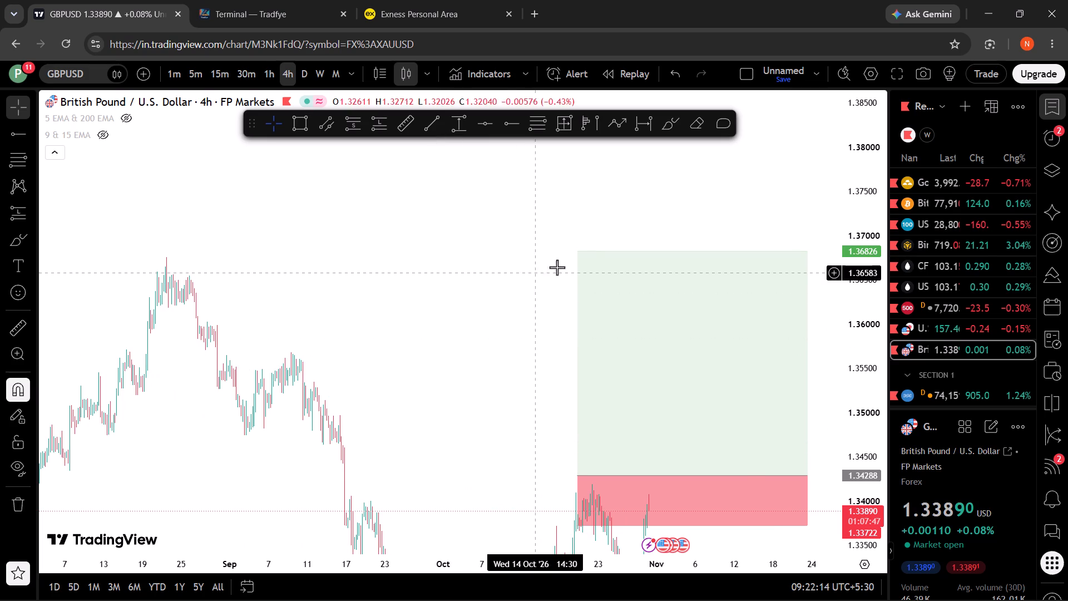
{"action": "left_click_drag", "start_coordinate": [579, 248], "coordinate": [572, 262]}
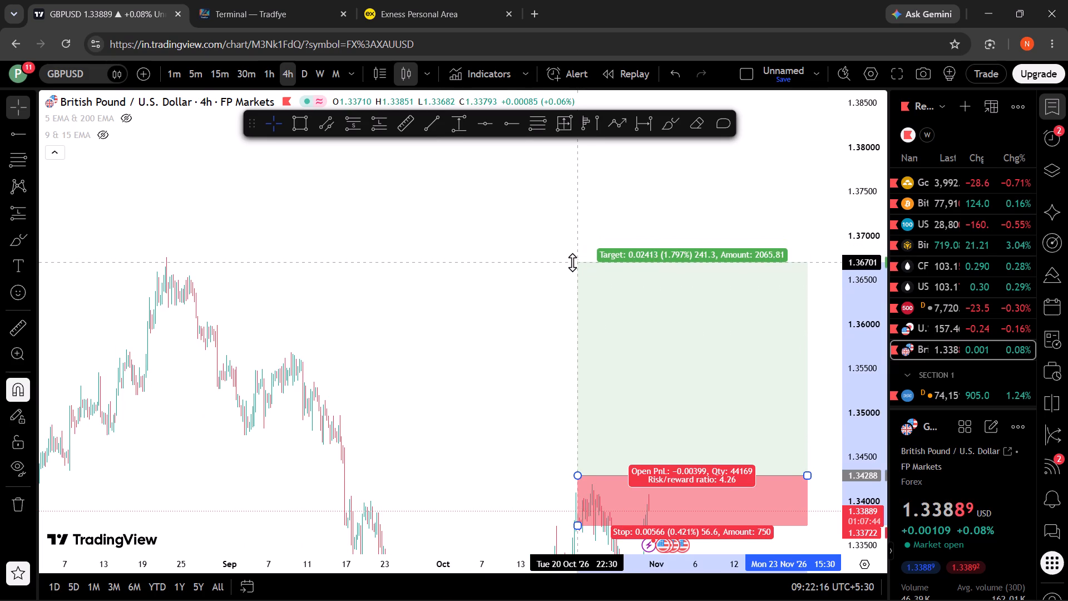
{"action": "left_click_drag", "start_coordinate": [572, 262], "coordinate": [572, 263]}
{"action": "left_click", "coordinate": [578, 221]}
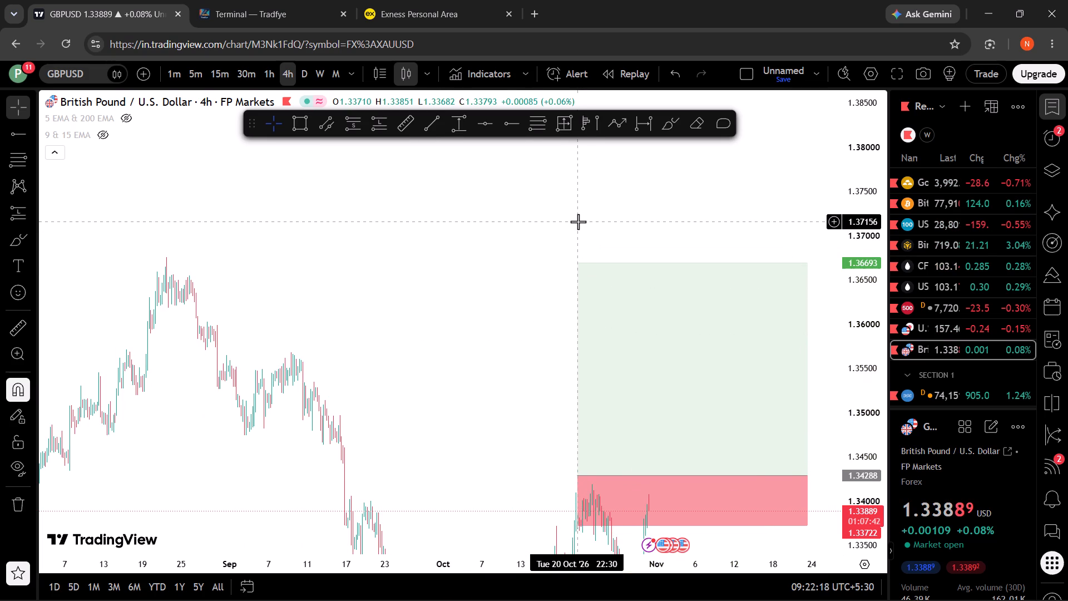
Examine GBPUSD price action around the long position's entry and stop zone, moving from the four-hour to the one-hour timeframe.
{"action": "left_click_drag", "start_coordinate": [578, 221], "coordinate": [499, 194]}
{"action": "left_click_drag", "start_coordinate": [456, 305], "coordinate": [442, 274]}
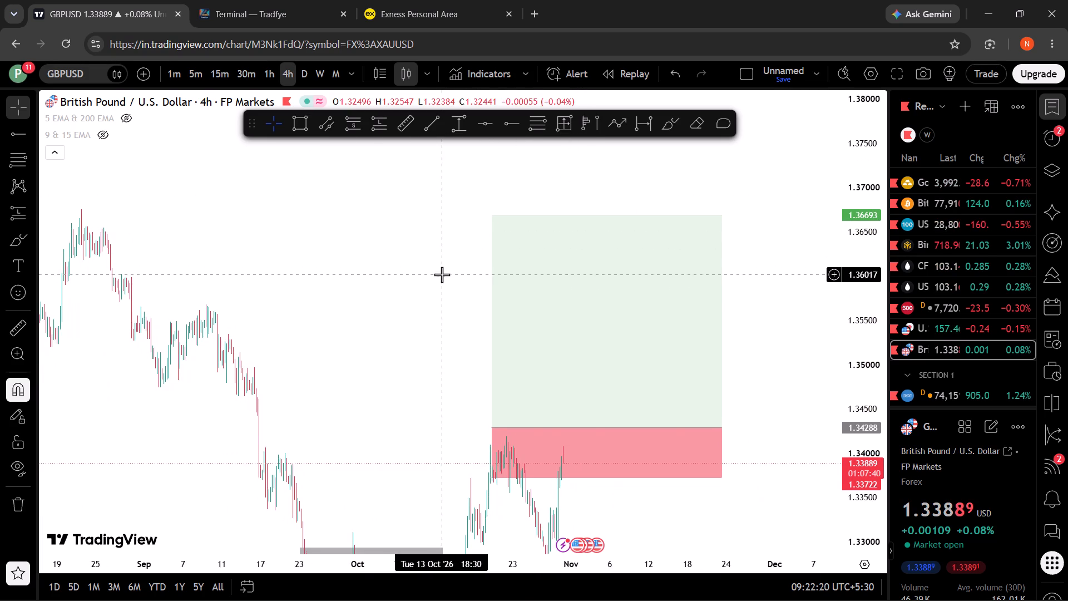
{"action": "scroll", "coordinate": [443, 302], "scroll_direction": "up", "scroll_amount": 3}
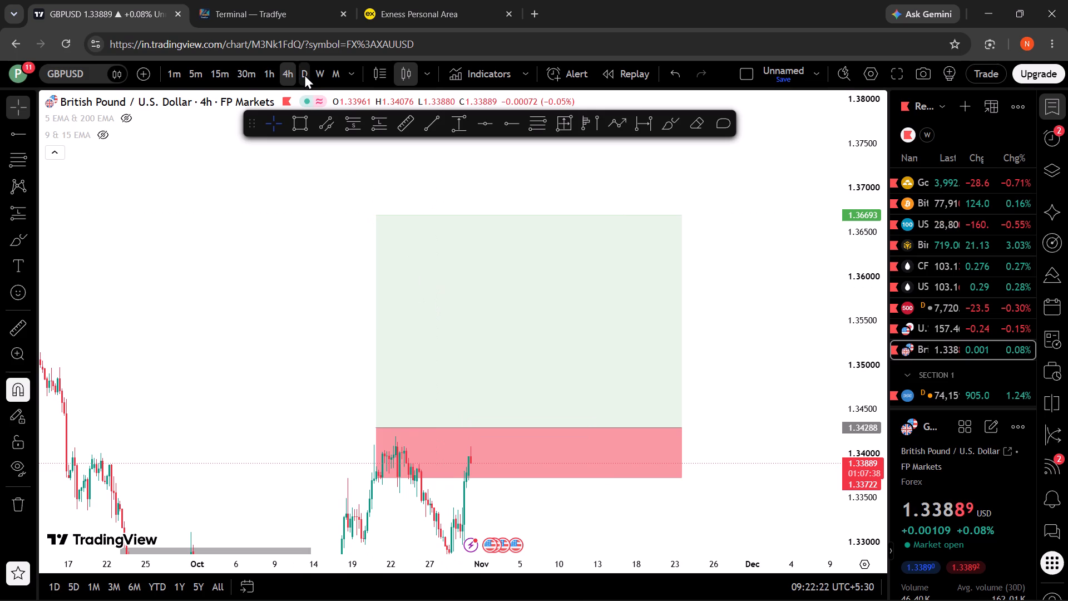
{"action": "left_click", "coordinate": [266, 80]}
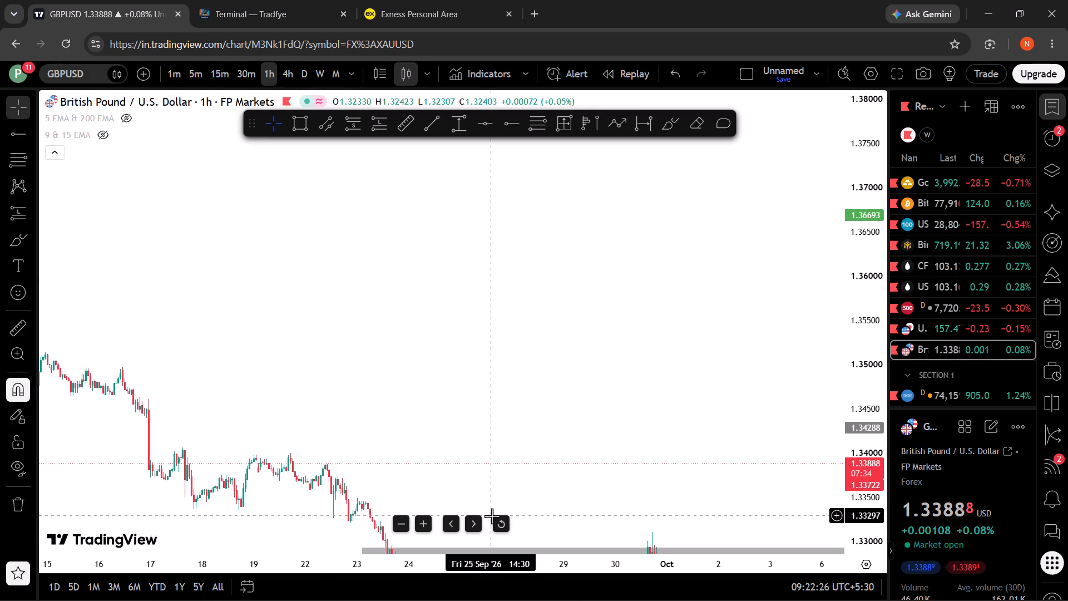
{"action": "left_click", "coordinate": [499, 520]}
{"action": "scroll", "coordinate": [503, 503], "scroll_direction": "down", "scroll_amount": 8}
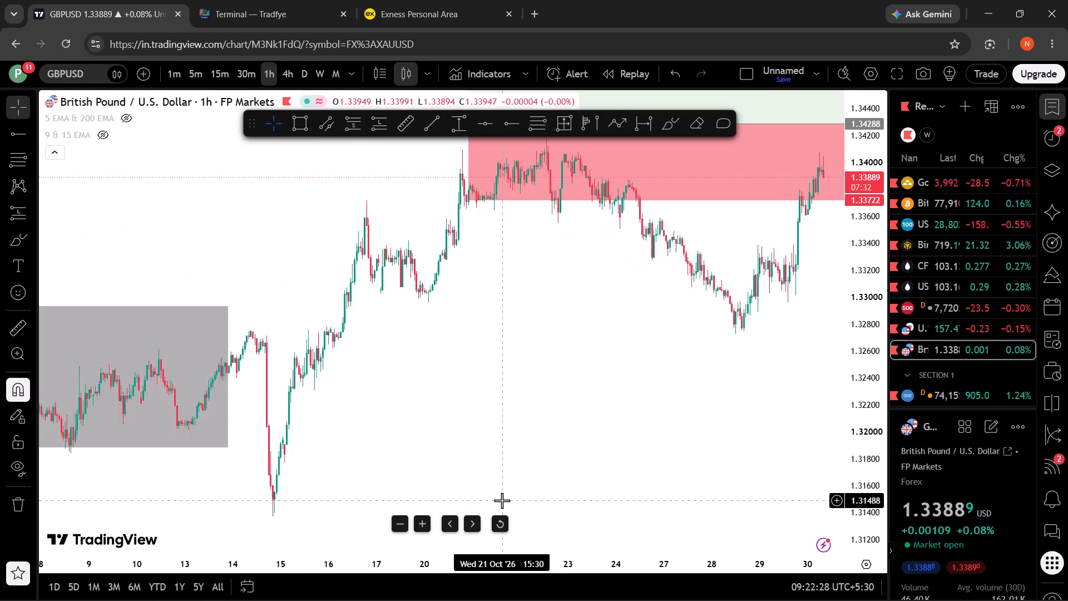
{"action": "scroll", "coordinate": [502, 500], "scroll_direction": "down", "scroll_amount": 5}
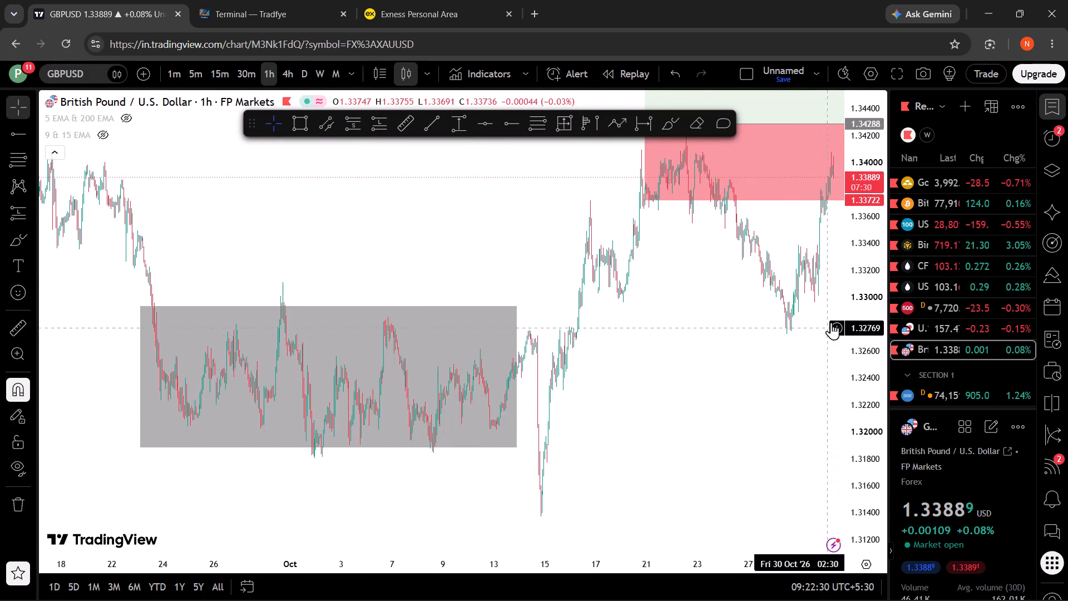
{"action": "left_click_drag", "start_coordinate": [862, 314], "coordinate": [823, 451]}
{"action": "left_click_drag", "start_coordinate": [770, 419], "coordinate": [580, 513]}
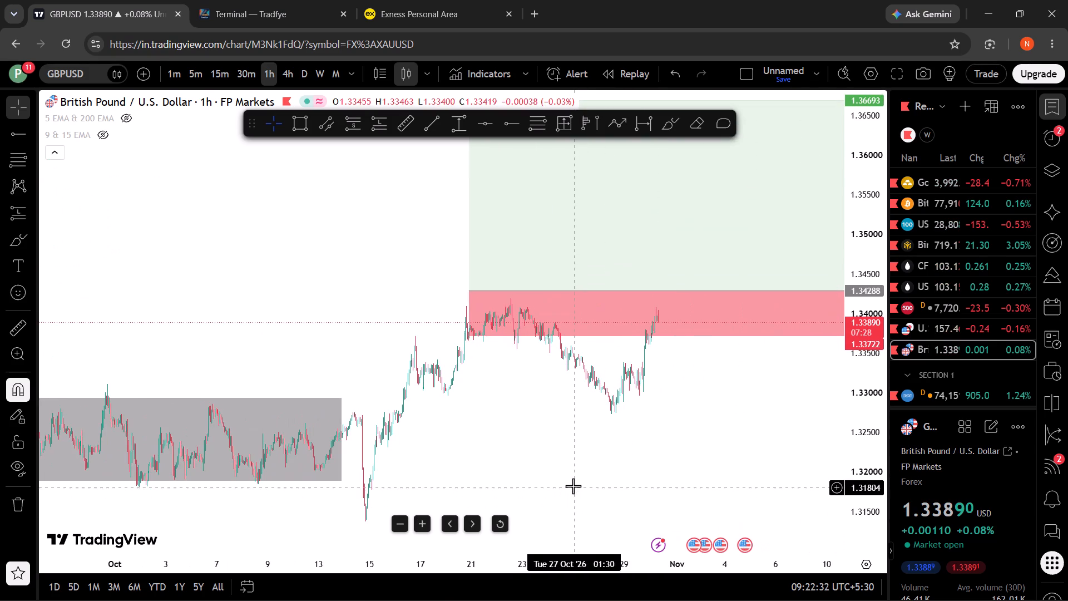
{"action": "scroll", "coordinate": [573, 486], "scroll_direction": "up", "scroll_amount": 6}
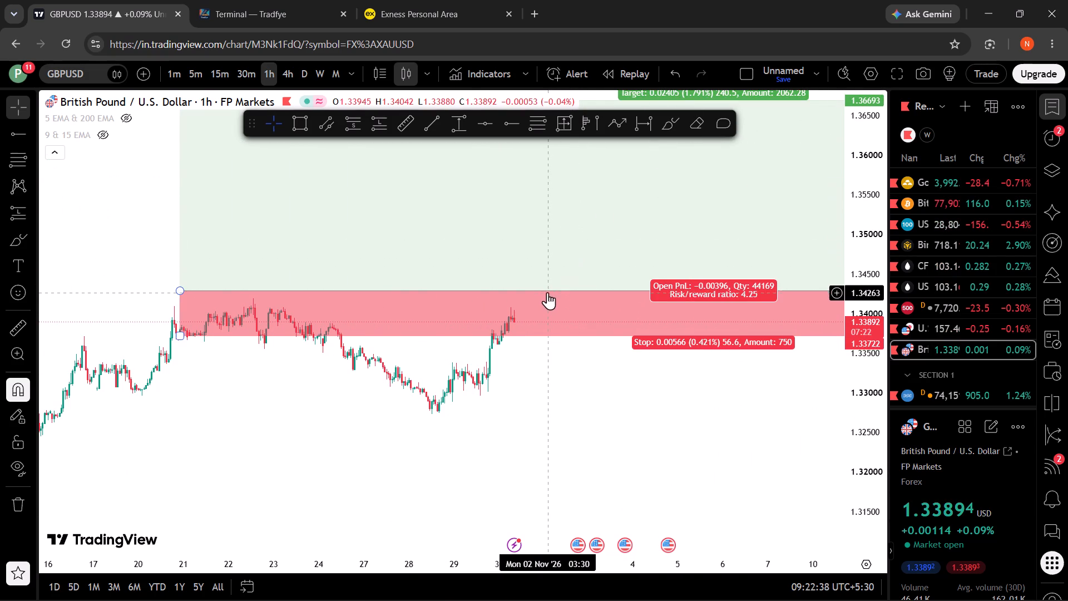
{"action": "scroll", "coordinate": [549, 340], "scroll_direction": "up", "scroll_amount": 4}
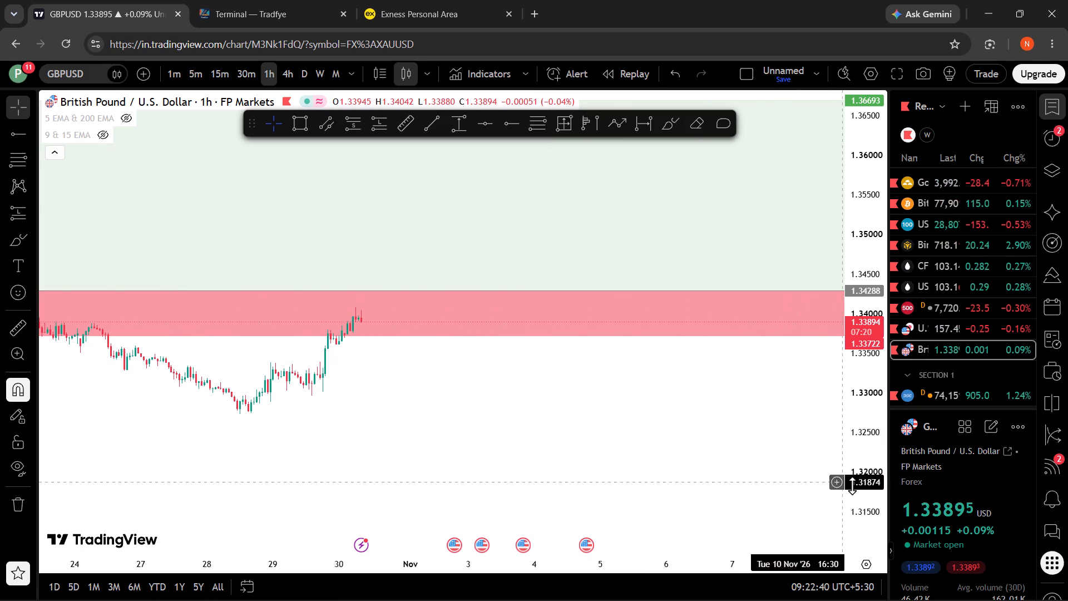
{"action": "left_click_drag", "start_coordinate": [857, 485], "coordinate": [849, 259]}
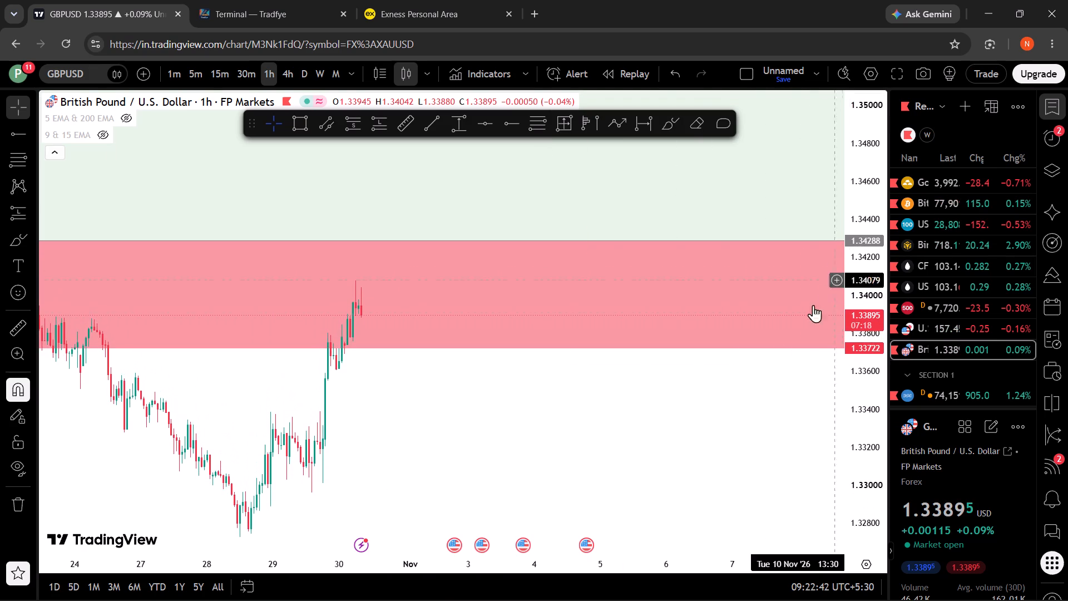
{"action": "left_click_drag", "start_coordinate": [675, 417], "coordinate": [704, 480]}
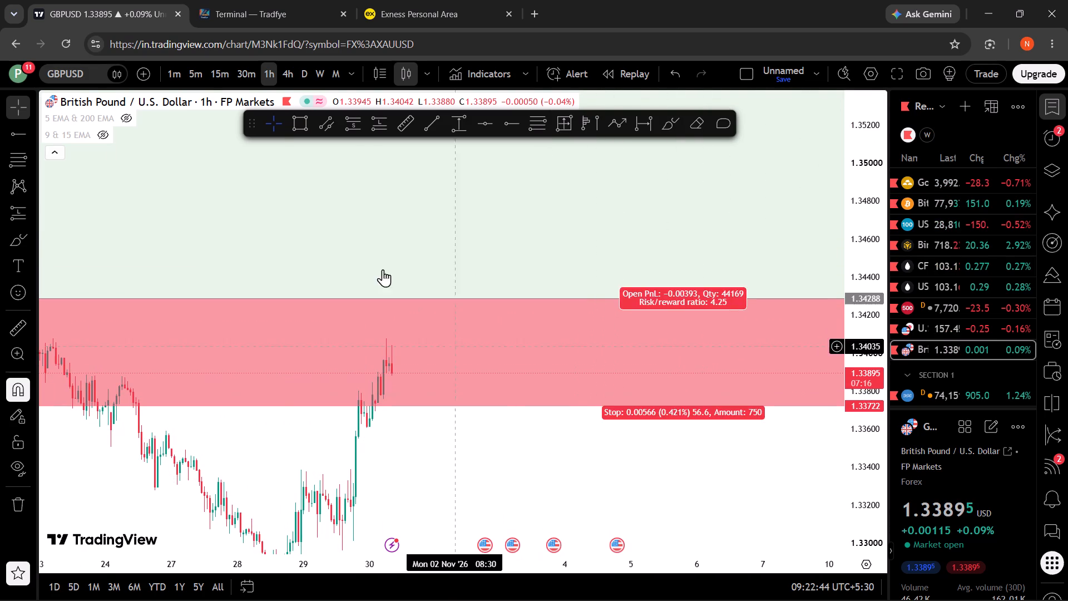
Switch GBPUSD to the 30-minute timeframe and show both the 9 & 15 EMA and the 5 EMA & 200 EMA.
{"action": "left_click", "coordinate": [250, 77]}
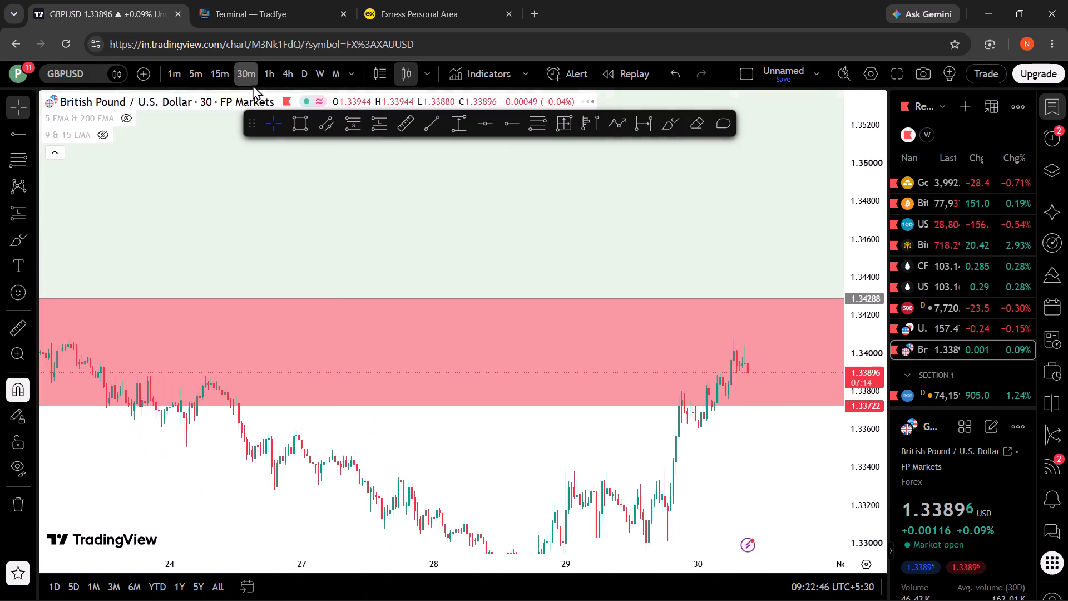
{"action": "left_click", "coordinate": [501, 525]}
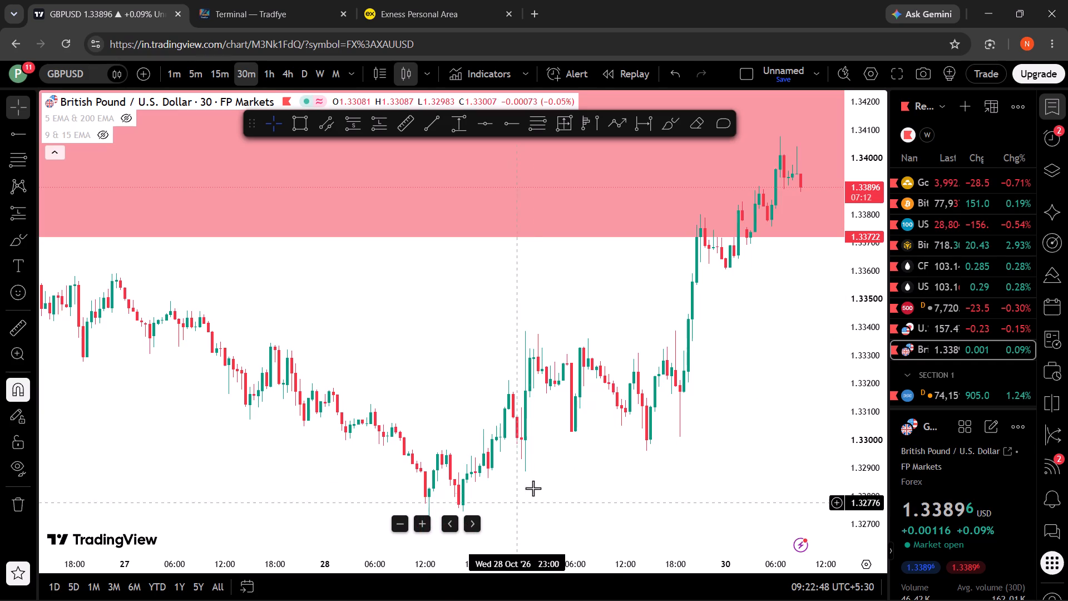
{"action": "left_click_drag", "start_coordinate": [569, 468], "coordinate": [500, 476]}
{"action": "left_click_drag", "start_coordinate": [557, 411], "coordinate": [419, 427]}
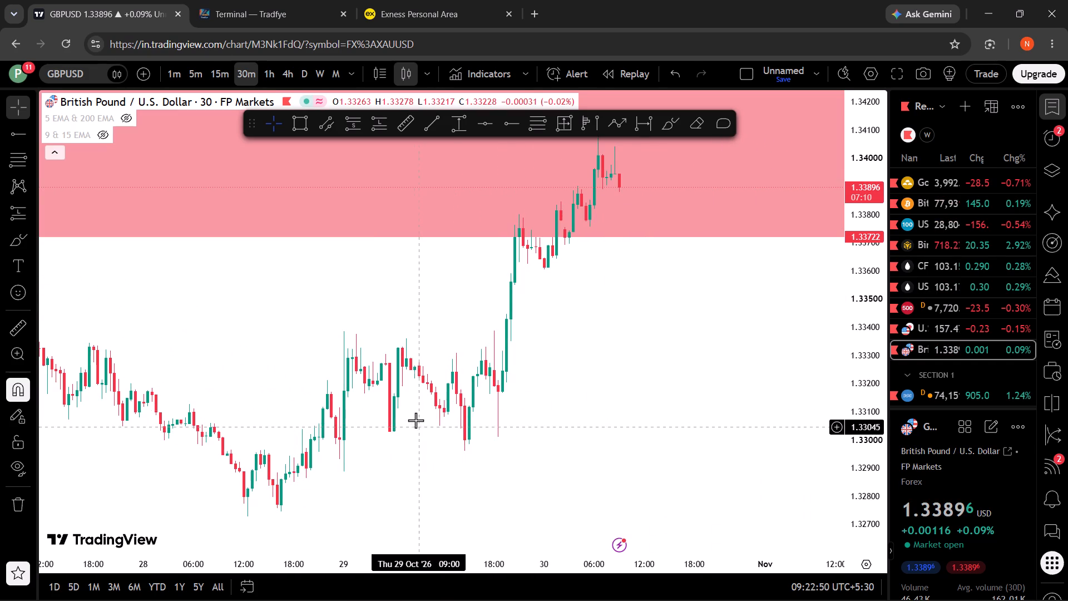
{"action": "left_click", "coordinate": [93, 134]}
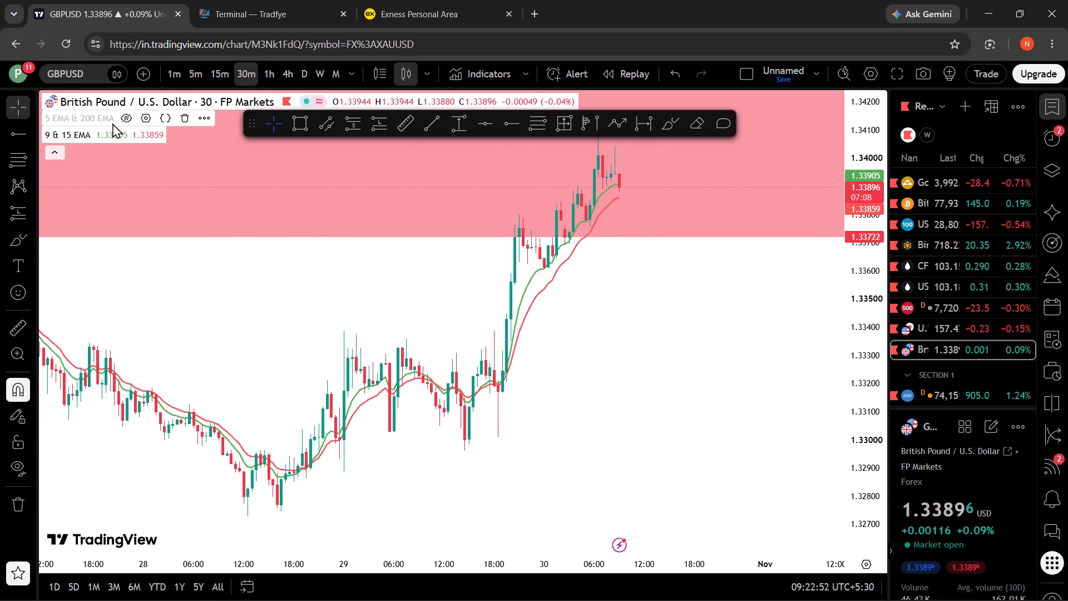
{"action": "left_click", "coordinate": [124, 116]}
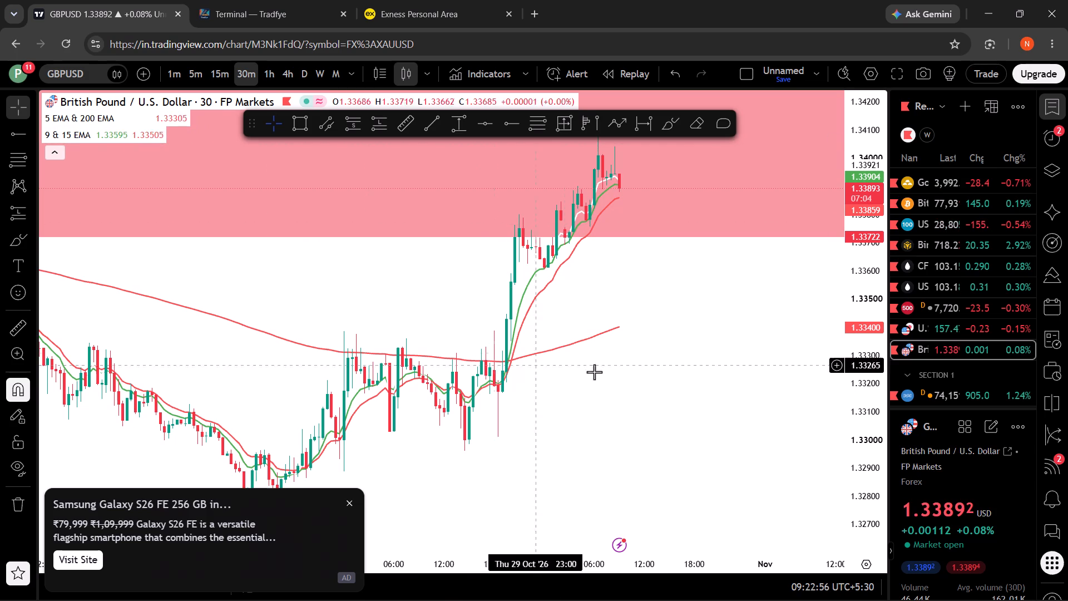
Place a short position at the latest candles, starting 30 October 2026 08:00 with entry about 1.33920.
{"action": "left_click_drag", "start_coordinate": [622, 297], "coordinate": [560, 438]}
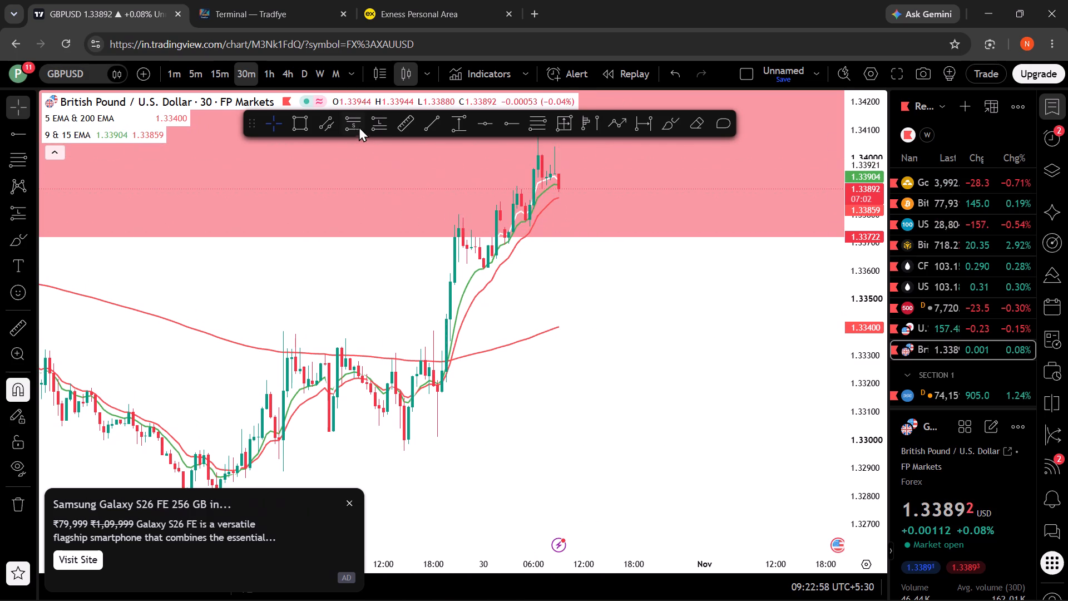
{"action": "left_click", "coordinate": [347, 124]}
{"action": "left_click", "coordinate": [547, 186]}
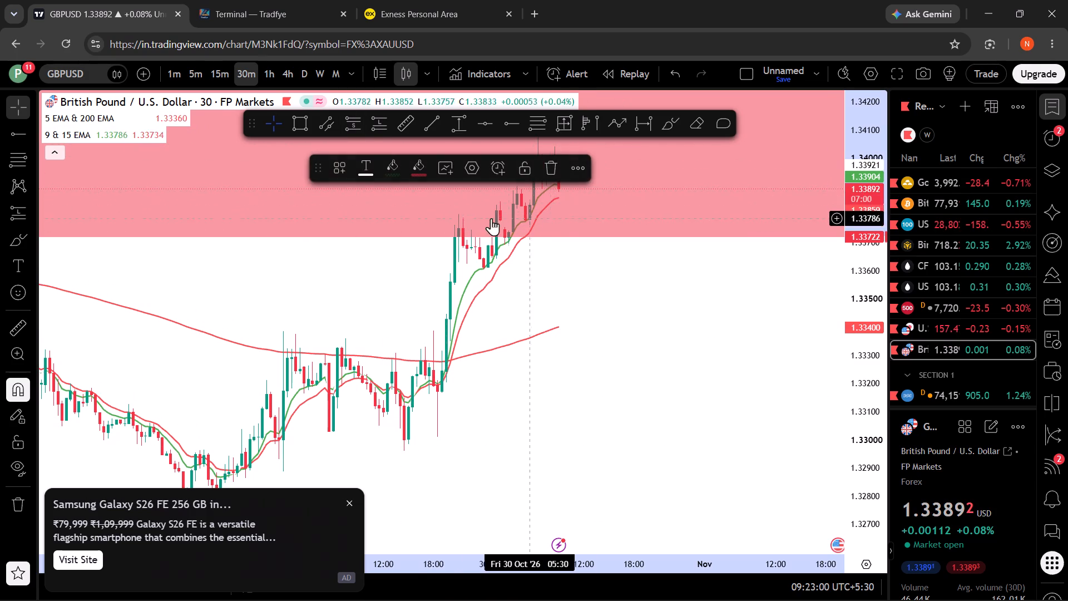
{"action": "left_click", "coordinate": [349, 128]}
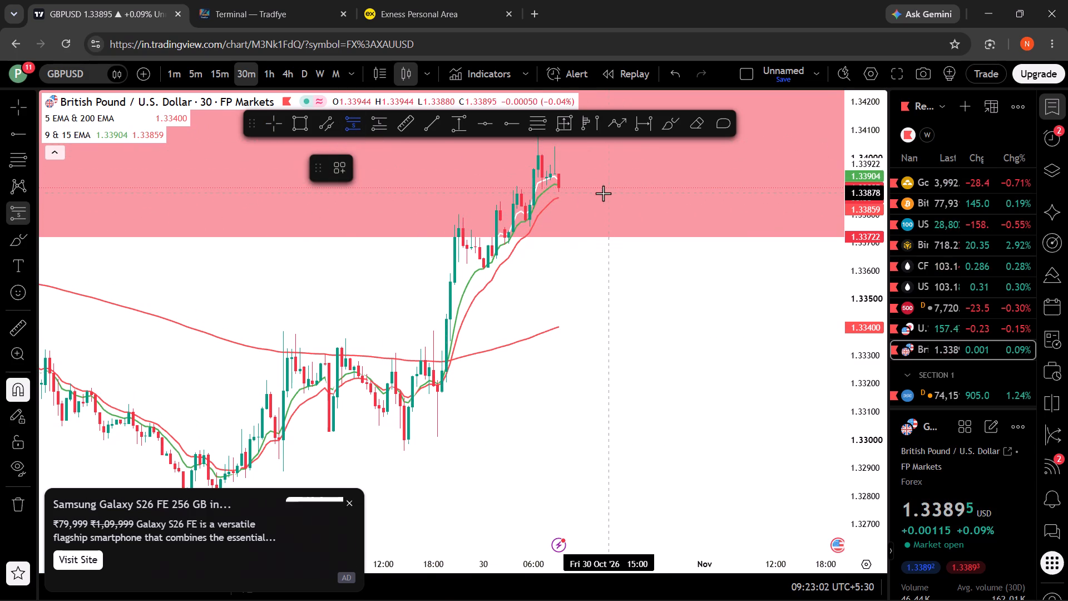
{"action": "left_click", "coordinate": [548, 197]}
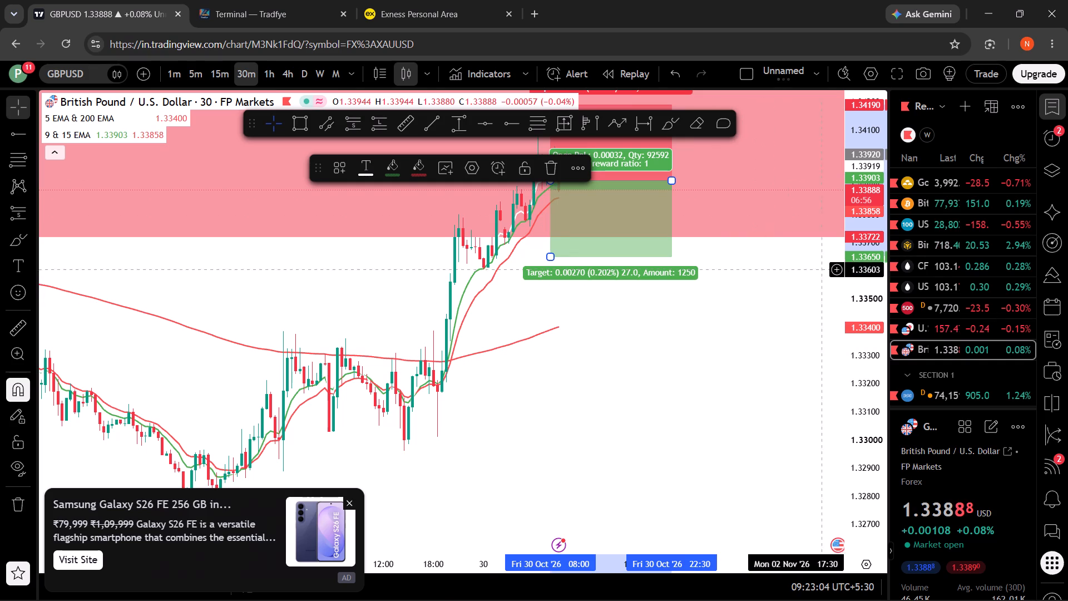
Tighten the short position's stop to about 1.34159.
{"action": "left_click_drag", "start_coordinate": [879, 356], "coordinate": [871, 442]}
{"action": "left_click_drag", "start_coordinate": [771, 387], "coordinate": [729, 516]}
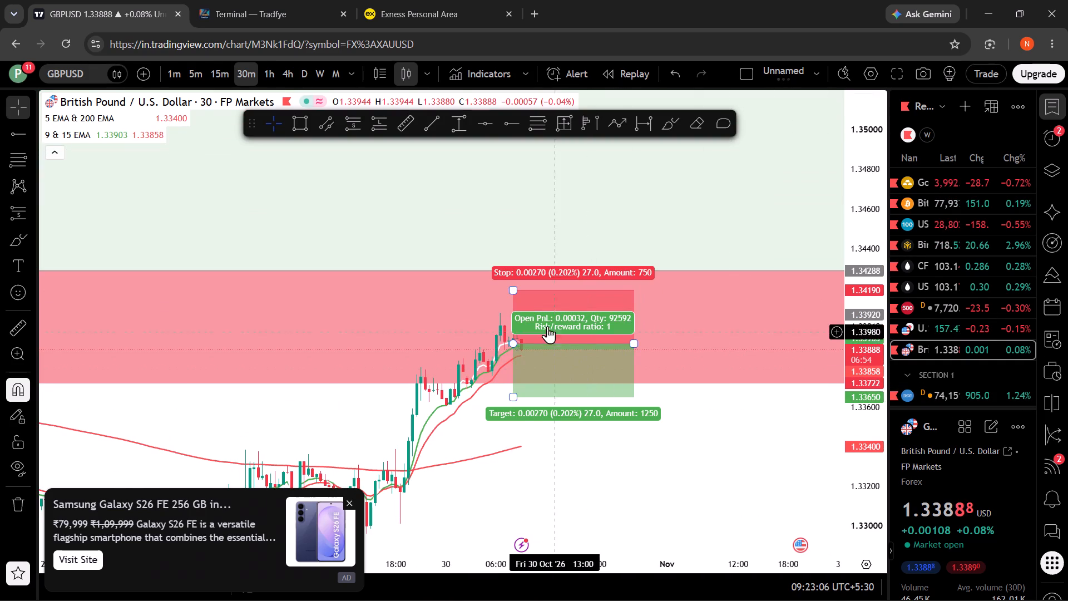
{"action": "left_click_drag", "start_coordinate": [515, 290], "coordinate": [510, 302]}
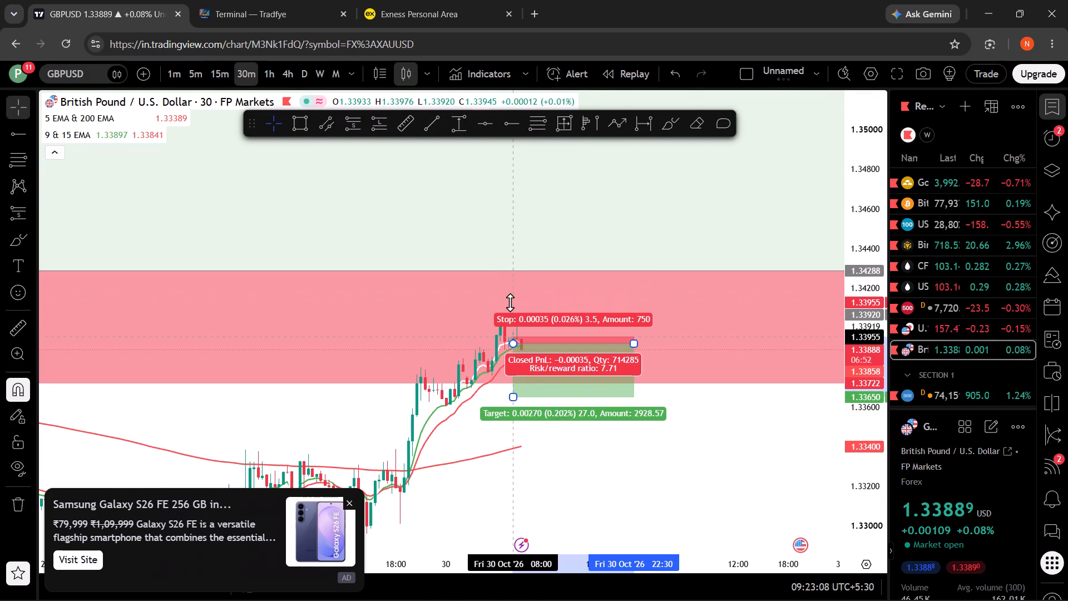
{"action": "left_click_drag", "start_coordinate": [510, 302], "coordinate": [520, 294]}
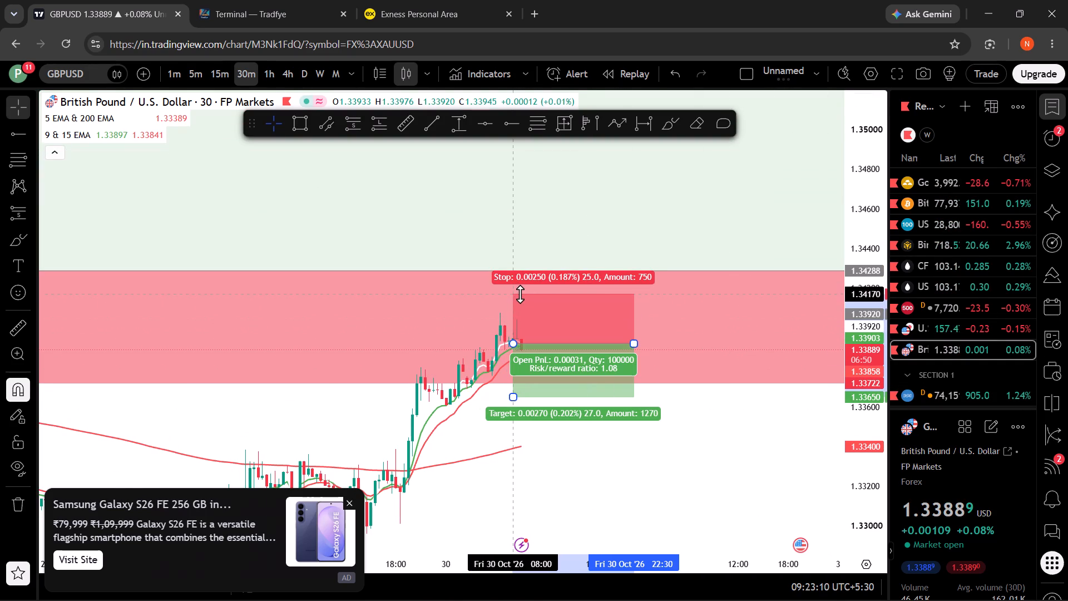
{"action": "left_click_drag", "start_coordinate": [520, 294], "coordinate": [519, 296]}
Lower the short position's target to about 1.33394, near the 200 EMA.
{"action": "left_click", "coordinate": [635, 415]}
{"action": "left_click_drag", "start_coordinate": [516, 396], "coordinate": [513, 437]}
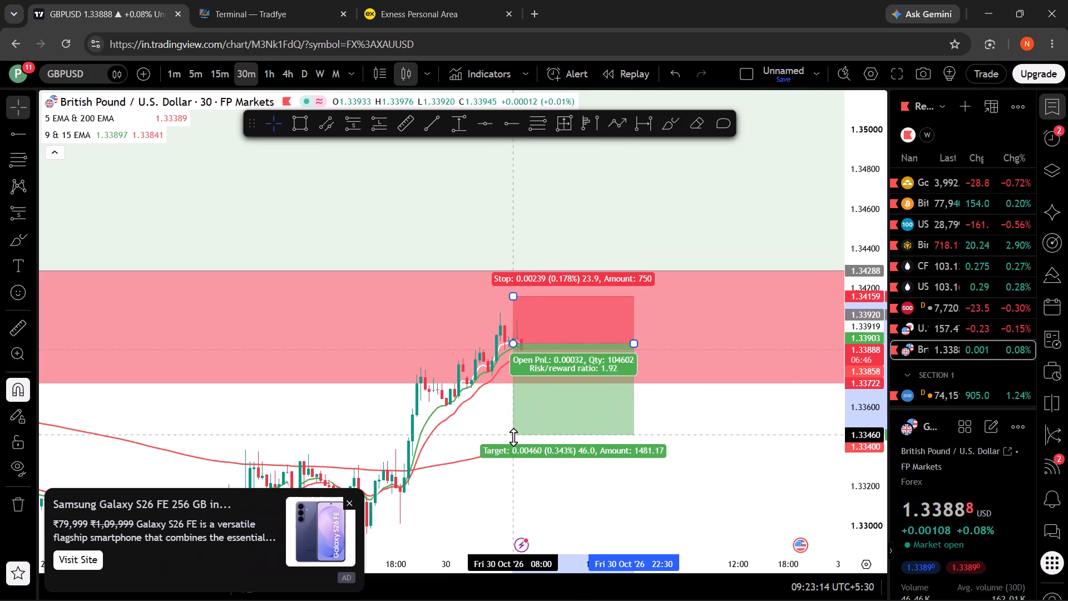
{"action": "left_click_drag", "start_coordinate": [513, 437], "coordinate": [513, 449]}
{"action": "left_click", "coordinate": [471, 421]}
{"action": "left_click_drag", "start_coordinate": [469, 421], "coordinate": [446, 434]}
{"action": "scroll", "coordinate": [442, 433], "scroll_direction": "down", "scroll_amount": 4}
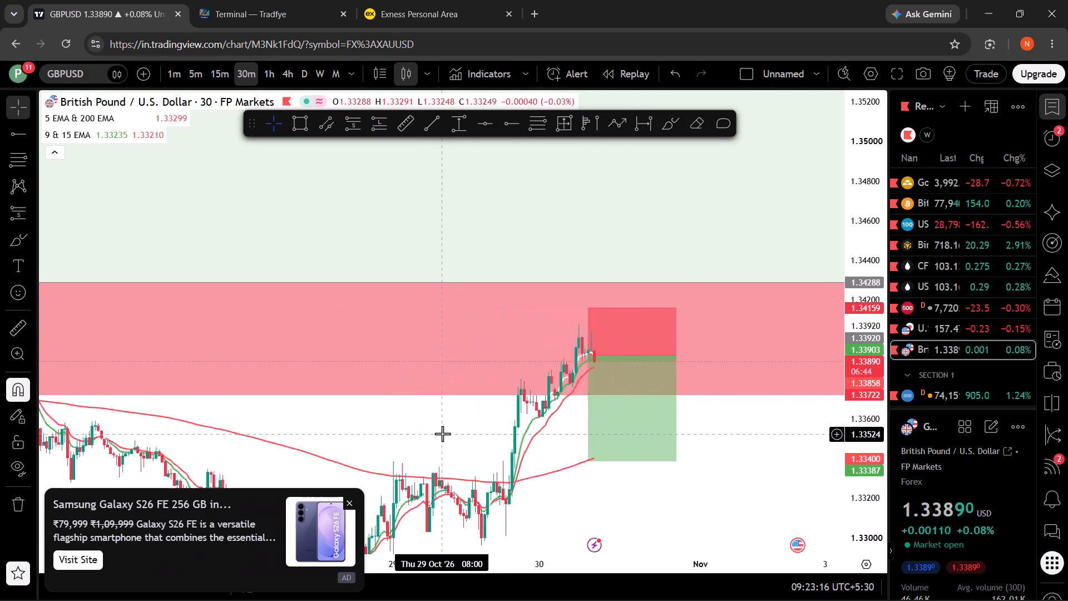
{"action": "scroll", "coordinate": [442, 433], "scroll_direction": "down", "scroll_amount": 5}
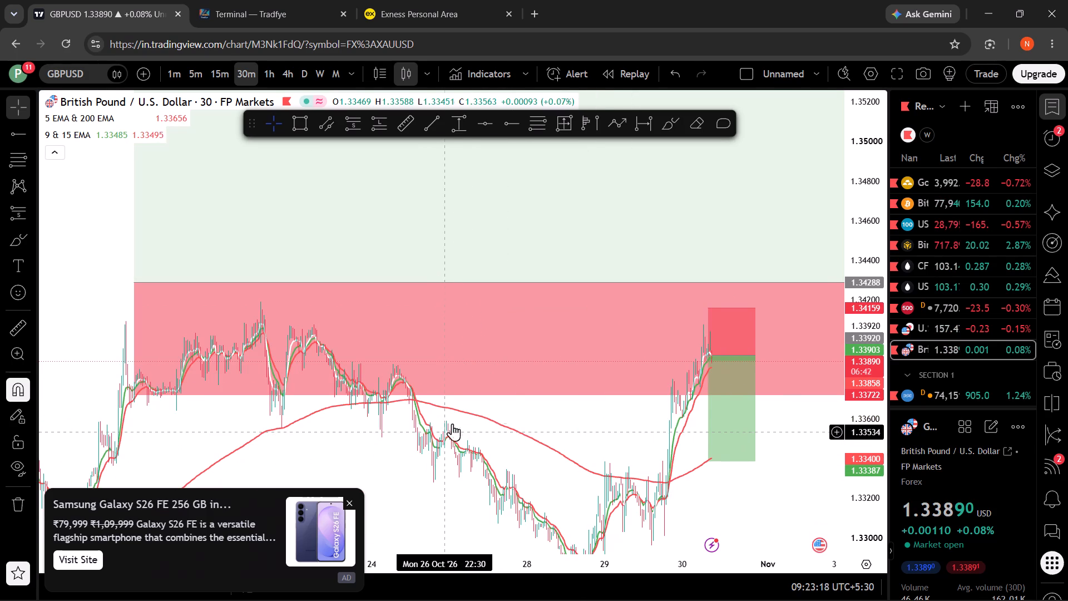
{"action": "left_click", "coordinate": [709, 460]}
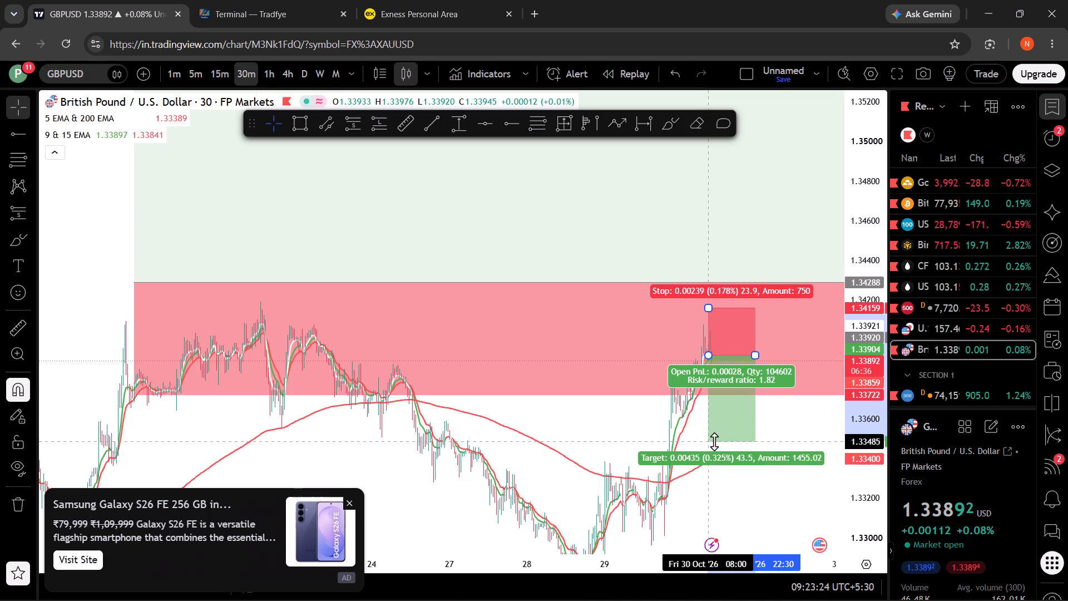
{"action": "left_click", "coordinate": [659, 440]}
Switch GBPUSD to the five-minute timeframe and move the short position's entry to about 1.33900, starting 30 October 2026 07:10.
{"action": "left_click_drag", "start_coordinate": [651, 440], "coordinate": [588, 433]}
{"action": "scroll", "coordinate": [580, 418], "scroll_direction": "up", "scroll_amount": 8}
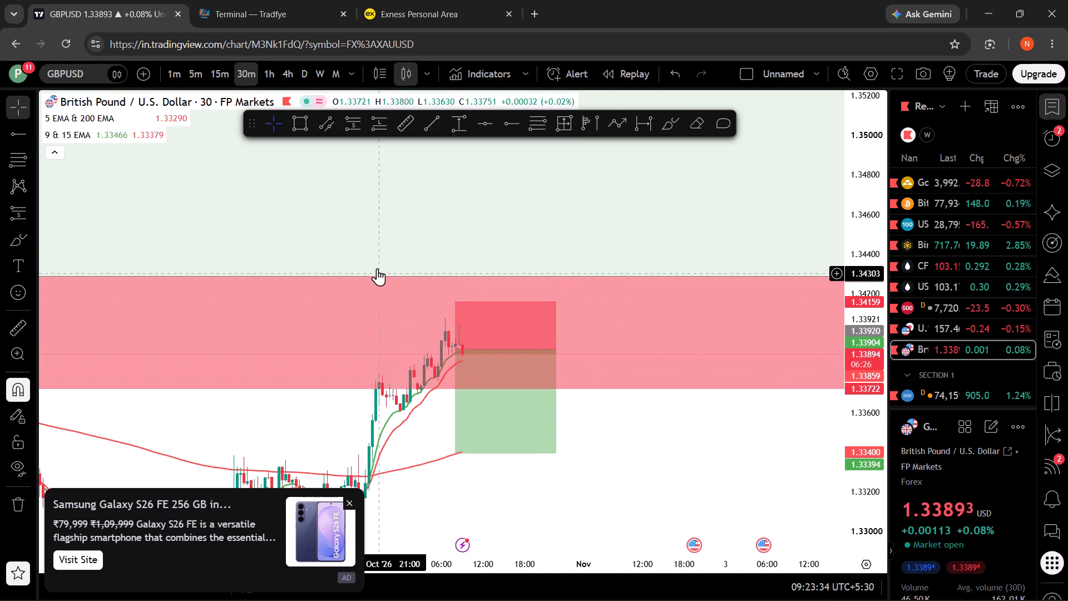
{"action": "left_click", "coordinate": [191, 82]}
{"action": "key", "text": "alt+r"}
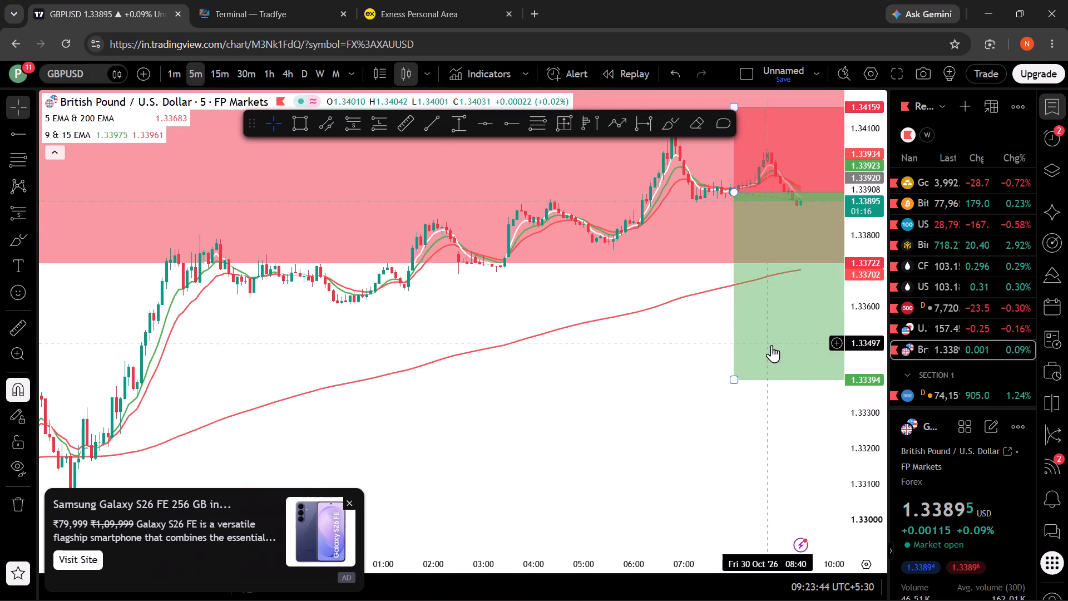
{"action": "scroll", "coordinate": [897, 440], "scroll_direction": "up", "scroll_amount": 6}
{"action": "scroll", "coordinate": [787, 431], "scroll_direction": "down", "scroll_amount": 1}
{"action": "scroll", "coordinate": [901, 416], "scroll_direction": "up", "scroll_amount": 4}
{"action": "left_click_drag", "start_coordinate": [583, 366], "coordinate": [511, 598]}
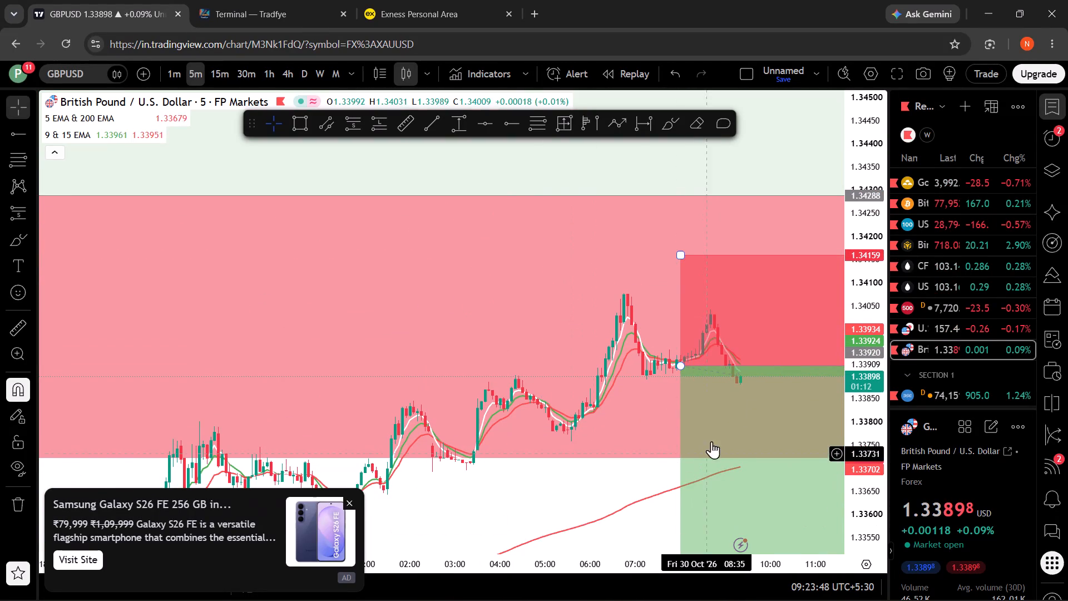
{"action": "left_click_drag", "start_coordinate": [677, 366], "coordinate": [674, 376]}
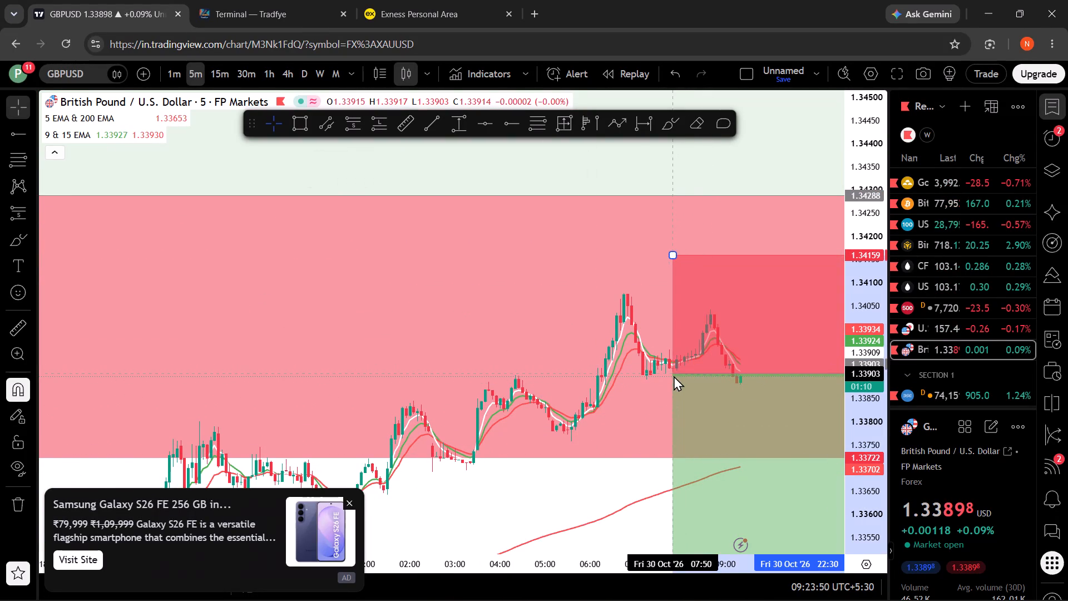
{"action": "left_click_drag", "start_coordinate": [674, 376], "coordinate": [642, 406]}
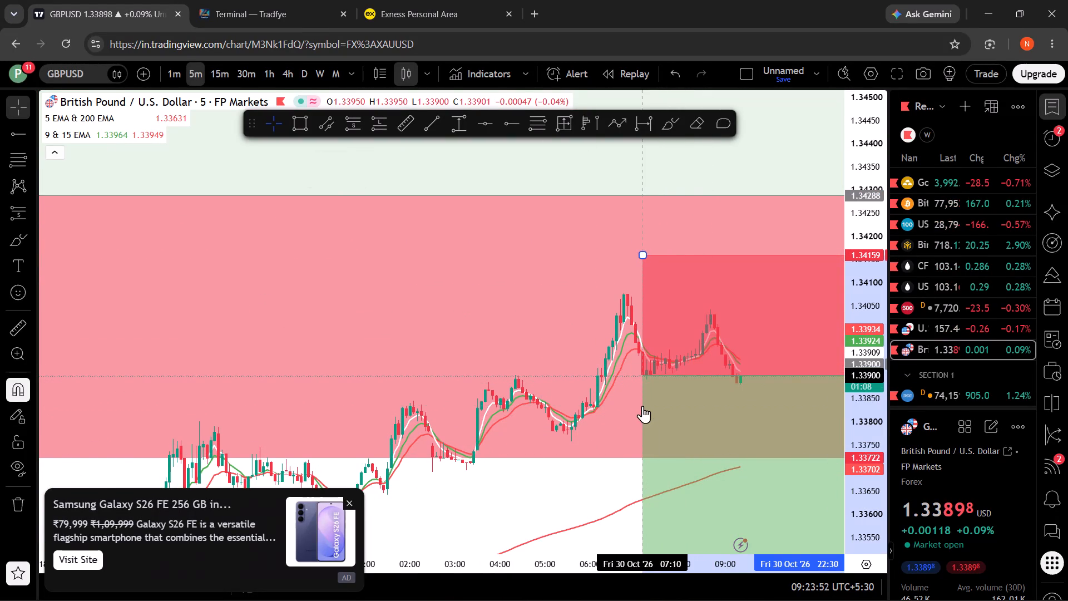
Tighten the GBPUSD short position's stop to about 1.34117, just above the recent swing high.
{"action": "left_click_drag", "start_coordinate": [645, 258], "coordinate": [641, 264]}
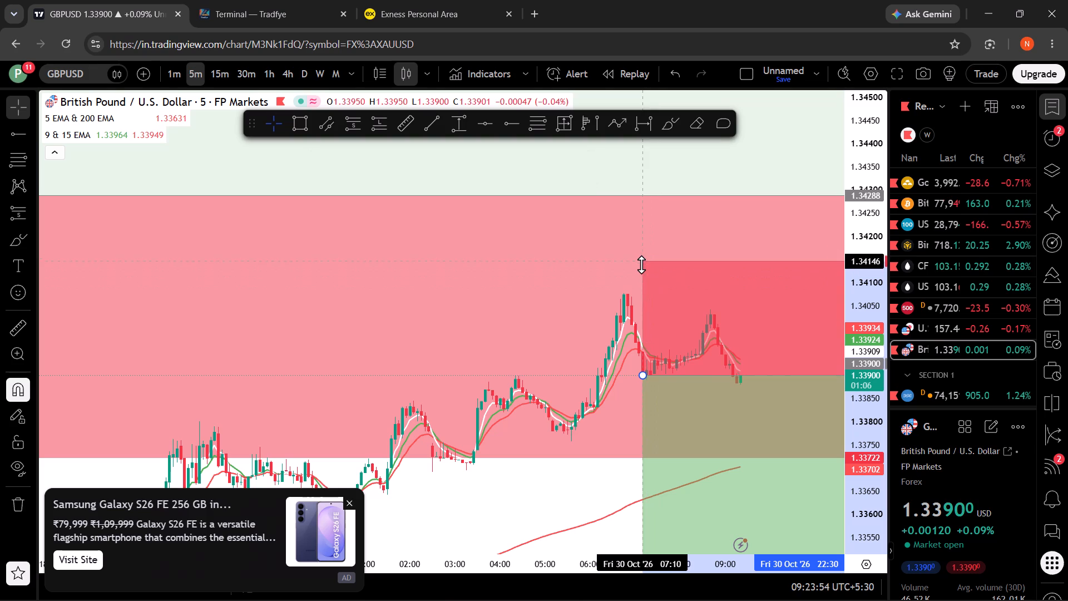
{"action": "left_click_drag", "start_coordinate": [641, 264], "coordinate": [639, 274]}
{"action": "left_click_drag", "start_coordinate": [593, 529], "coordinate": [576, 490]}
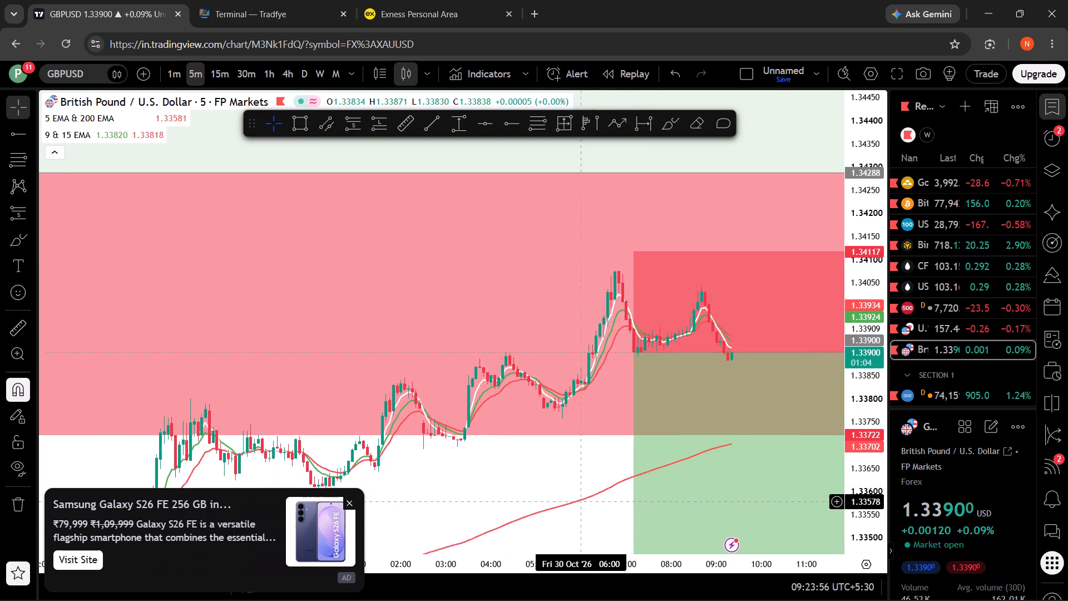
{"action": "left_click_drag", "start_coordinate": [576, 490], "coordinate": [527, 394]}
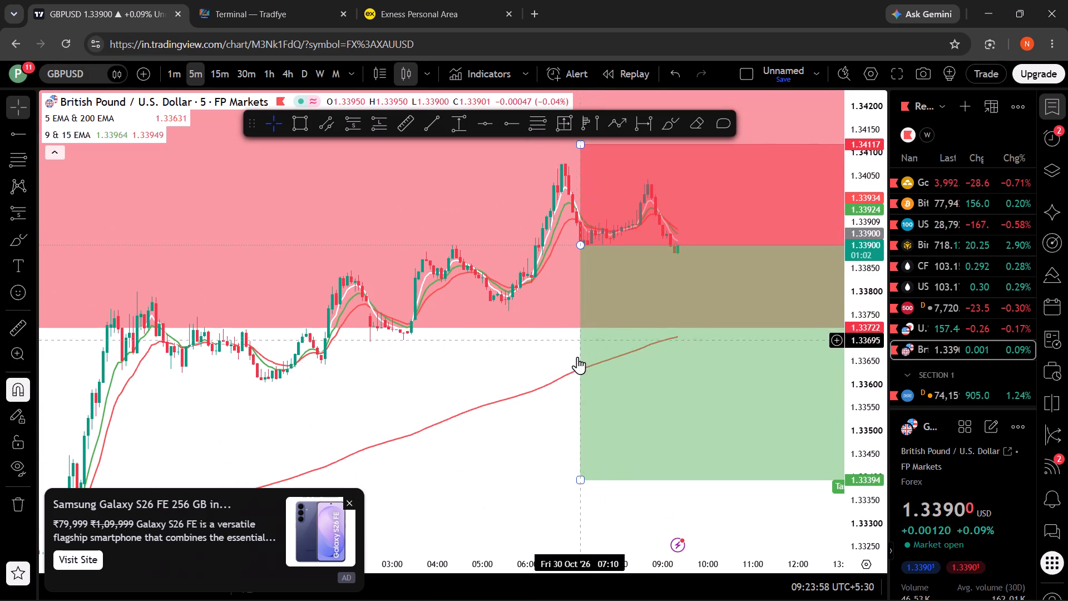
{"action": "left_click_drag", "start_coordinate": [552, 429], "coordinate": [500, 507]}
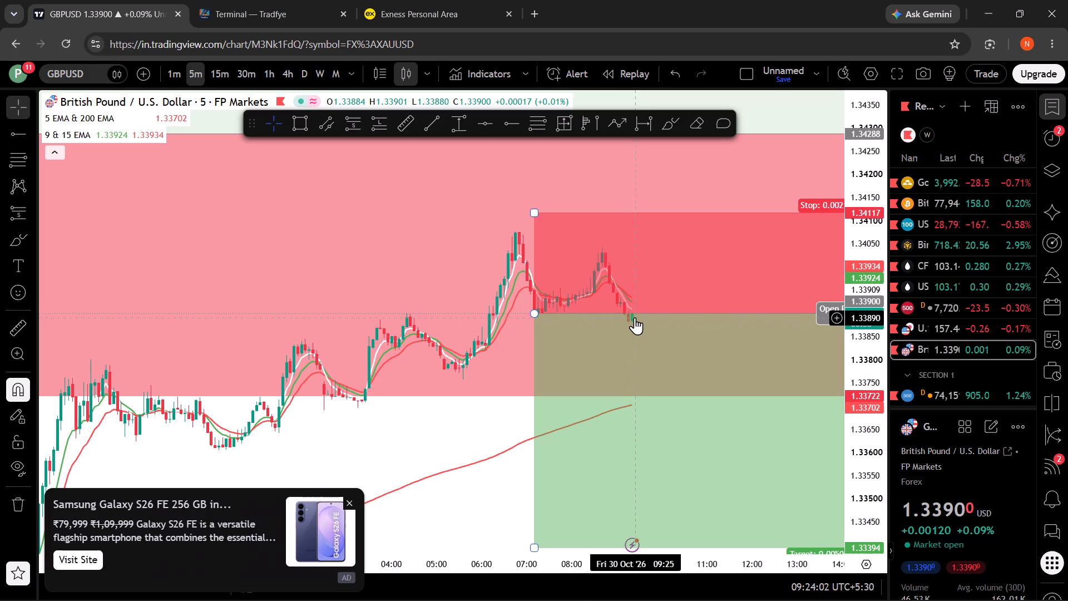
{"action": "left_click", "coordinate": [474, 490]}
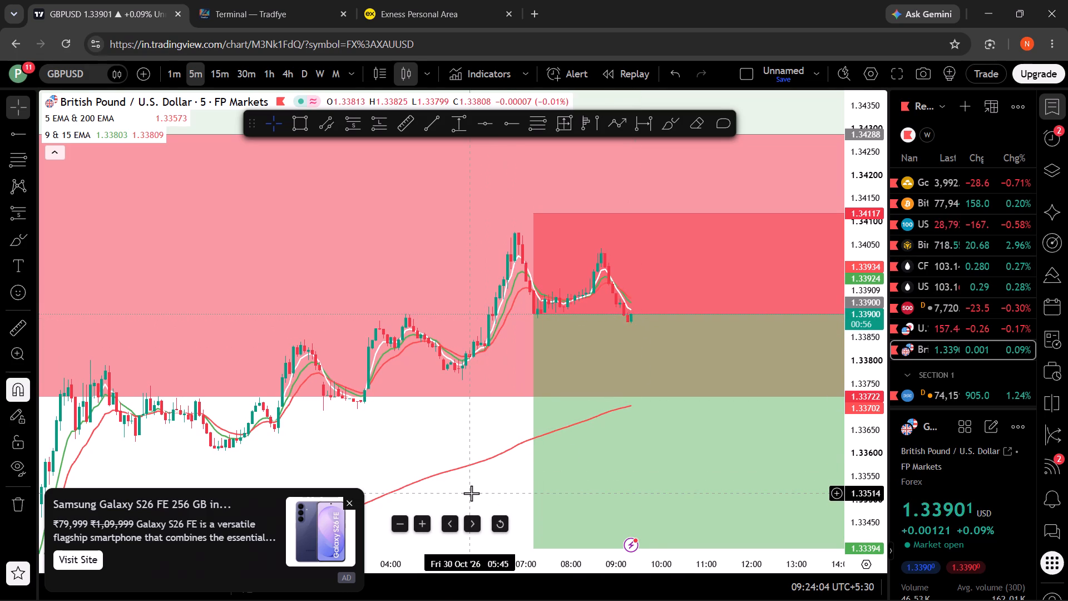
Dismiss the phone advertisement covering the chart and close the ad-free upgrade offer.
{"action": "left_click", "coordinate": [348, 502]}
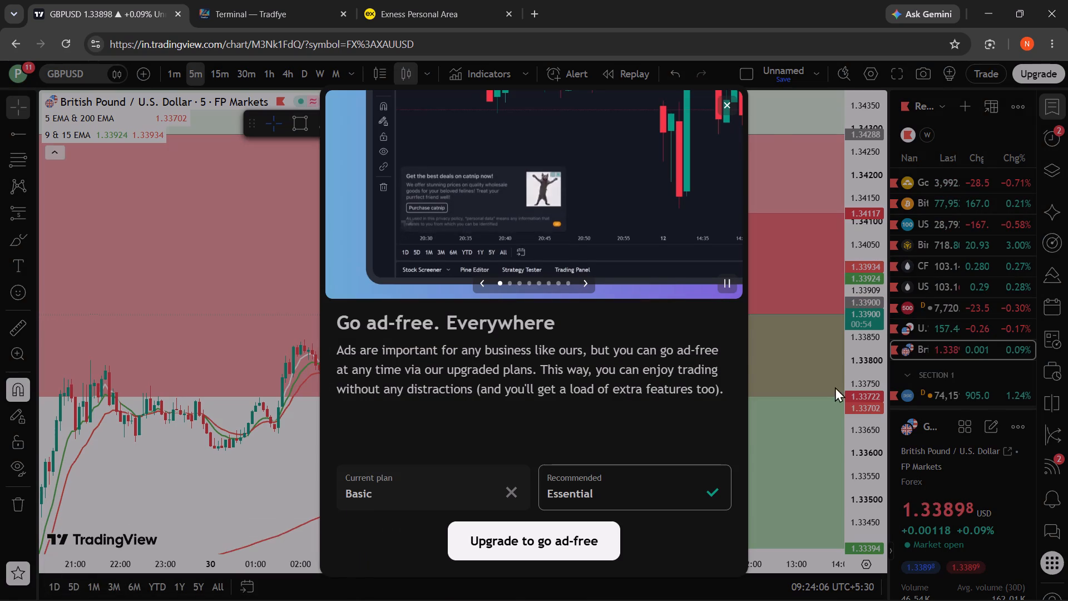
{"action": "left_click", "coordinate": [734, 106]}
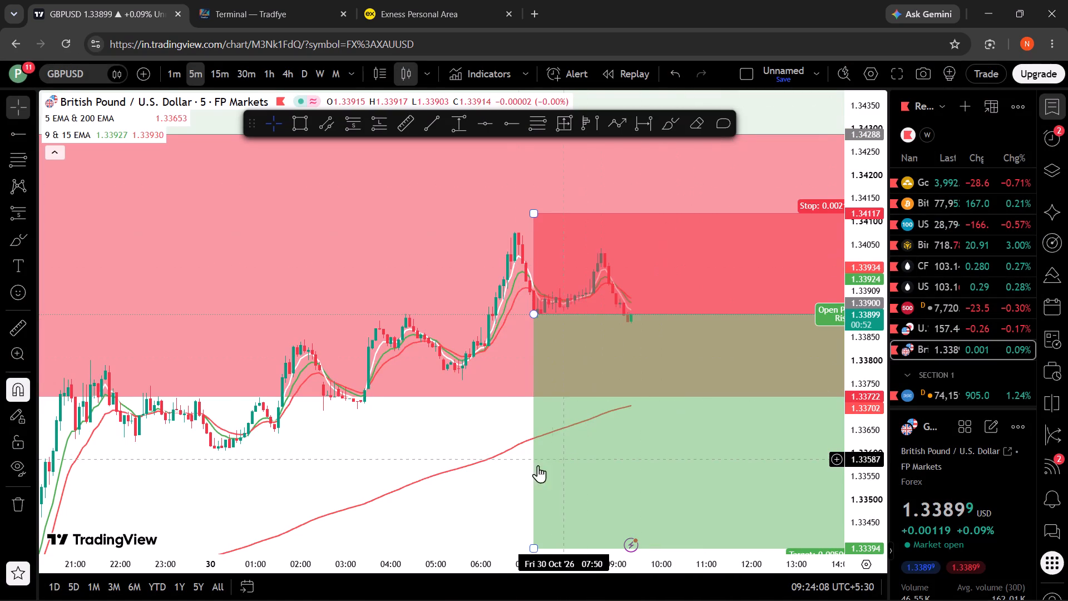
{"action": "left_click_drag", "start_coordinate": [515, 470], "coordinate": [489, 487]}
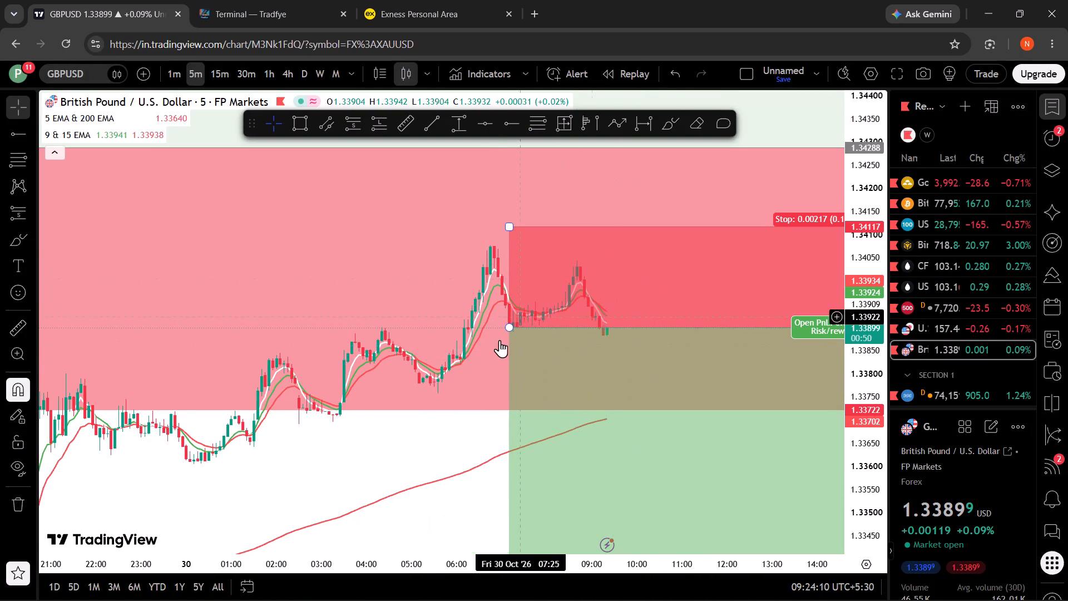
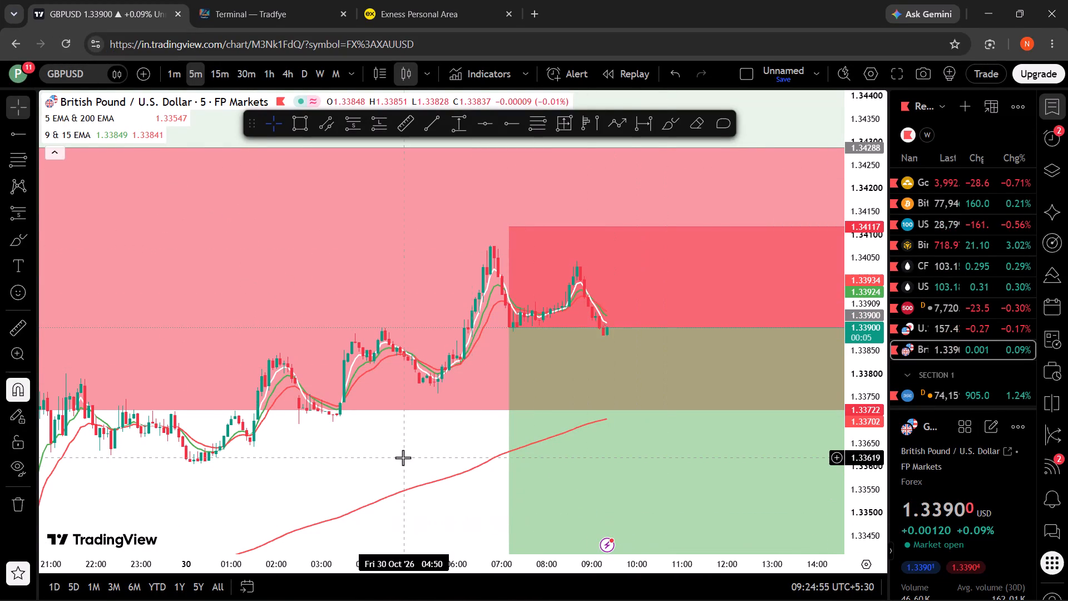
Examine GBPUSD's five-minute candles and 9, 15 and 200 EMAs around the short position's entry and recent swing highs.
{"action": "left_click_drag", "start_coordinate": [403, 460], "coordinate": [385, 483]}
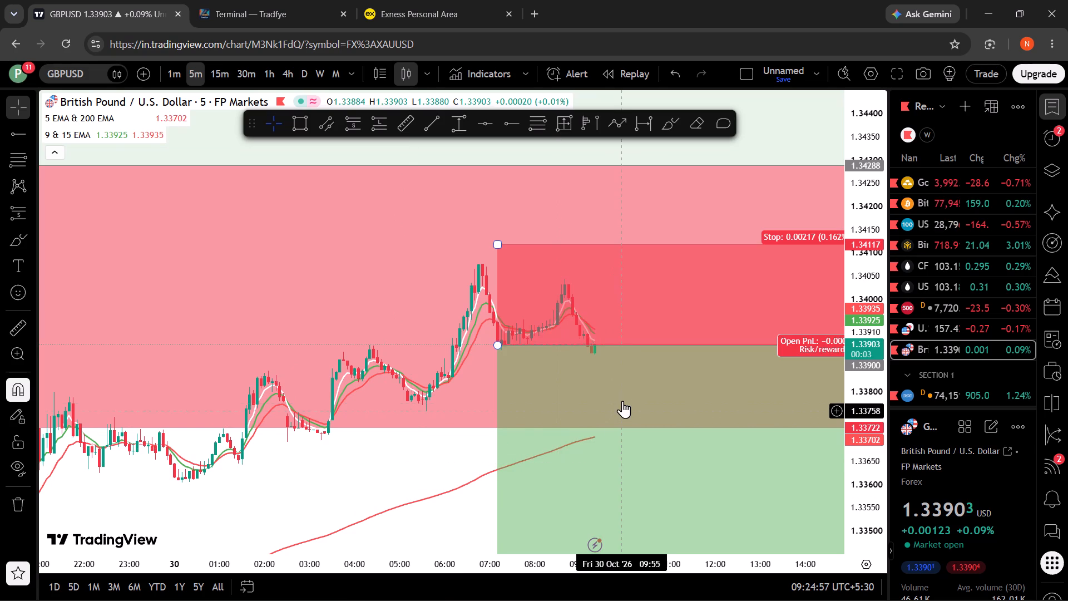
{"action": "left_click_drag", "start_coordinate": [463, 490], "coordinate": [461, 466]}
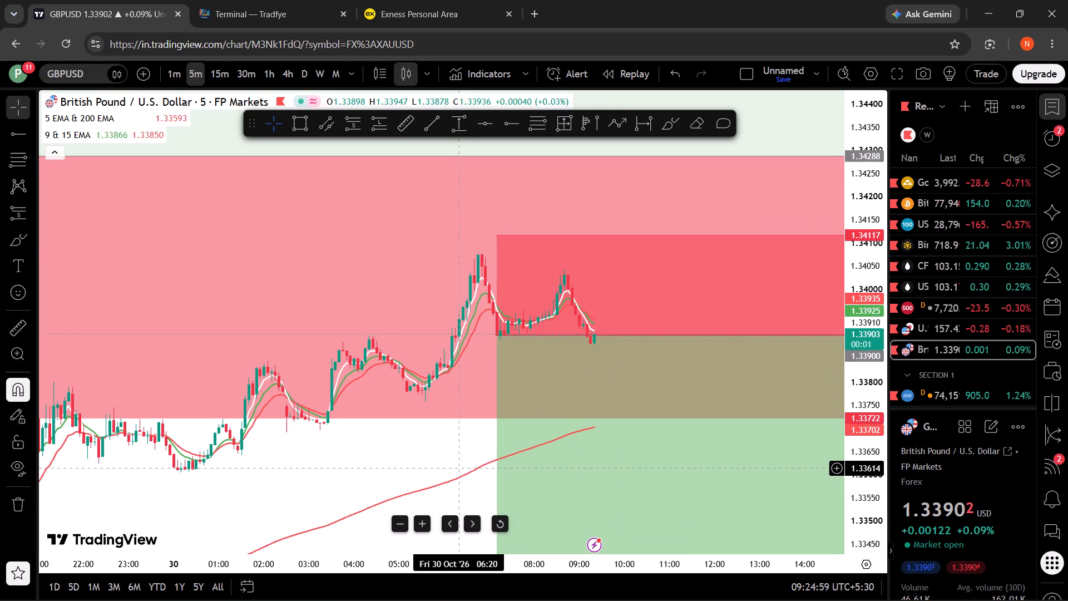
{"action": "left_click_drag", "start_coordinate": [461, 466], "coordinate": [461, 419]}
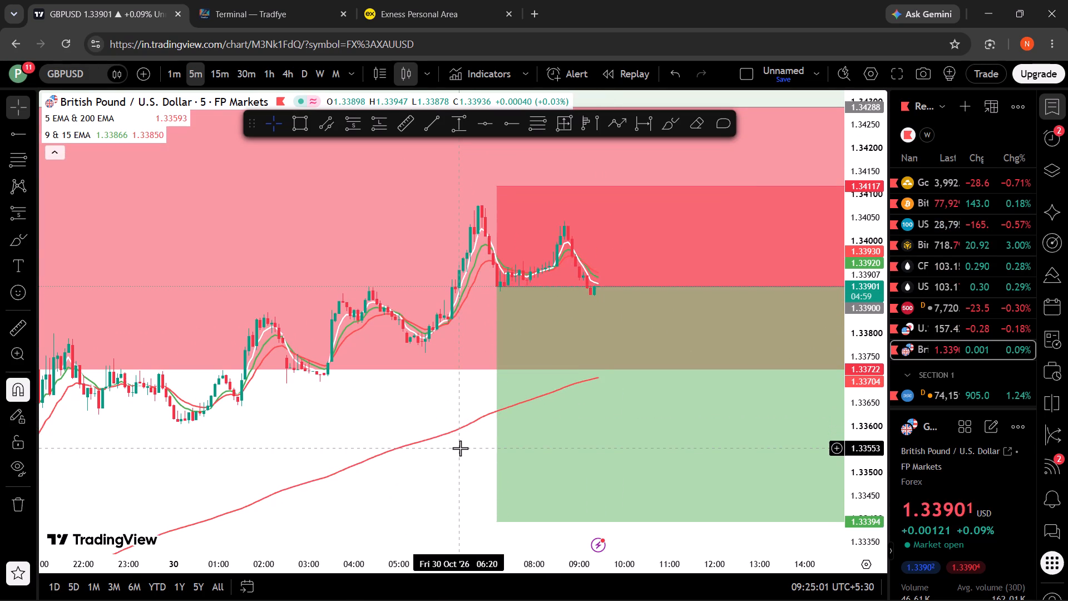
{"action": "scroll", "coordinate": [591, 397], "scroll_direction": "up", "scroll_amount": 5}
{"action": "scroll", "coordinate": [595, 396], "scroll_direction": "down", "scroll_amount": 1}
{"action": "scroll", "coordinate": [862, 513], "scroll_direction": "up", "scroll_amount": 7}
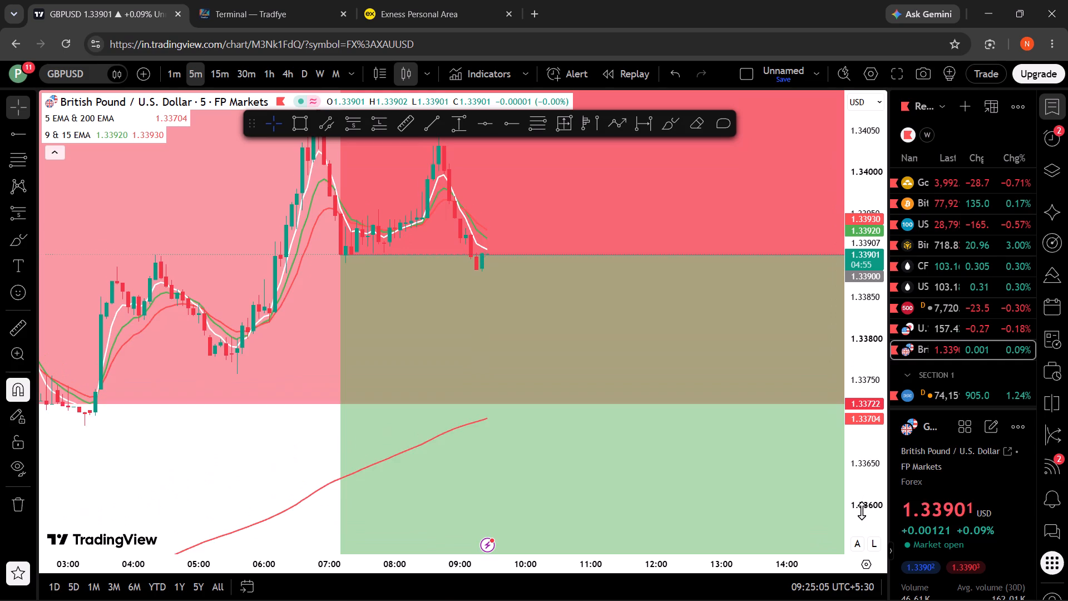
{"action": "scroll", "coordinate": [862, 510], "scroll_direction": "up", "scroll_amount": 2}
{"action": "left_click_drag", "start_coordinate": [881, 432], "coordinate": [878, 495]}
{"action": "left_click_drag", "start_coordinate": [192, 517], "coordinate": [159, 599]}
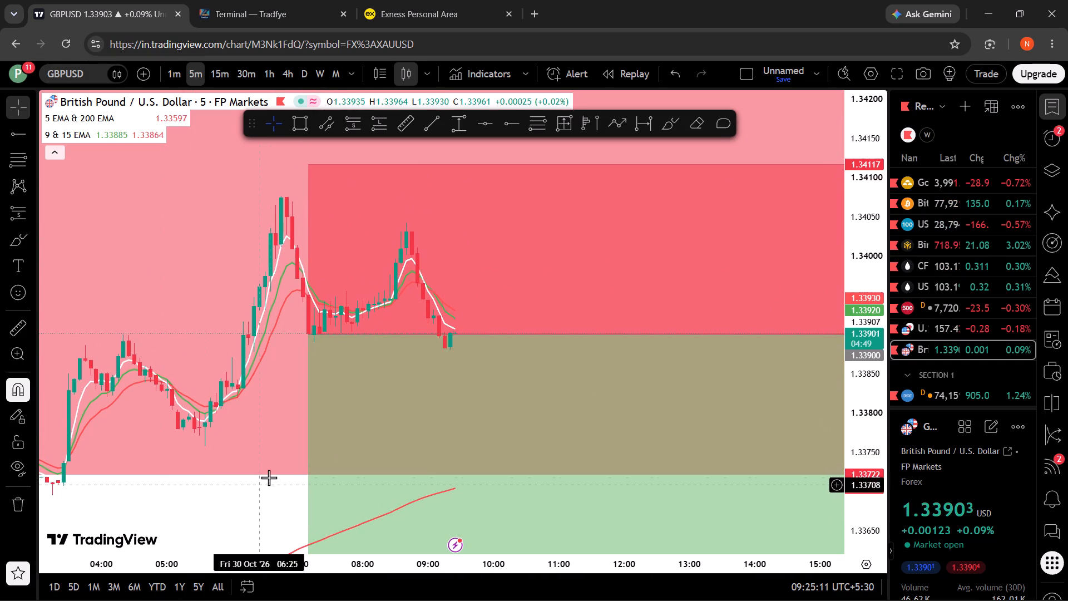
{"action": "left_click", "coordinate": [278, 389]}
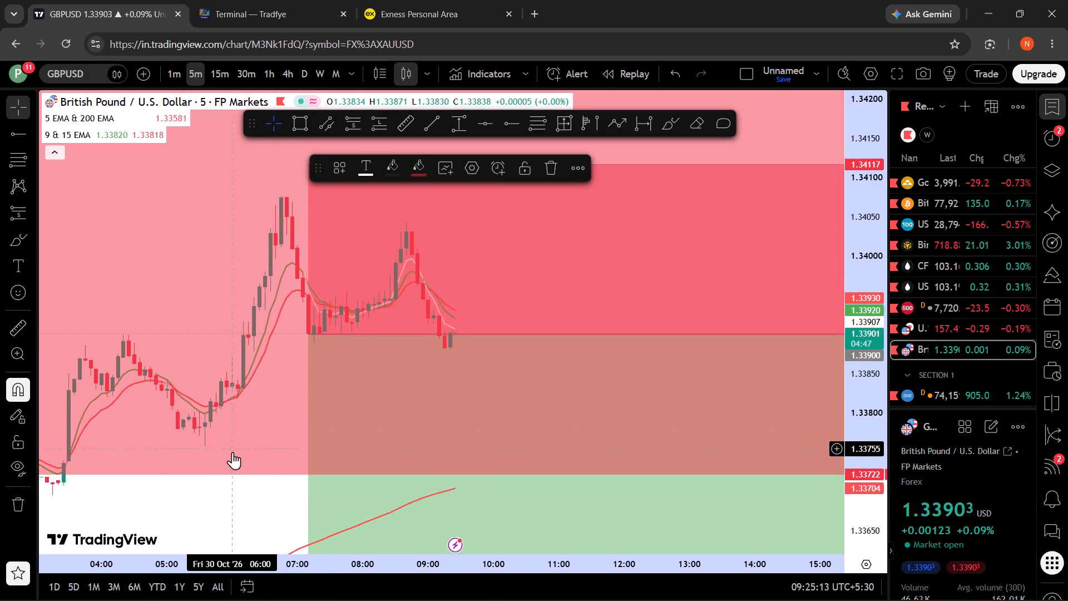
{"action": "left_click", "coordinate": [228, 455]}
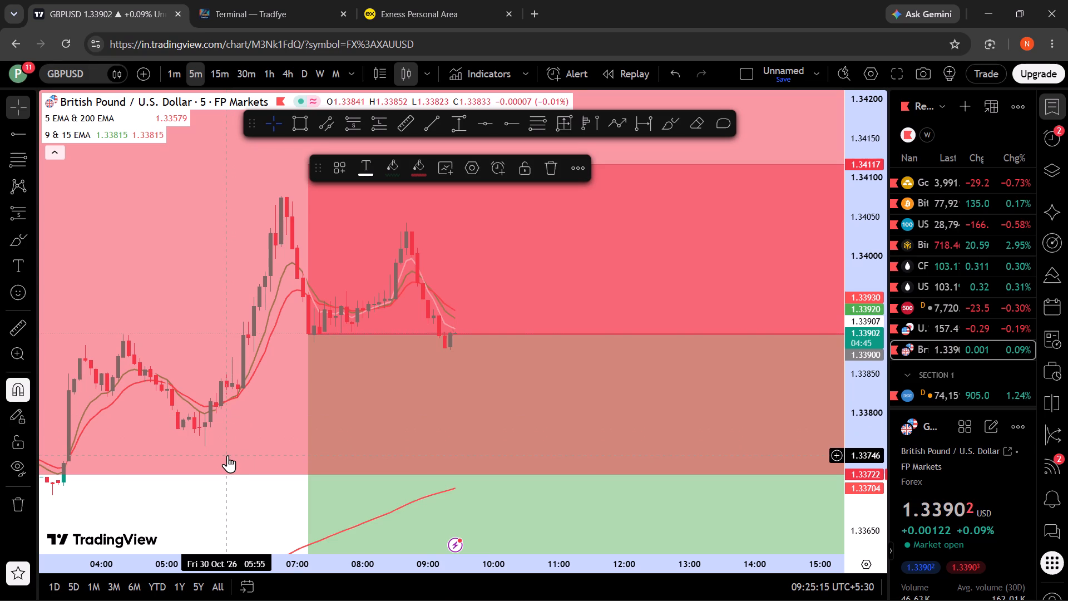
{"action": "scroll", "coordinate": [251, 528], "scroll_direction": "down", "scroll_amount": 3}
{"action": "scroll", "coordinate": [252, 531], "scroll_direction": "up", "scroll_amount": 3}
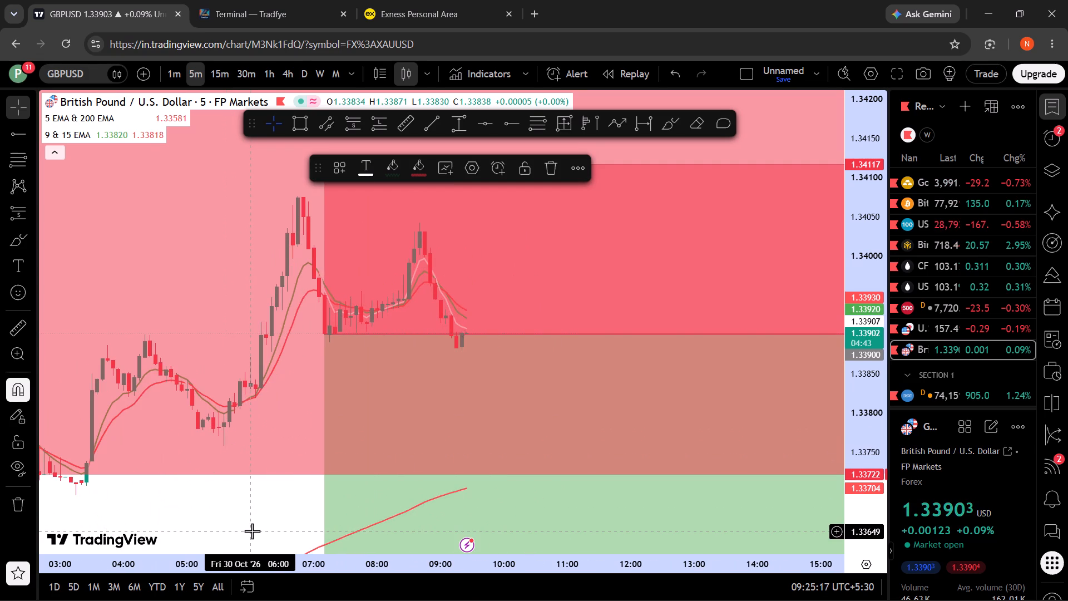
{"action": "left_click_drag", "start_coordinate": [252, 531], "coordinate": [303, 600]}
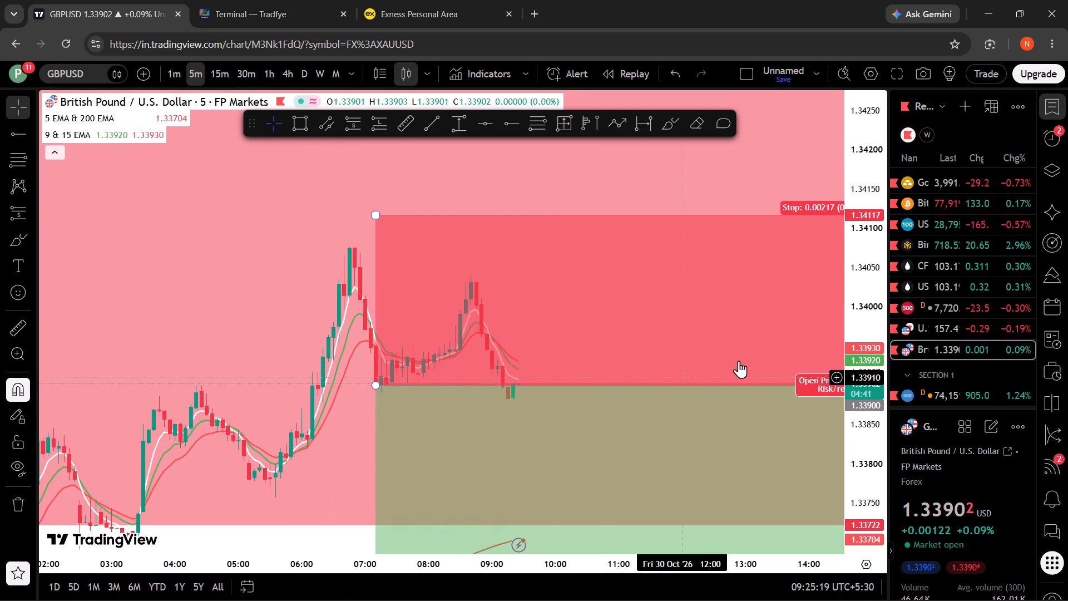
{"action": "scroll", "coordinate": [759, 382], "scroll_direction": "up", "scroll_amount": 3}
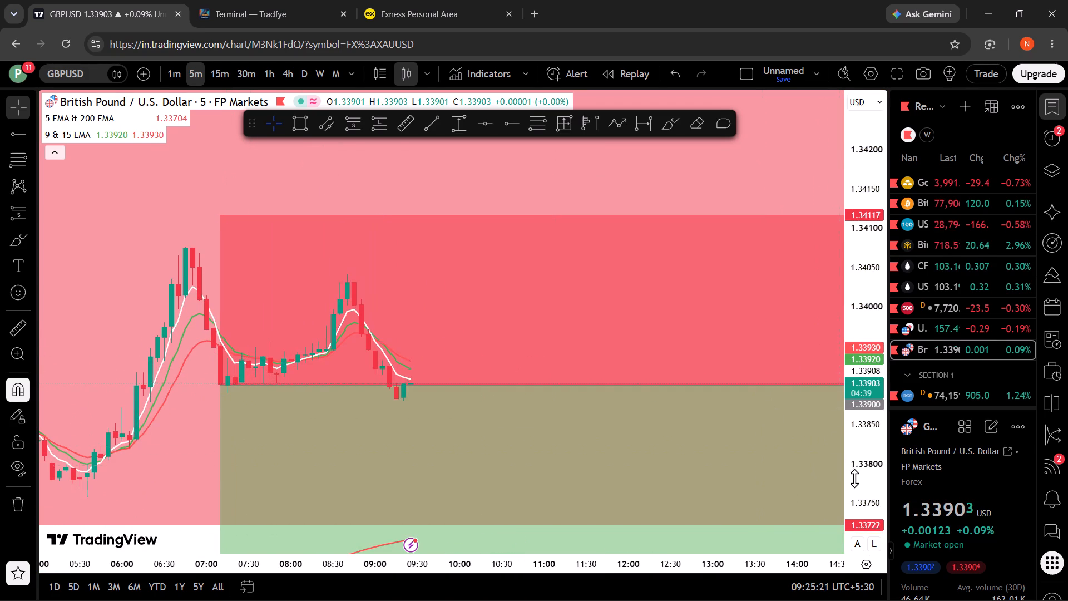
{"action": "scroll", "coordinate": [858, 480], "scroll_direction": "up", "scroll_amount": 9}
{"action": "scroll", "coordinate": [859, 478], "scroll_direction": "down", "scroll_amount": 2}
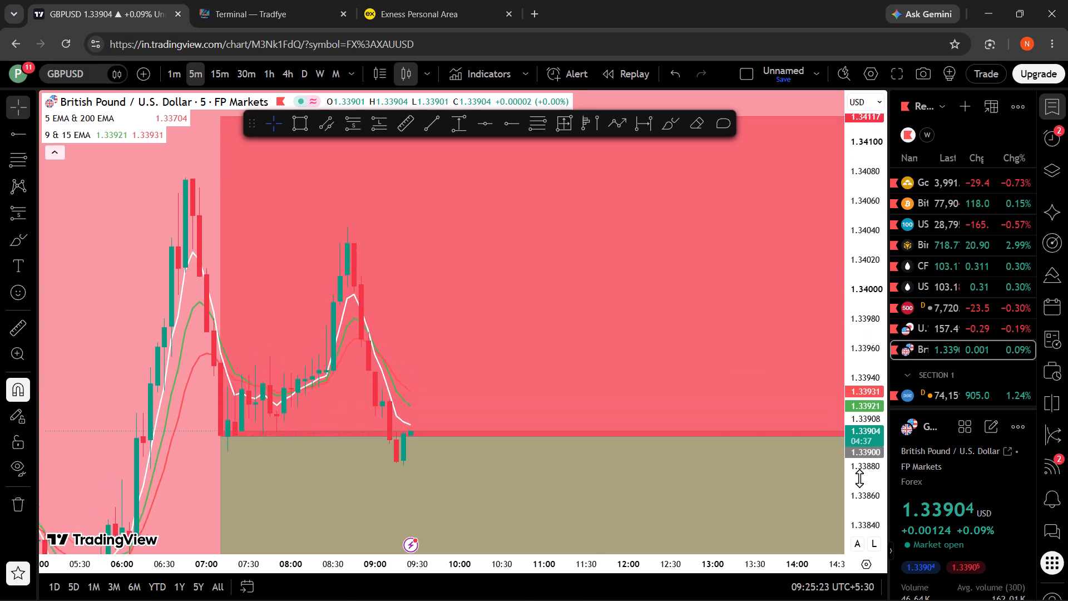
{"action": "scroll", "coordinate": [859, 478], "scroll_direction": "down", "scroll_amount": 2}
Review the wider five-minute GBPUSD price history from 28 to 30 October leading into the short position.
{"action": "left_click", "coordinate": [498, 521]}
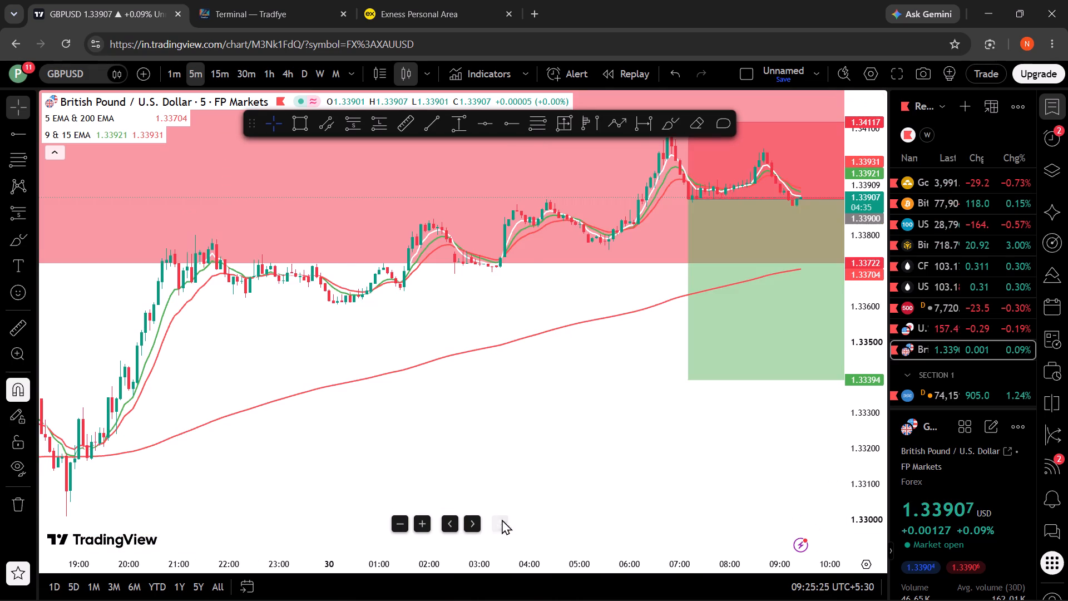
{"action": "scroll", "coordinate": [535, 515], "scroll_direction": "down", "scroll_amount": 9}
{"action": "left_click_drag", "start_coordinate": [883, 353], "coordinate": [857, 564]}
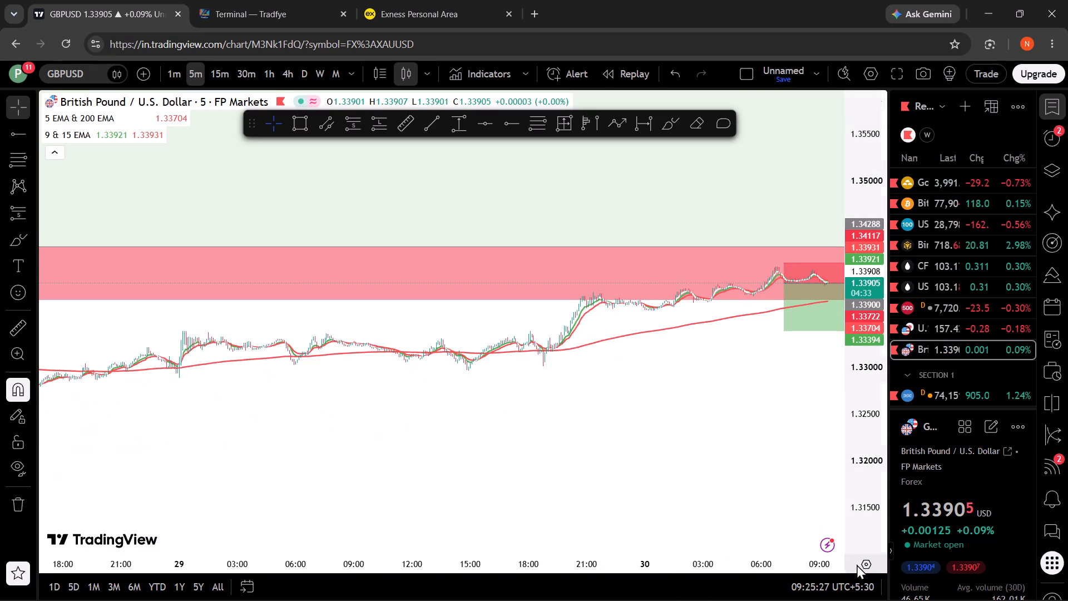
{"action": "left_click_drag", "start_coordinate": [857, 564], "coordinate": [856, 564]}
{"action": "scroll", "coordinate": [745, 536], "scroll_direction": "down", "scroll_amount": 8}
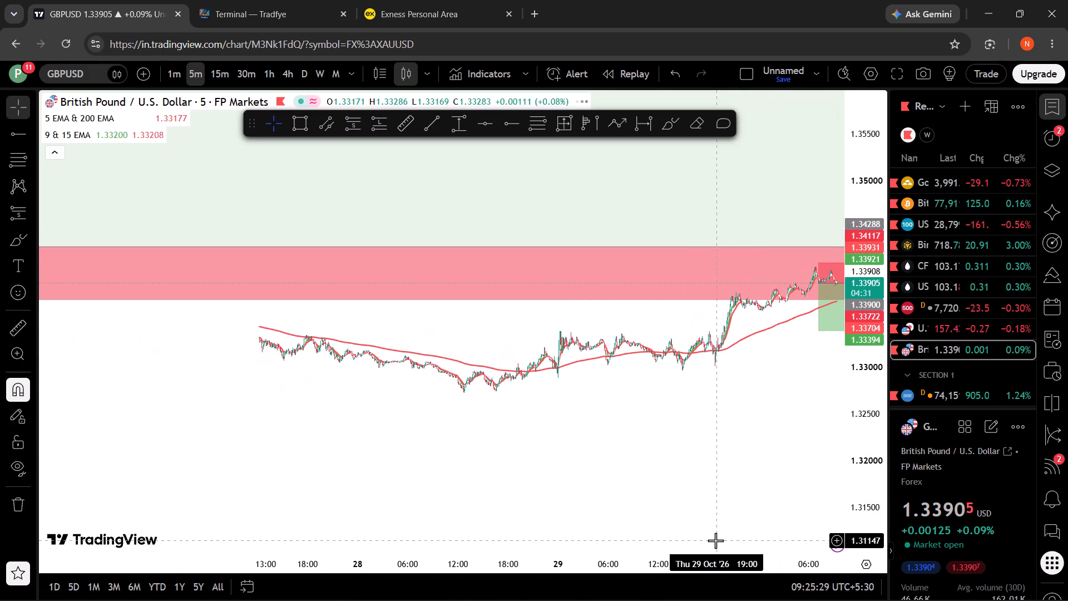
{"action": "scroll", "coordinate": [694, 539], "scroll_direction": "down", "scroll_amount": 5}
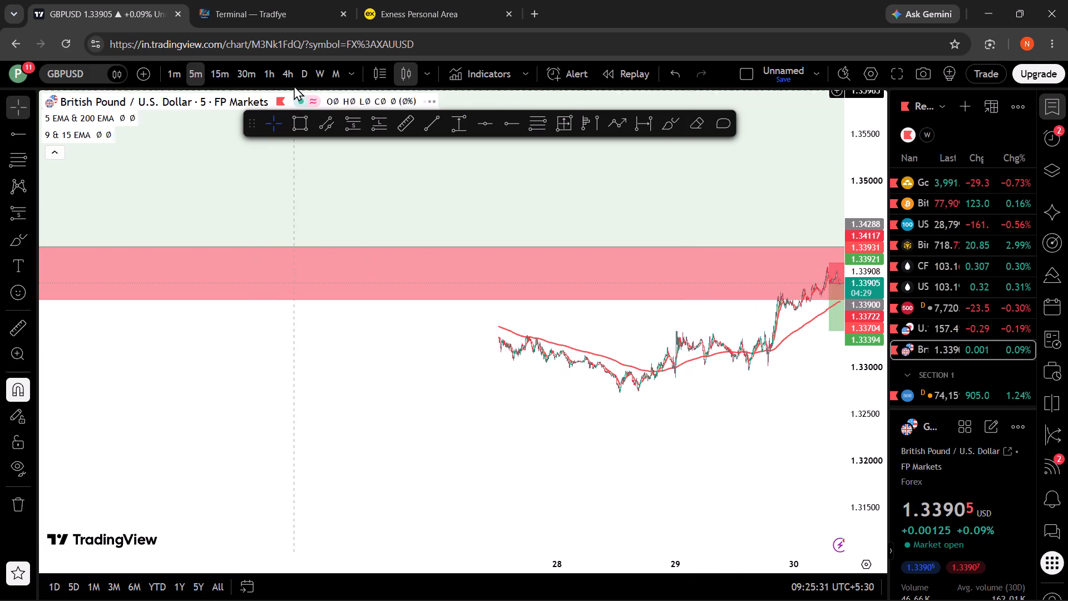
Switch GBPUSD to the four-hour timeframe and restore the default chart view.
{"action": "left_click", "coordinate": [294, 81]}
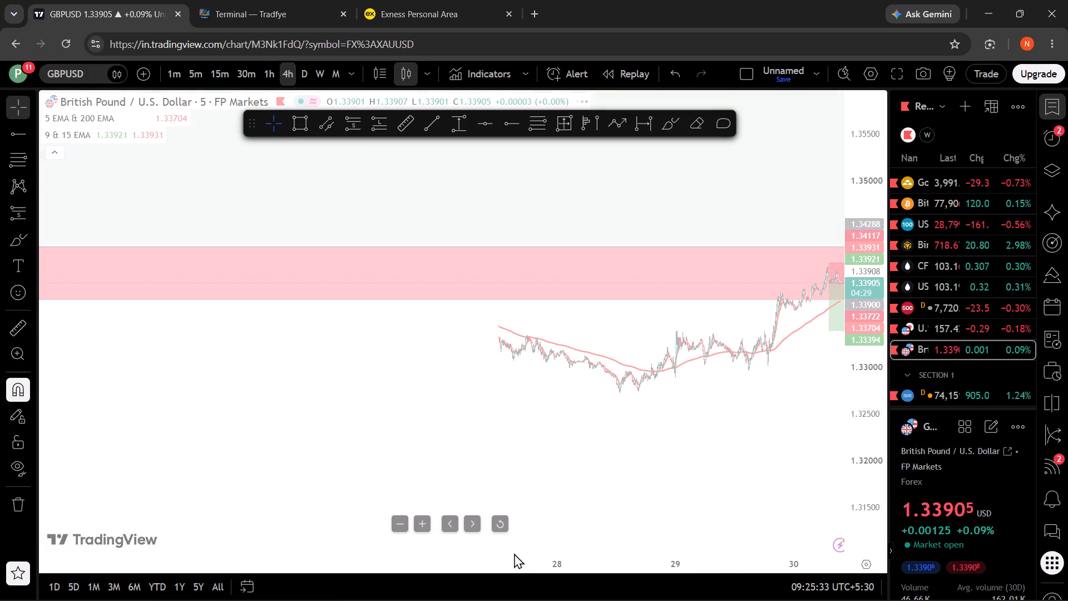
{"action": "left_click", "coordinate": [501, 530]}
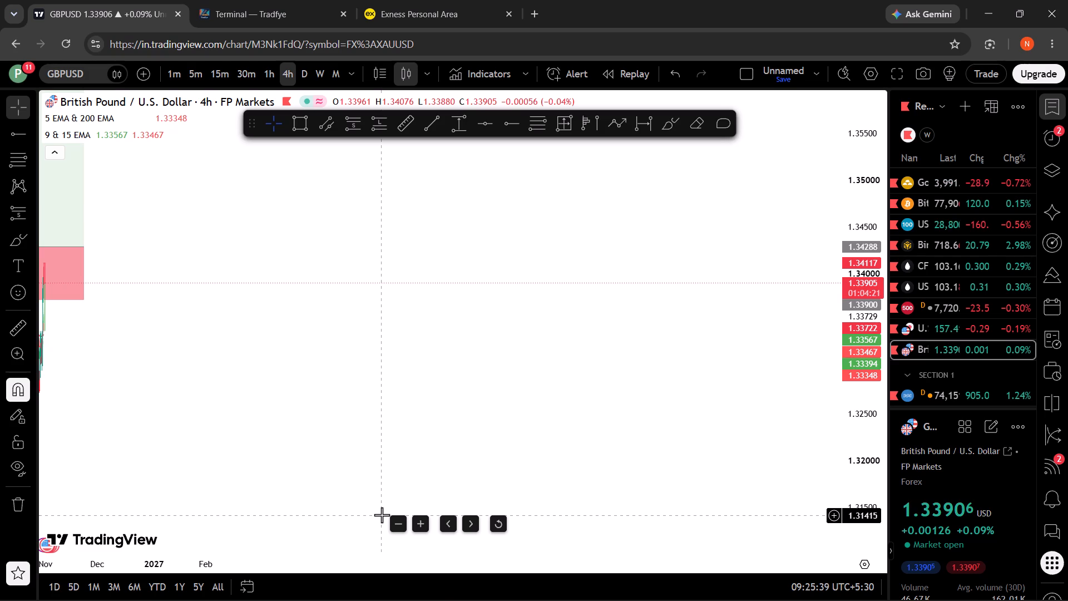
{"action": "left_click", "coordinate": [506, 524]}
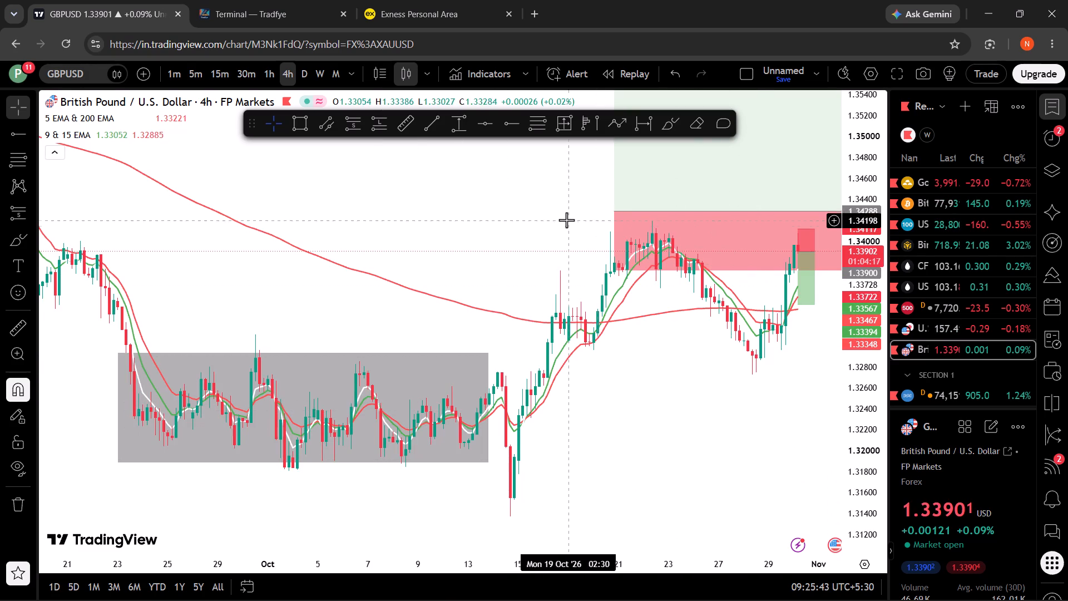
Delete the NASDAQ Crossing 30,630.0 alert and discard the GBPUSD alert draft at 1.34245.
{"action": "right_click", "coordinate": [557, 215]}
{"action": "left_click", "coordinate": [594, 277]}
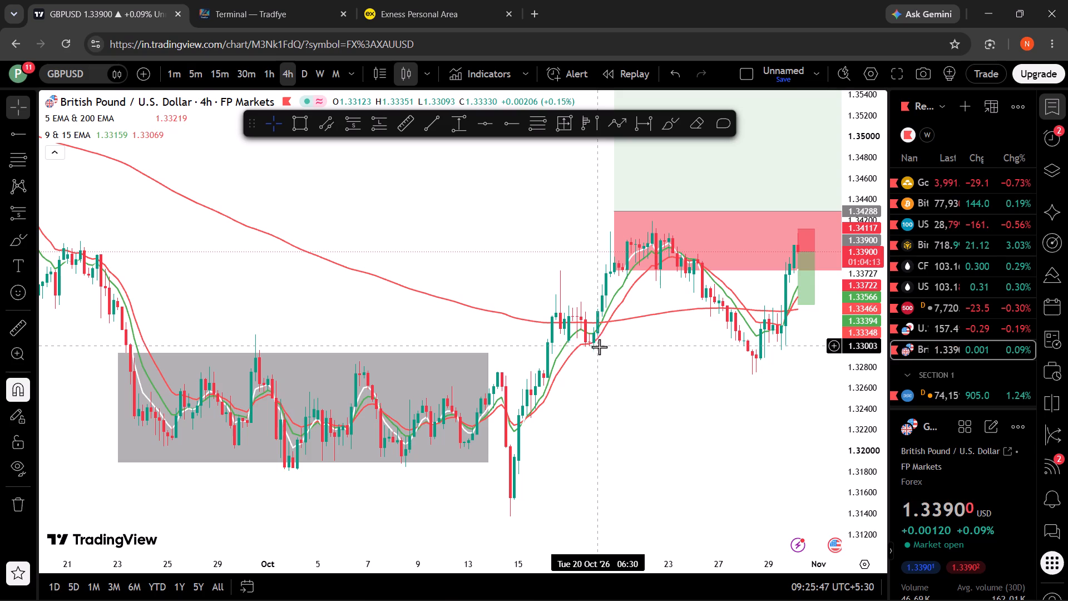
{"action": "left_click", "coordinate": [1052, 146]}
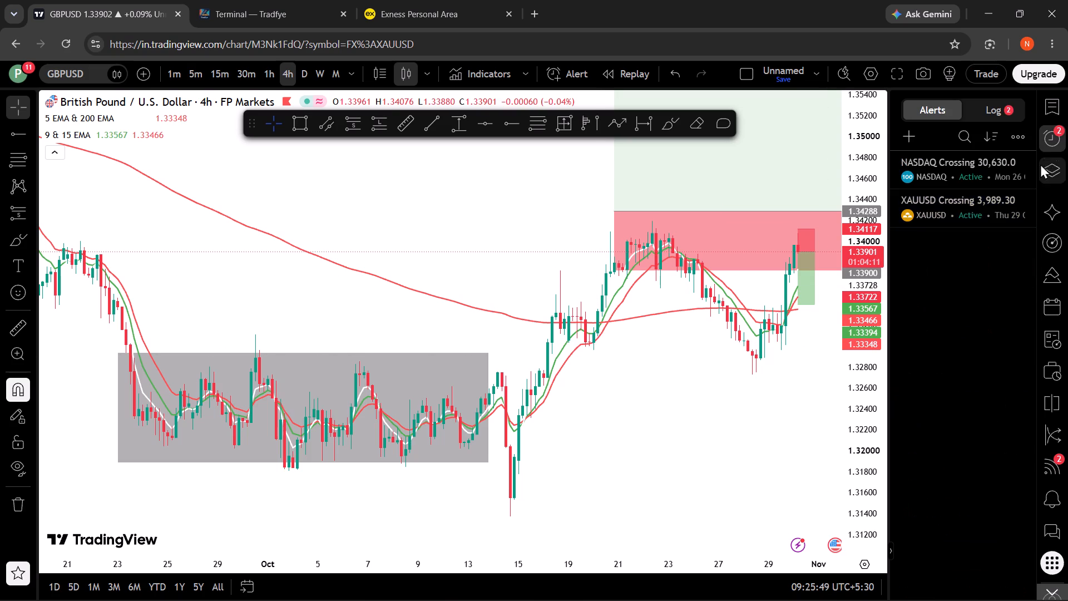
{"action": "left_click", "coordinate": [1019, 159]}
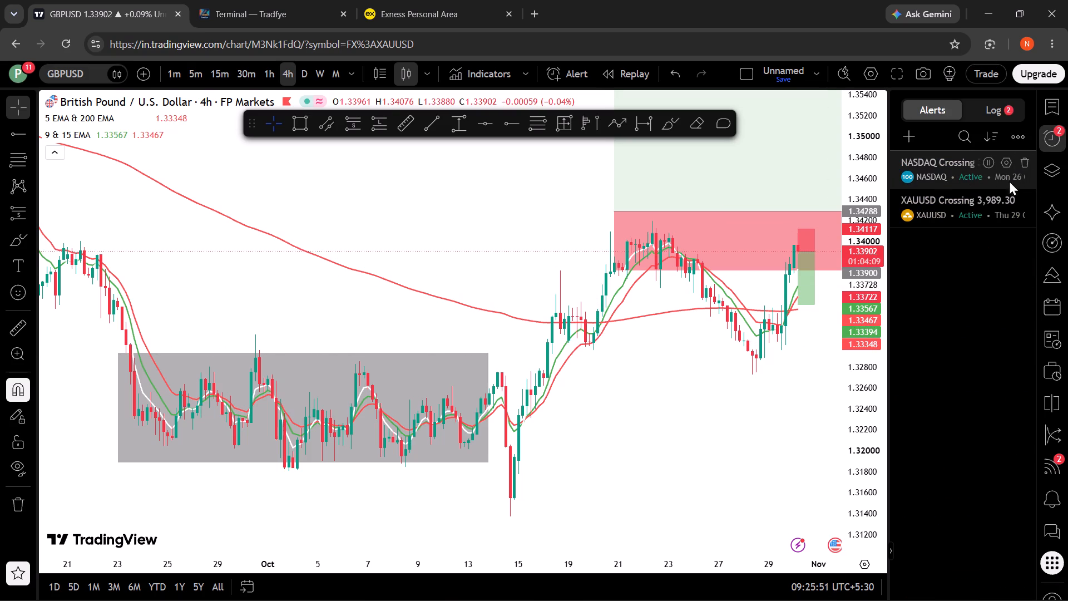
{"action": "left_click", "coordinate": [1026, 162]}
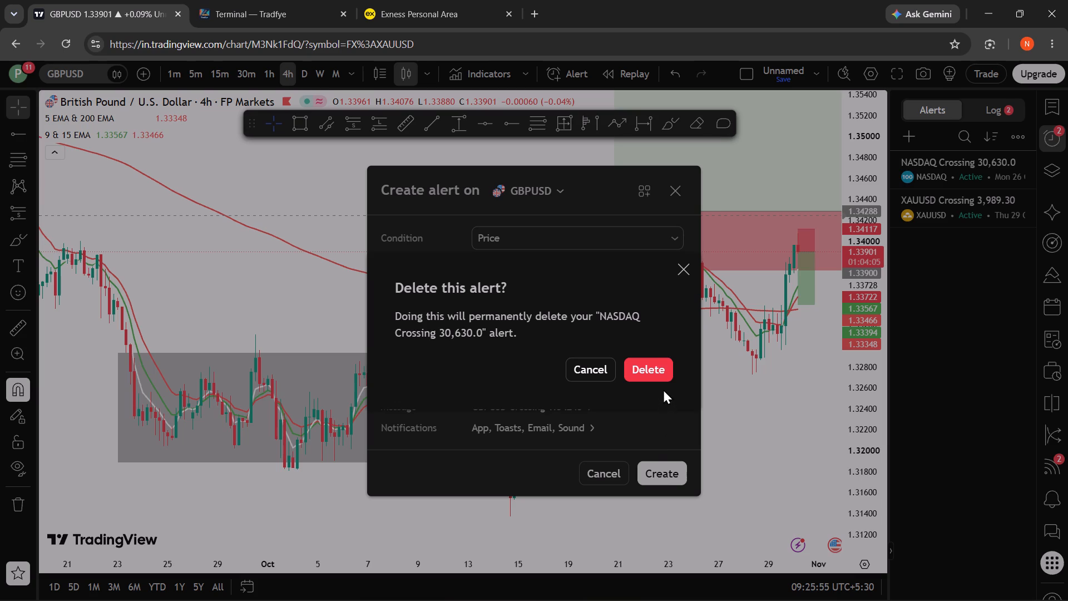
{"action": "left_click", "coordinate": [657, 367]}
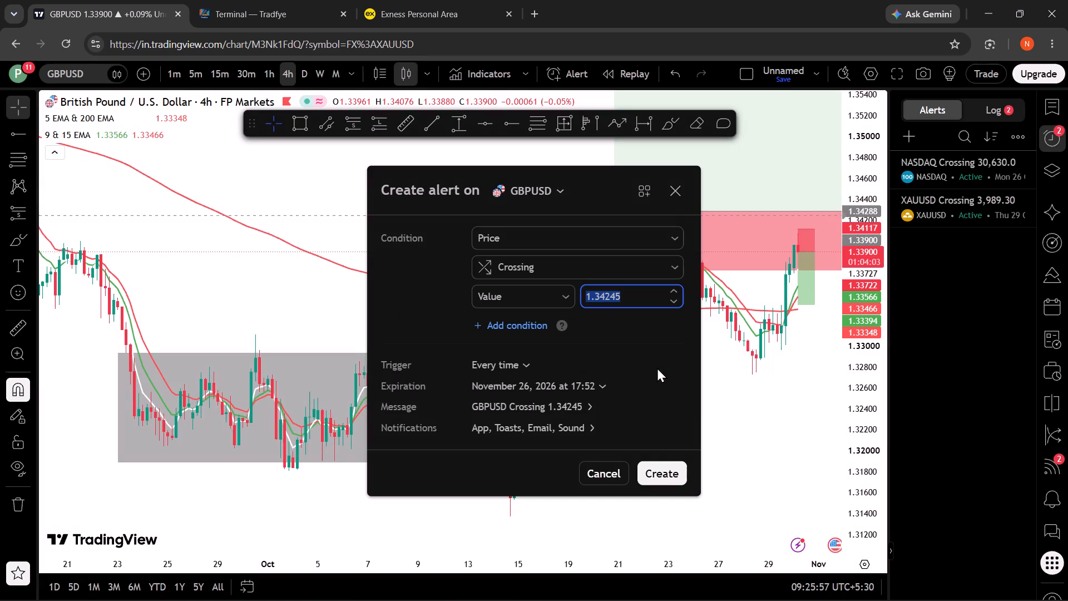
{"action": "left_click", "coordinate": [677, 192]}
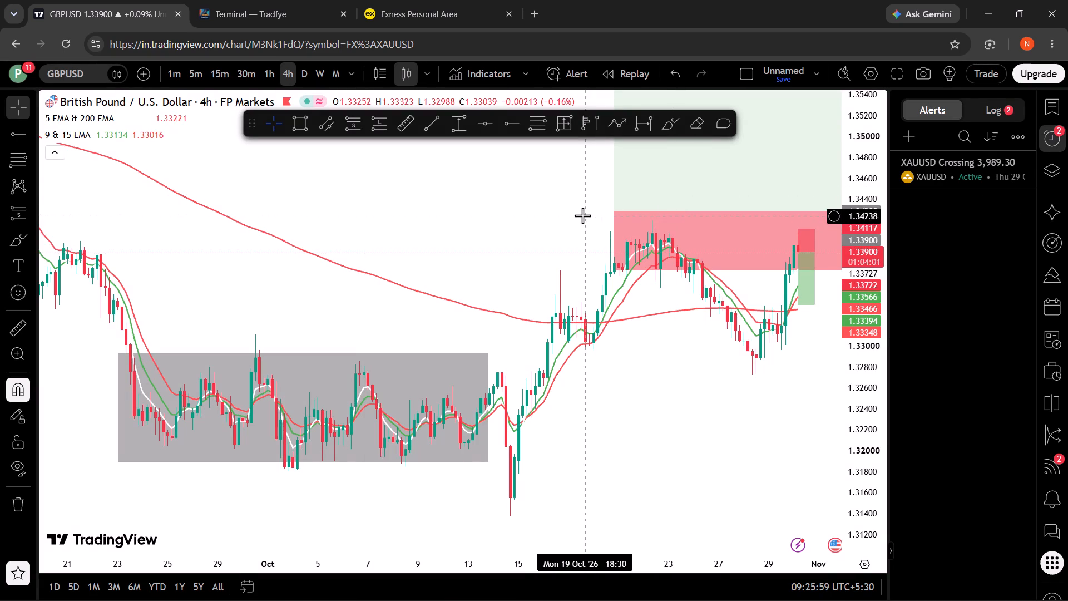
Create a GBPUSD price crossing alert at 1.34324 and move it to 1.34344, just above the long position's entry.
{"action": "right_click", "coordinate": [581, 207]}
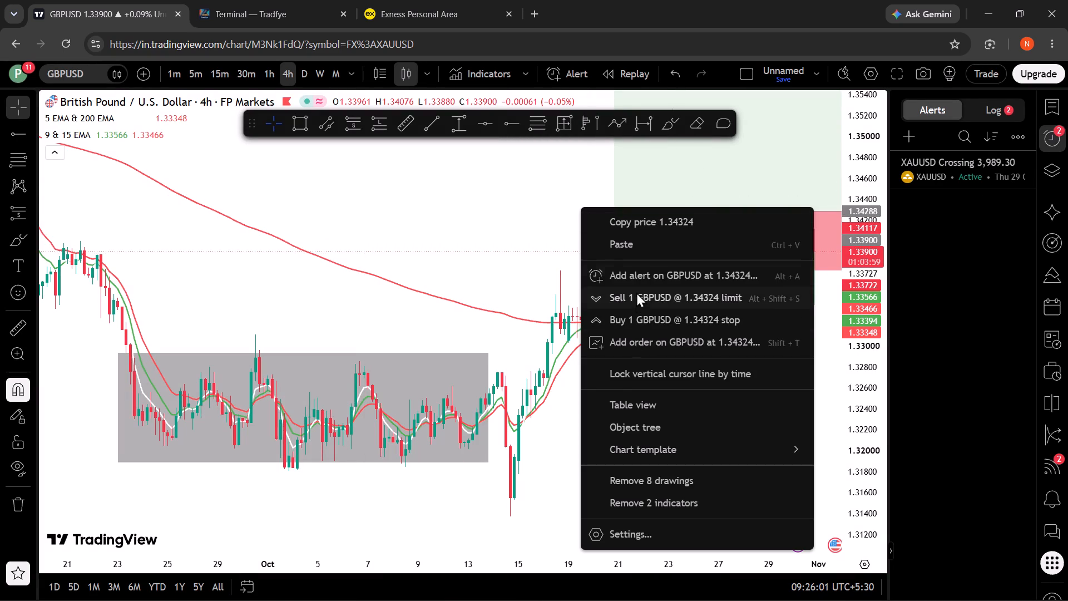
{"action": "left_click", "coordinate": [636, 271]}
{"action": "left_click", "coordinate": [671, 477]}
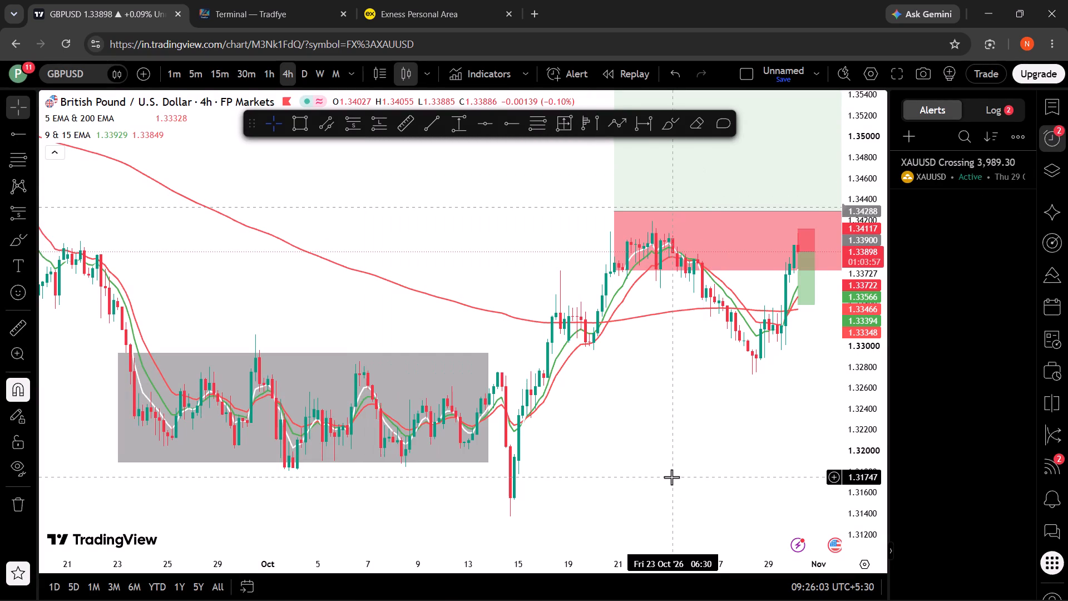
{"action": "left_click", "coordinate": [474, 209]}
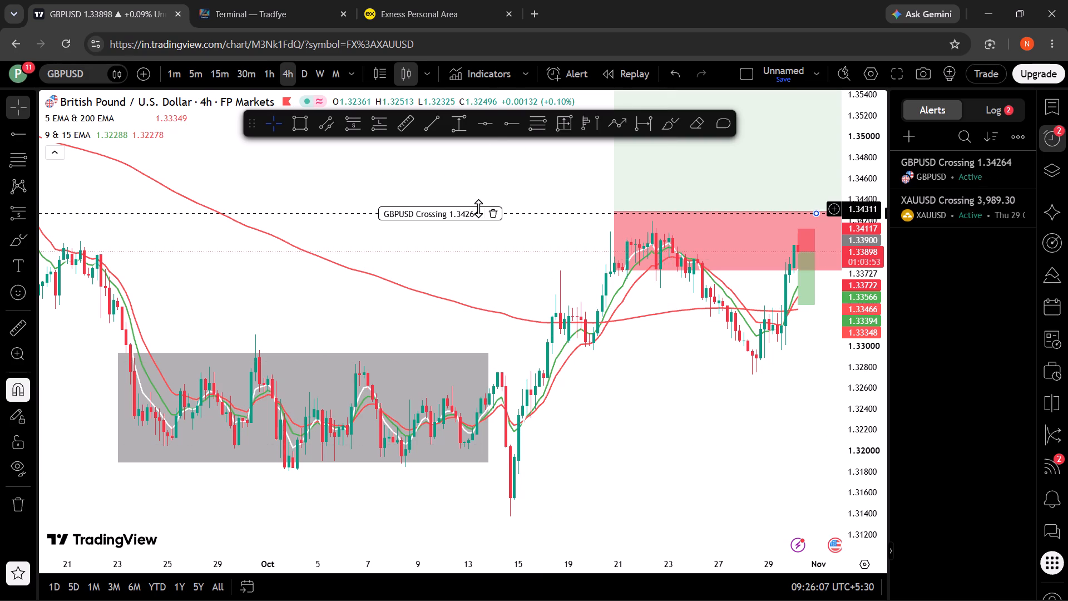
{"action": "left_click", "coordinate": [478, 208]}
Shorten the four-hour GBPUSD long position so it ends at about 29 October 2026, before the short position begins.
{"action": "left_click_drag", "start_coordinate": [483, 284], "coordinate": [417, 369]}
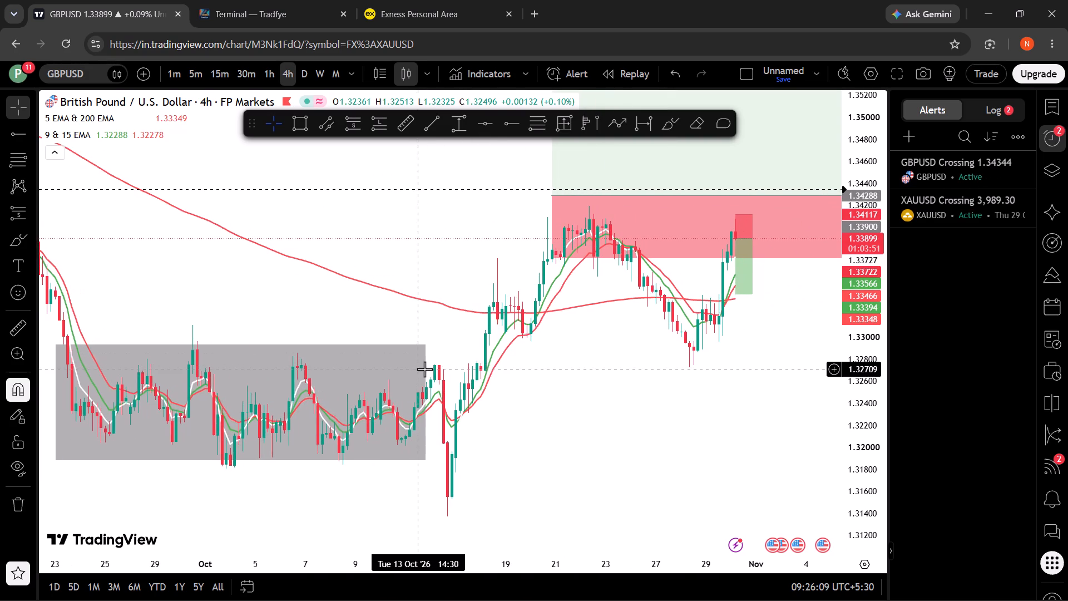
{"action": "left_click_drag", "start_coordinate": [572, 361], "coordinate": [503, 417]}
{"action": "scroll", "coordinate": [855, 339], "scroll_direction": "down", "scroll_amount": 4}
{"action": "scroll", "coordinate": [739, 399], "scroll_direction": "down", "scroll_amount": 4}
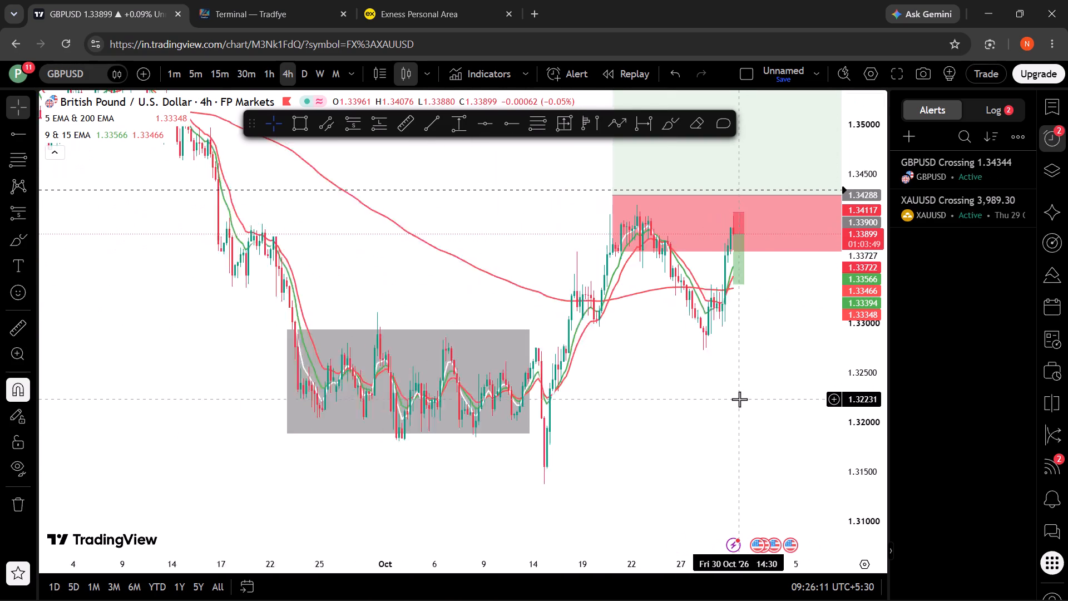
{"action": "scroll", "coordinate": [739, 399], "scroll_direction": "down", "scroll_amount": 1}
{"action": "left_click_drag", "start_coordinate": [721, 401], "coordinate": [473, 420]}
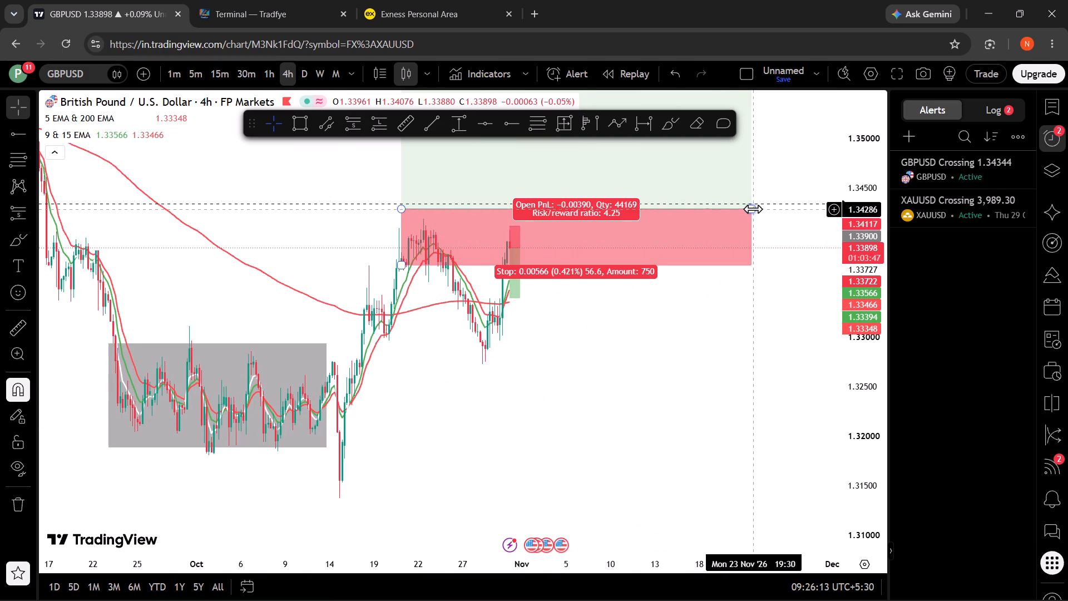
{"action": "left_click_drag", "start_coordinate": [753, 209], "coordinate": [483, 223]}
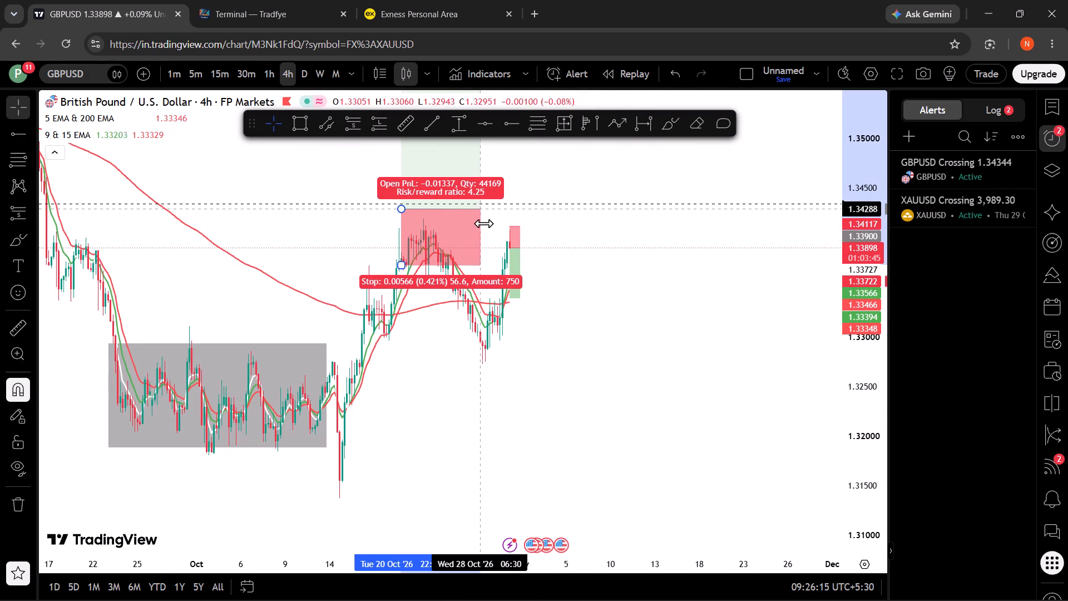
{"action": "left_click_drag", "start_coordinate": [483, 223], "coordinate": [493, 225]}
{"action": "left_click", "coordinate": [626, 272]}
Switch GBPUSD back to the five-minute timeframe and bring the whole short position into view.
{"action": "scroll", "coordinate": [606, 303], "scroll_direction": "up", "scroll_amount": 7}
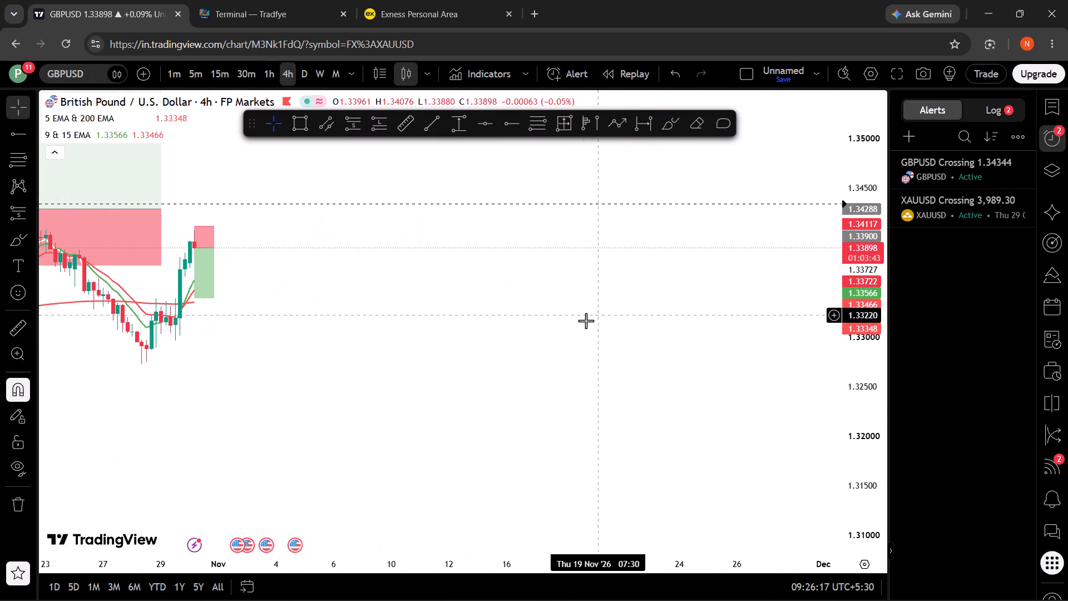
{"action": "left_click", "coordinate": [191, 75]}
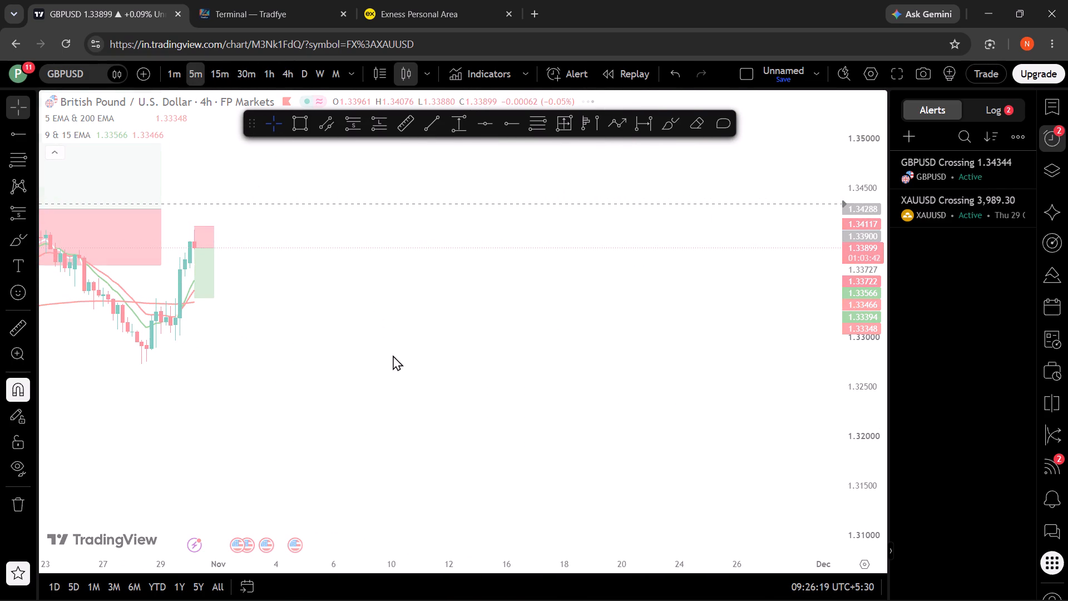
{"action": "left_click", "coordinate": [501, 525]}
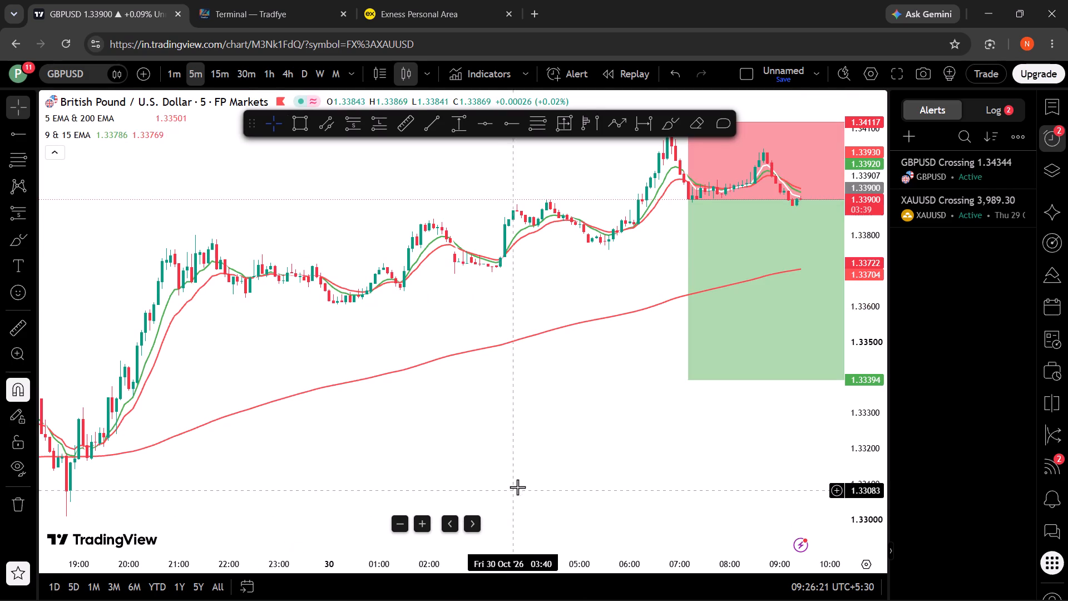
{"action": "left_click_drag", "start_coordinate": [513, 478], "coordinate": [217, 476]}
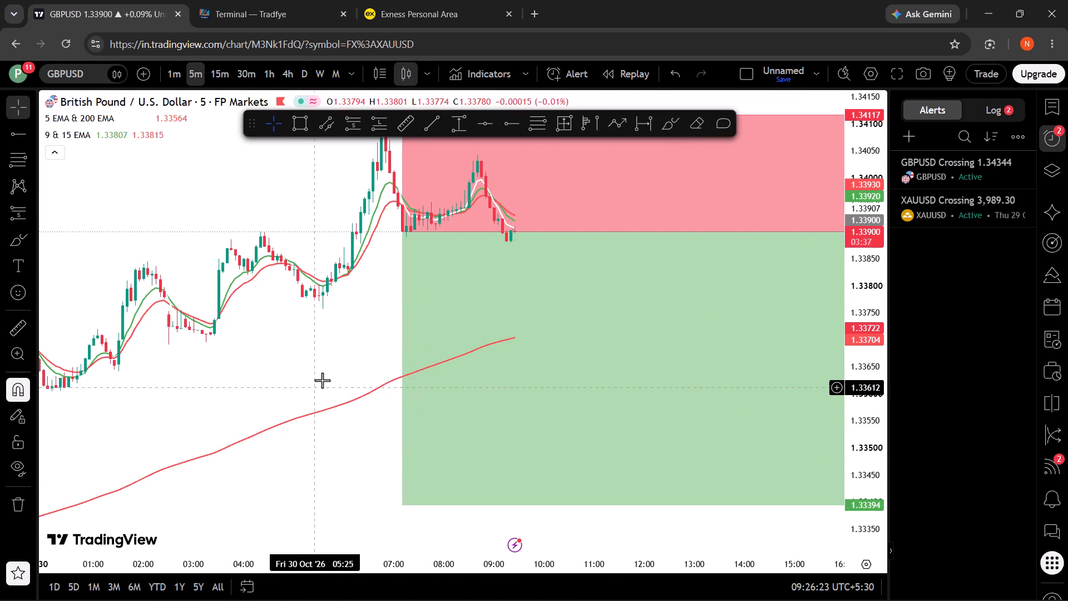
Draw a horizontal ray at about 1.33887 starting near 06:50 on 30 October 2026, just below the short position's entry.
{"action": "scroll", "coordinate": [345, 358], "scroll_direction": "up", "scroll_amount": 2}
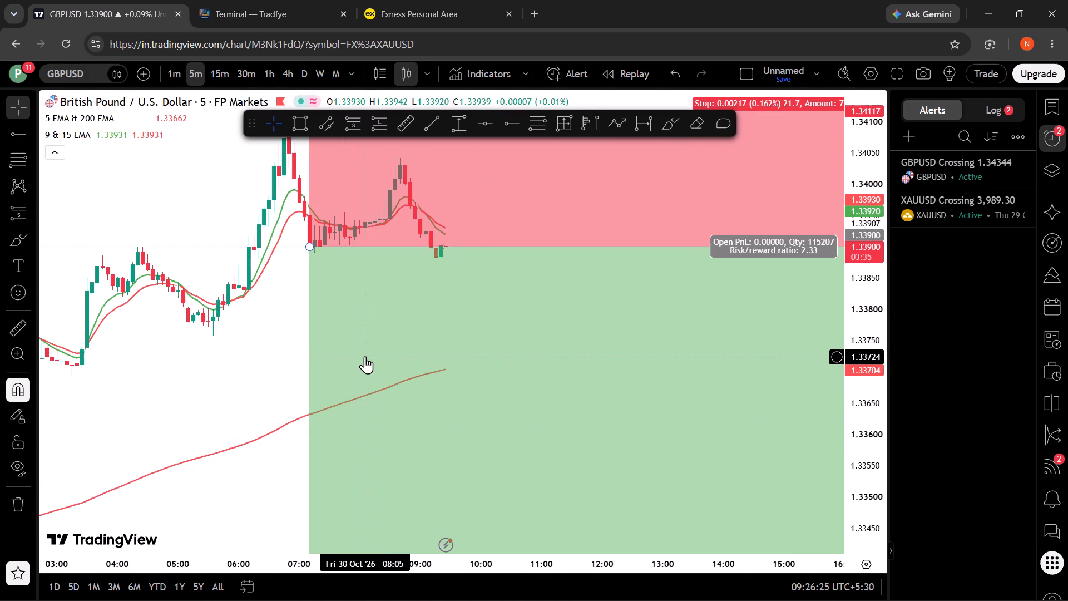
{"action": "left_click_drag", "start_coordinate": [166, 331], "coordinate": [162, 380]}
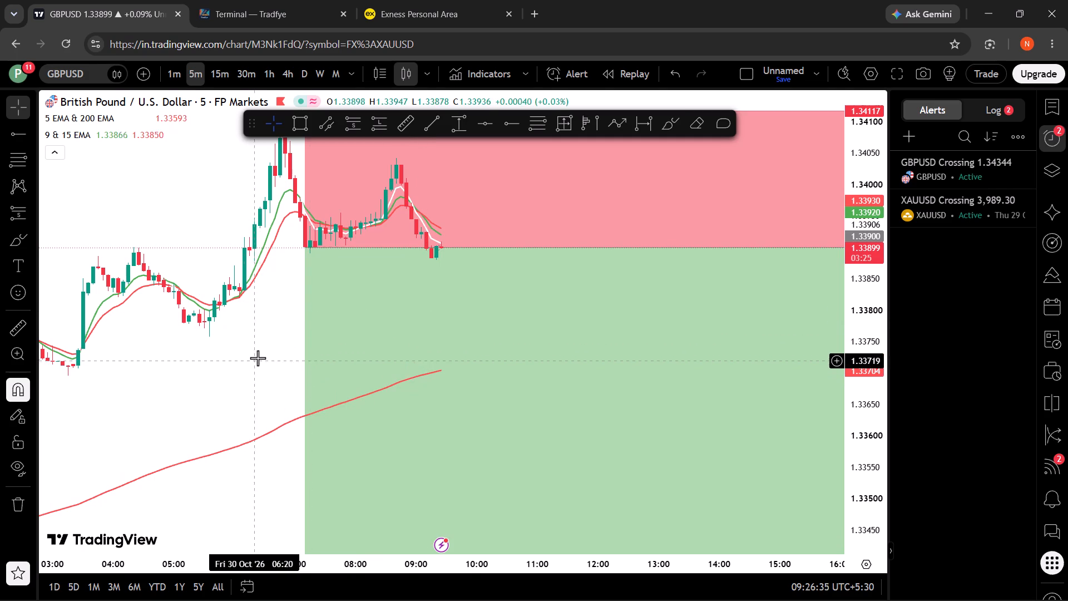
{"action": "left_click", "coordinate": [299, 255]}
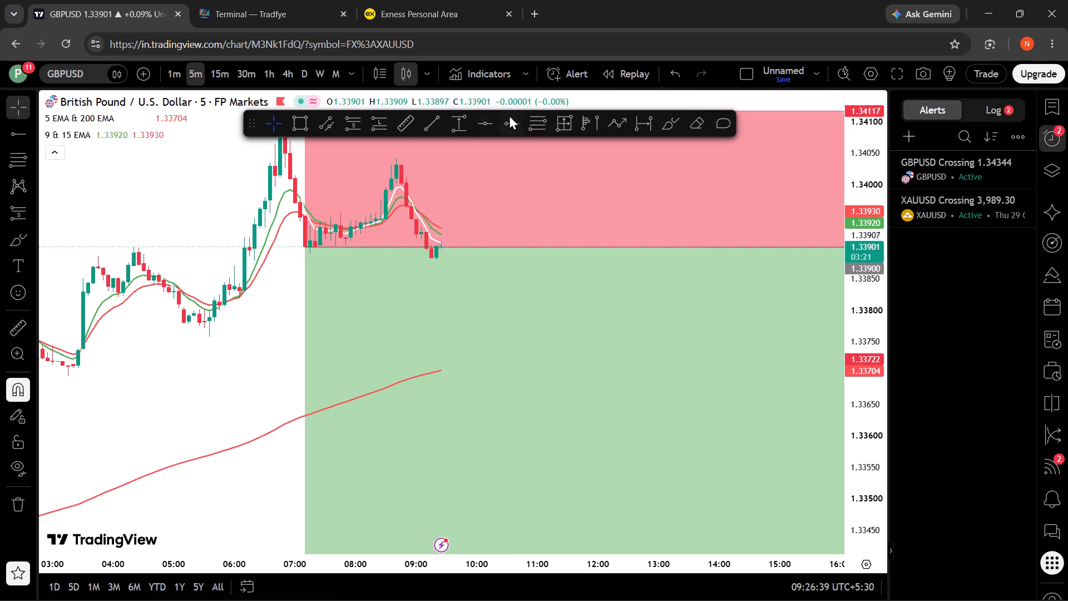
{"action": "left_click", "coordinate": [515, 111]}
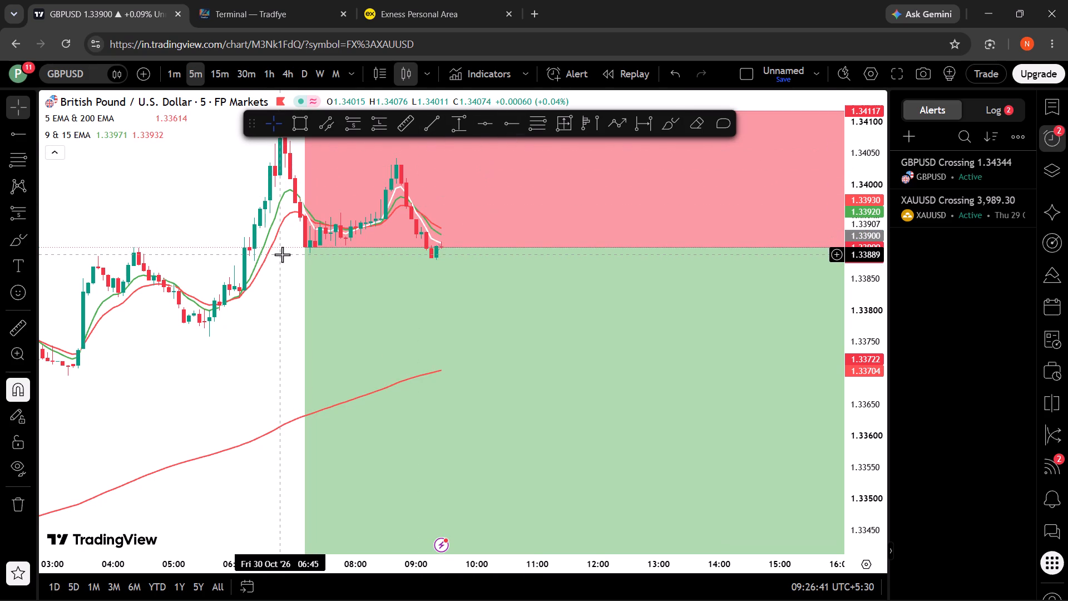
{"action": "left_click", "coordinate": [282, 254]}
{"action": "left_click", "coordinate": [508, 129]}
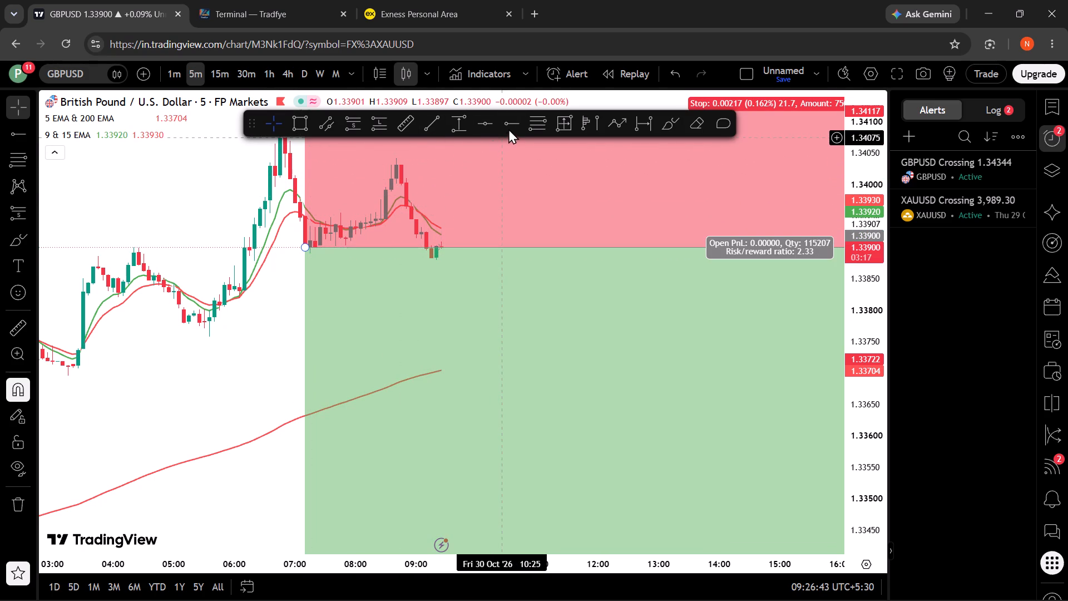
{"action": "left_click", "coordinate": [283, 255]}
Move the GBPUSD short position's entry down to 1.33878, just below the horizontal ray, and its start to 07:00 on 30 October 2026.
{"action": "left_click_drag", "start_coordinate": [271, 306], "coordinate": [263, 319]}
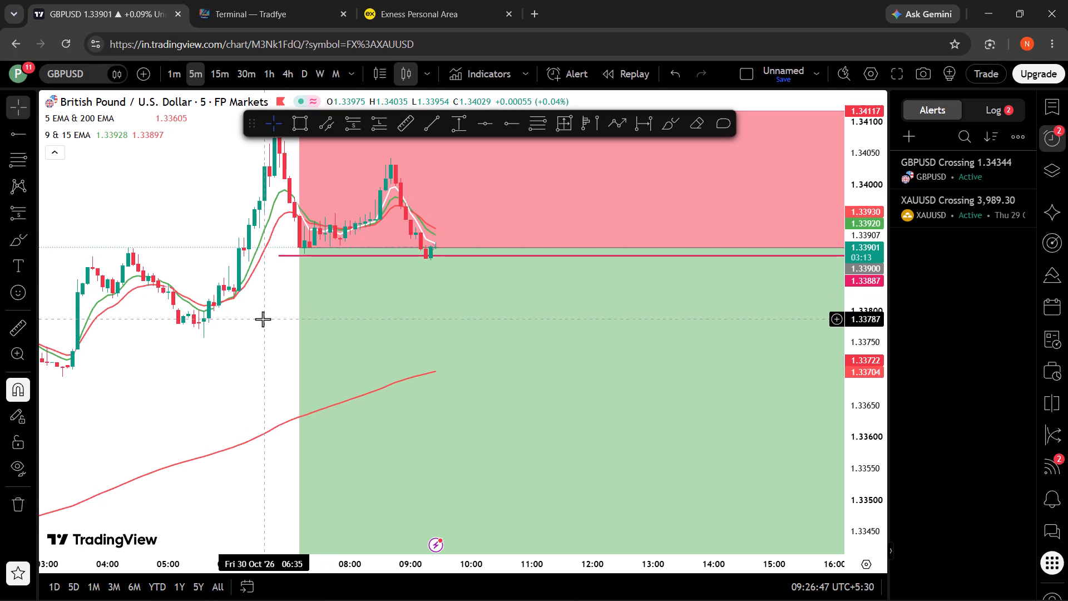
{"action": "left_click_drag", "start_coordinate": [299, 249], "coordinate": [297, 254]}
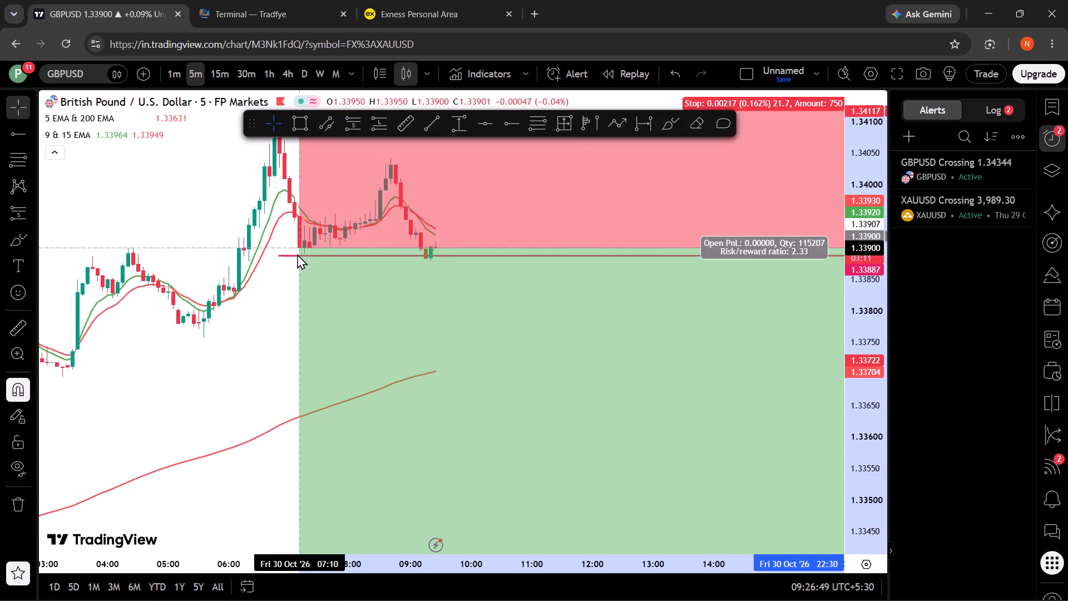
{"action": "left_click_drag", "start_coordinate": [297, 254], "coordinate": [298, 275]}
{"action": "left_click_drag", "start_coordinate": [298, 275], "coordinate": [296, 272]}
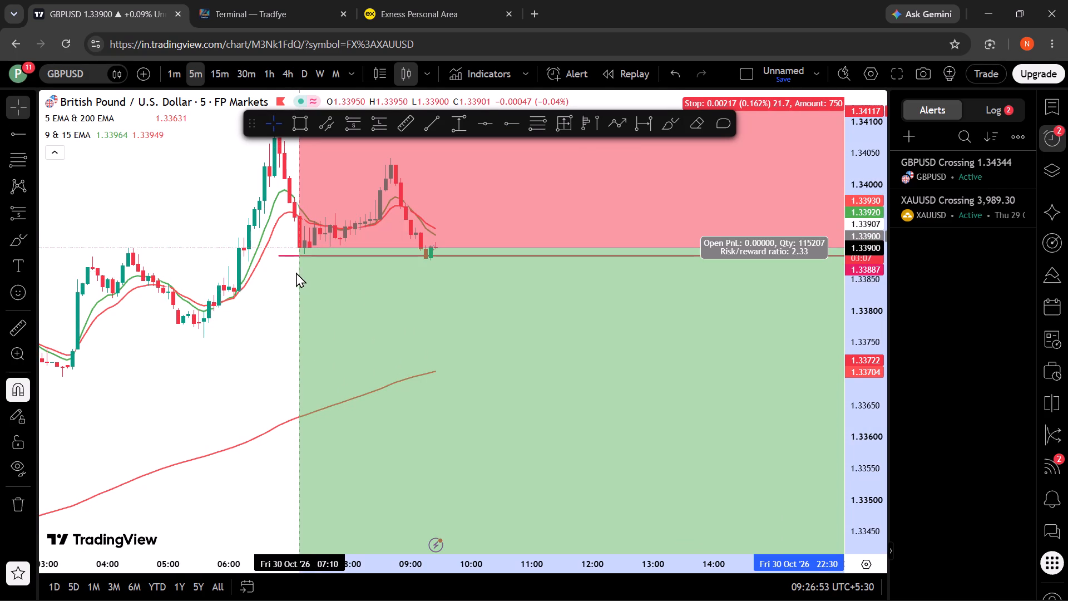
{"action": "left_click_drag", "start_coordinate": [296, 272], "coordinate": [288, 266]}
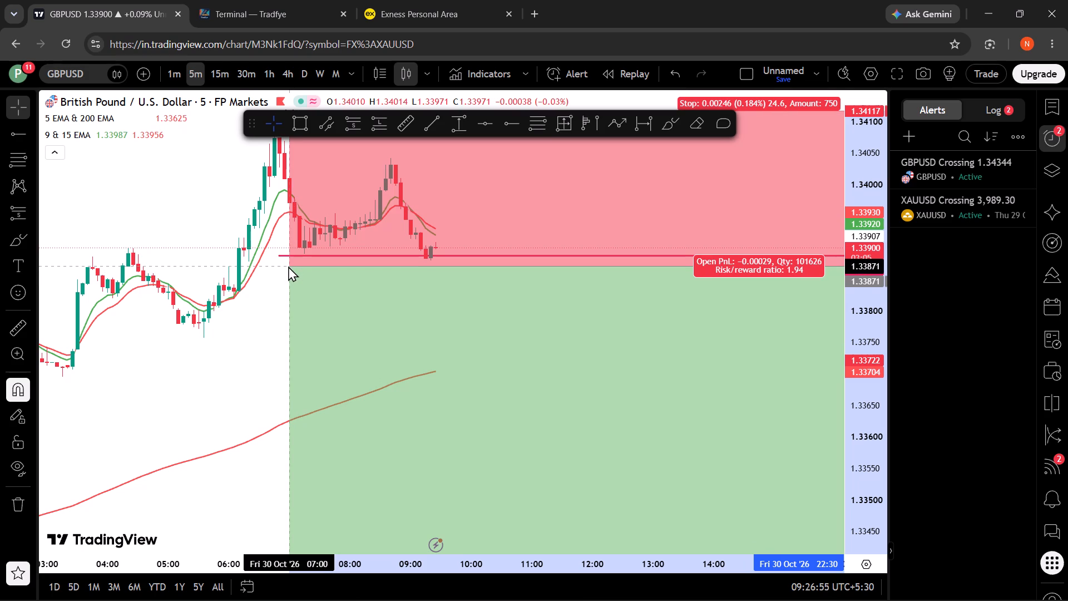
{"action": "left_click_drag", "start_coordinate": [288, 266], "coordinate": [288, 261]}
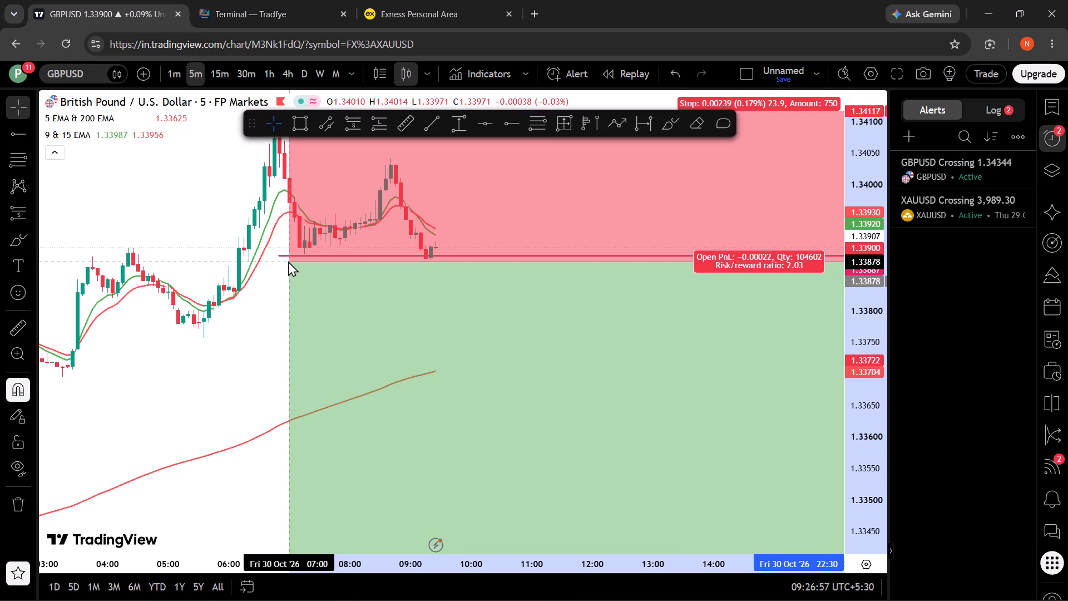
{"action": "left_click", "coordinate": [259, 296]}
Create a GBPUSD price crossing alert at 1.33851 and move it to 1.33869, just below the short position's entry.
{"action": "left_click_drag", "start_coordinate": [258, 299], "coordinate": [235, 373]}
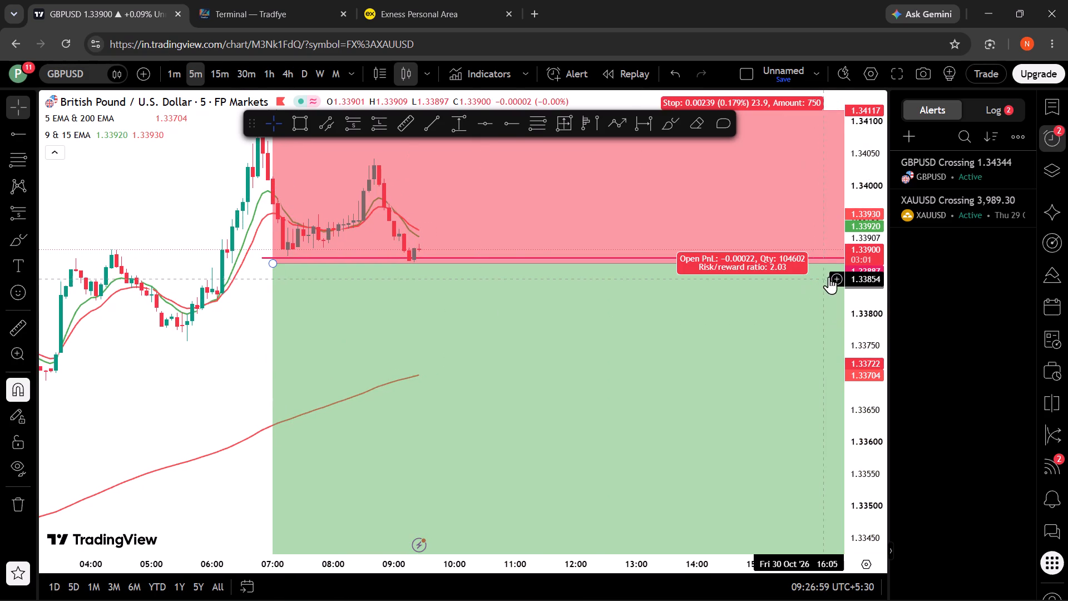
{"action": "left_click_drag", "start_coordinate": [853, 278], "coordinate": [860, 356]}
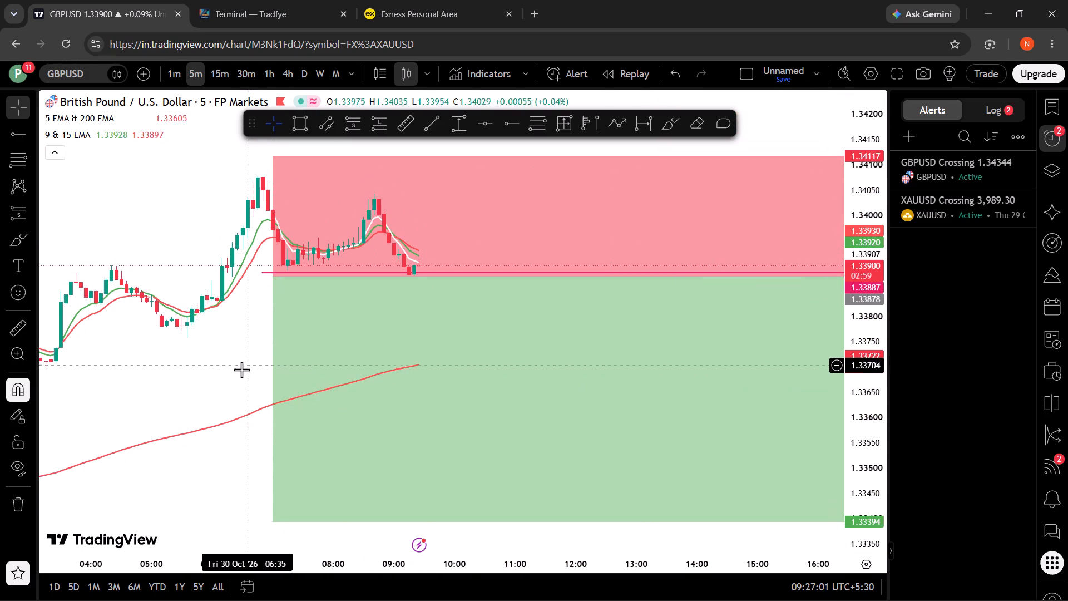
{"action": "right_click", "coordinate": [240, 290]}
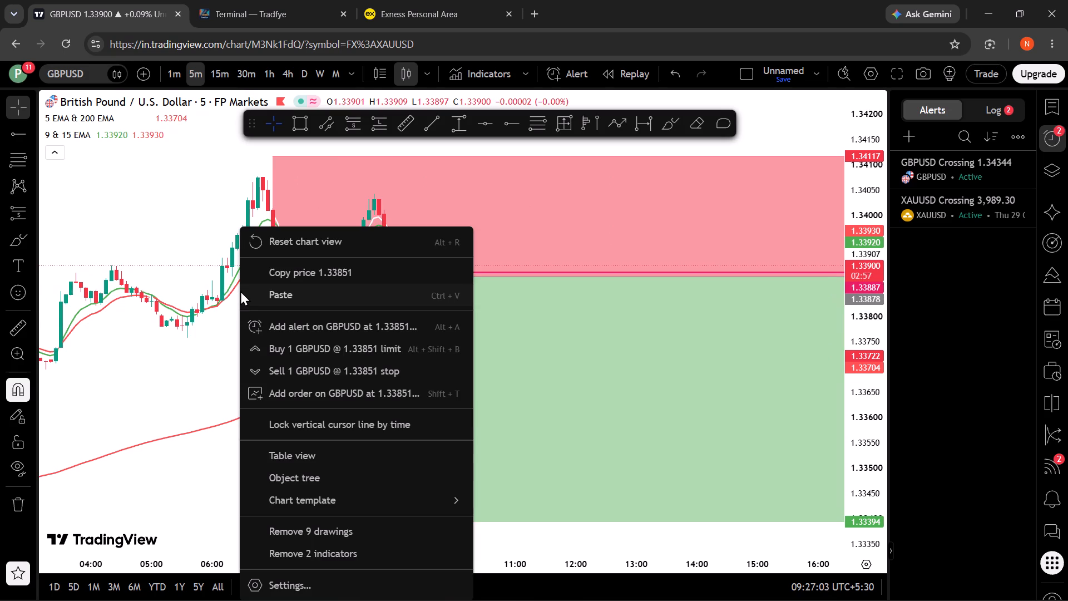
{"action": "left_click", "coordinate": [284, 321]}
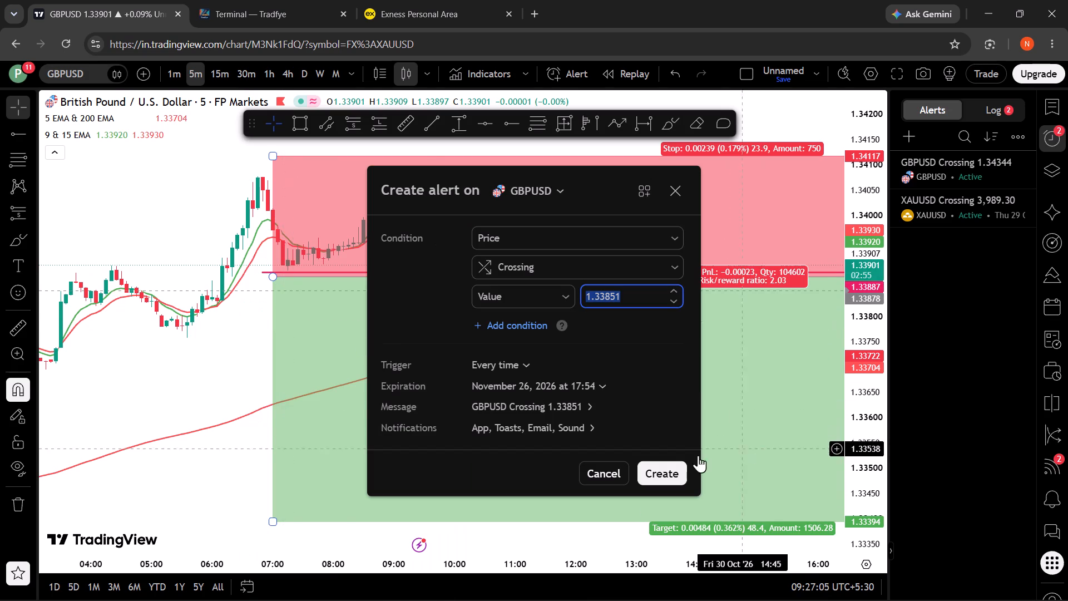
{"action": "left_click", "coordinate": [654, 469]}
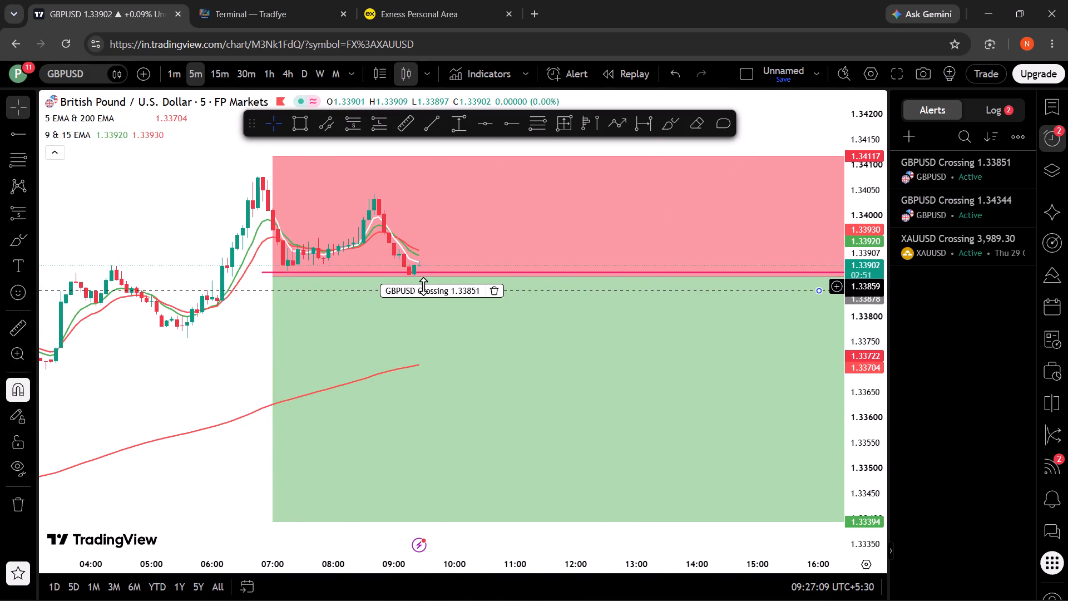
{"action": "left_click_drag", "start_coordinate": [431, 290], "coordinate": [436, 282]}
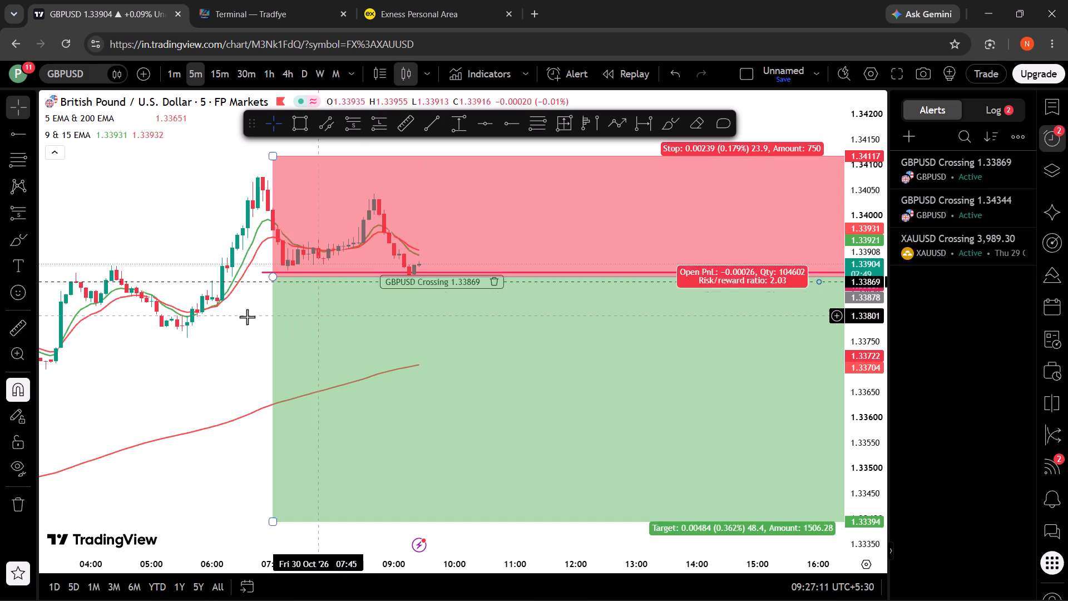
{"action": "left_click", "coordinate": [206, 318]}
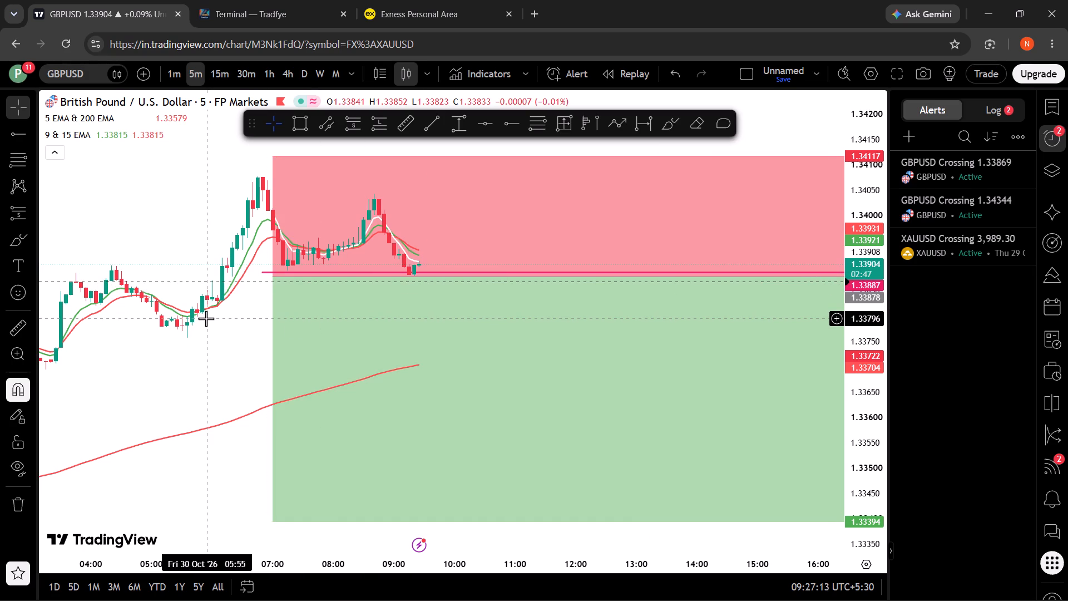
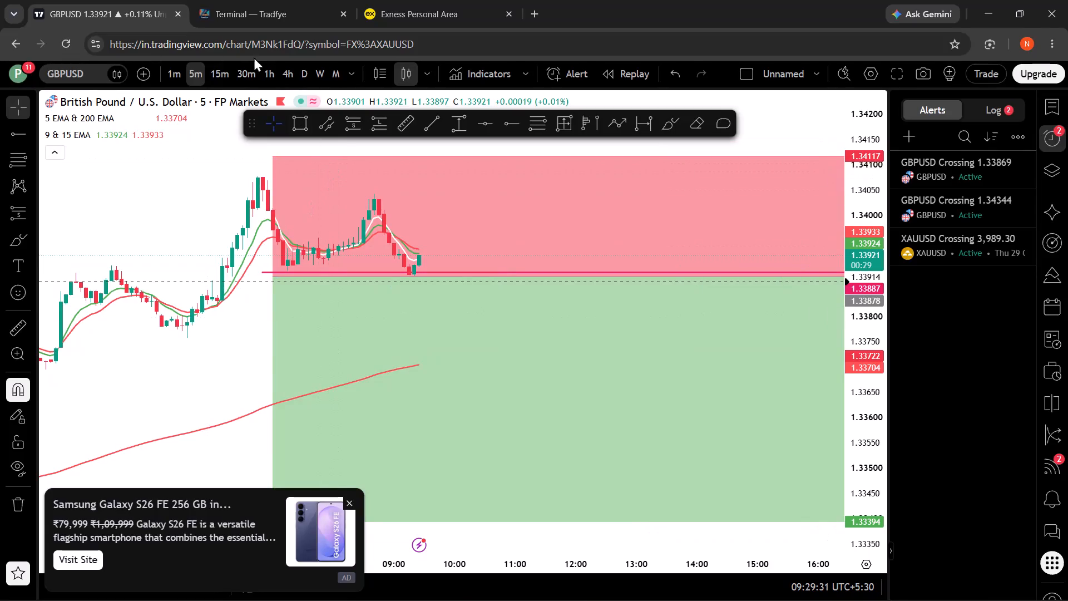
Switch GBPUSD to the four-hour timeframe, close the advertisement, and bring the October swing and short position into view.
{"action": "left_click", "coordinate": [288, 75]}
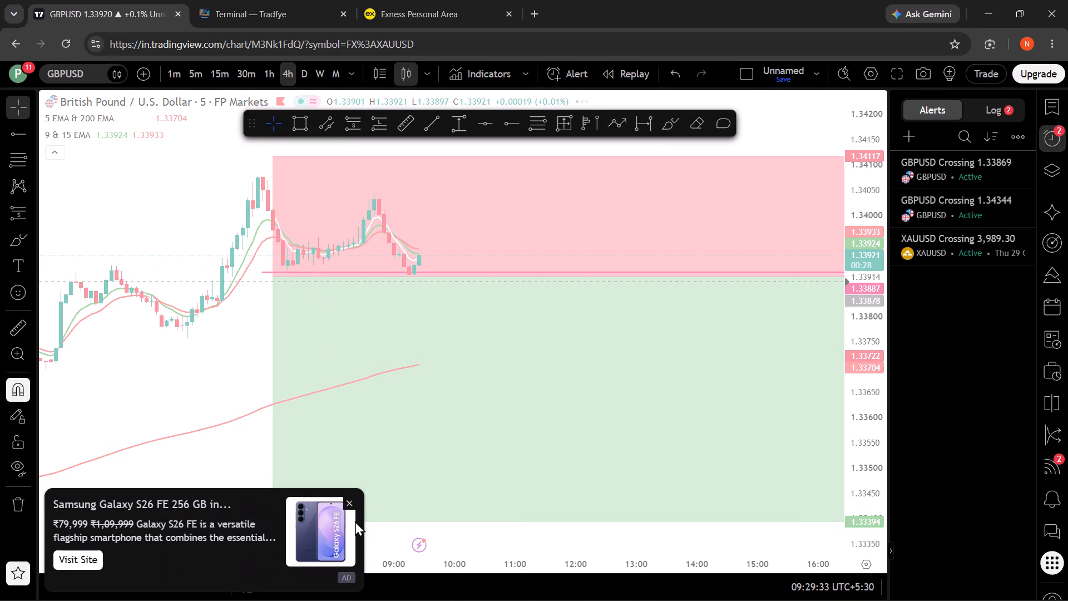
{"action": "left_click", "coordinate": [350, 504]}
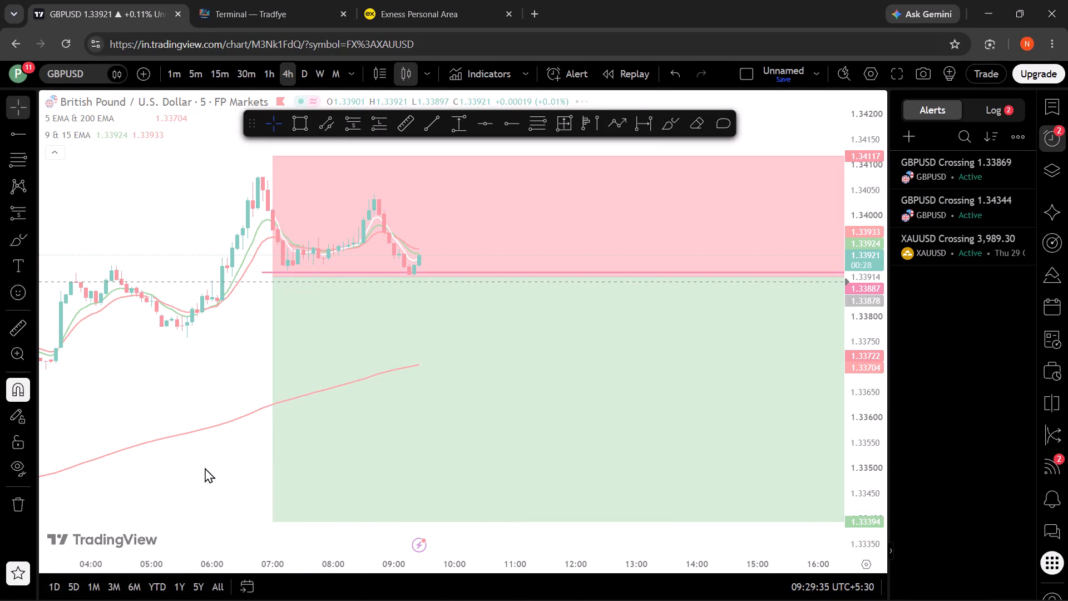
{"action": "left_click_drag", "start_coordinate": [195, 406], "coordinate": [227, 416]}
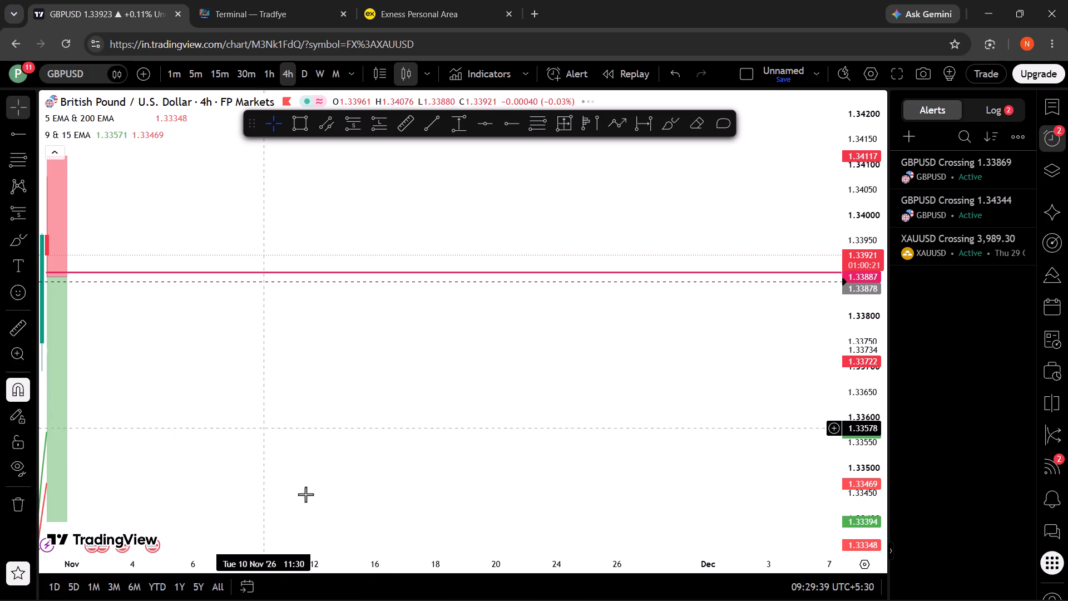
{"action": "left_click", "coordinate": [501, 521]}
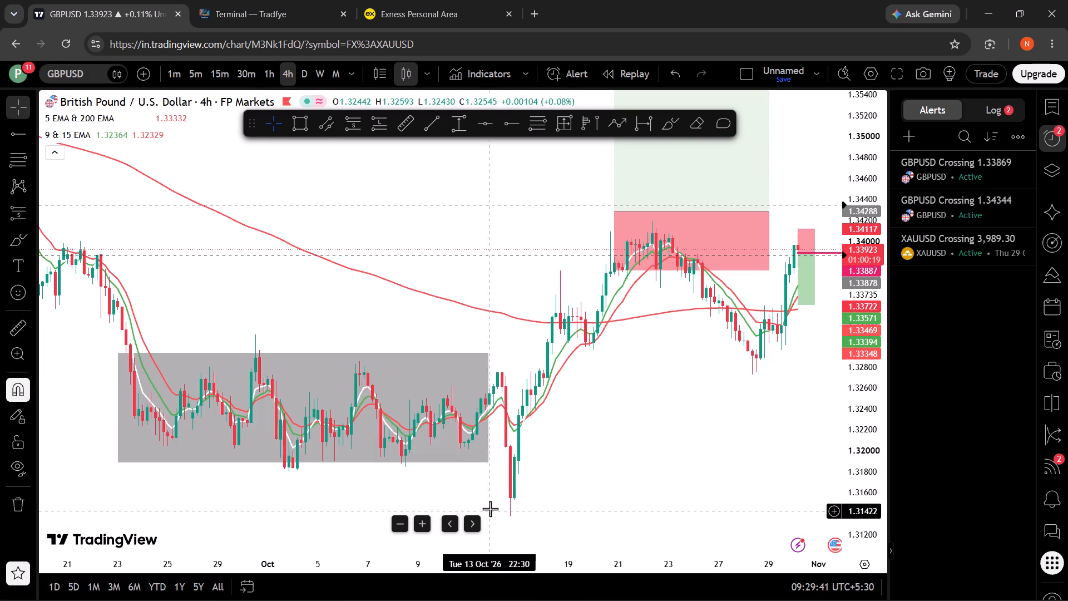
{"action": "scroll", "coordinate": [573, 498], "scroll_direction": "up", "scroll_amount": 3}
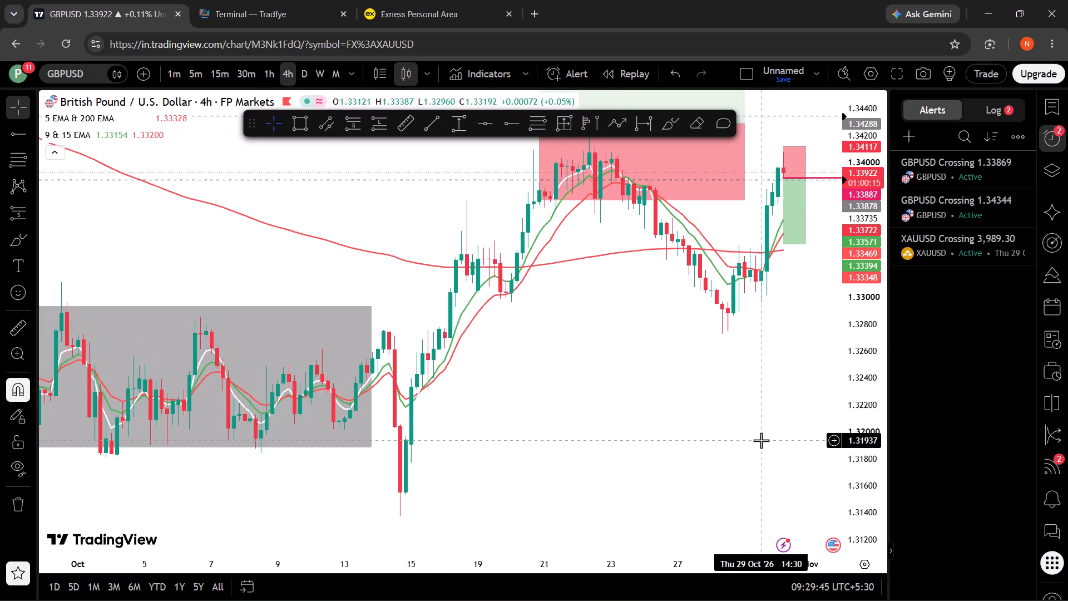
{"action": "left_click_drag", "start_coordinate": [761, 440], "coordinate": [716, 484]}
{"action": "left_click", "coordinate": [716, 484]}
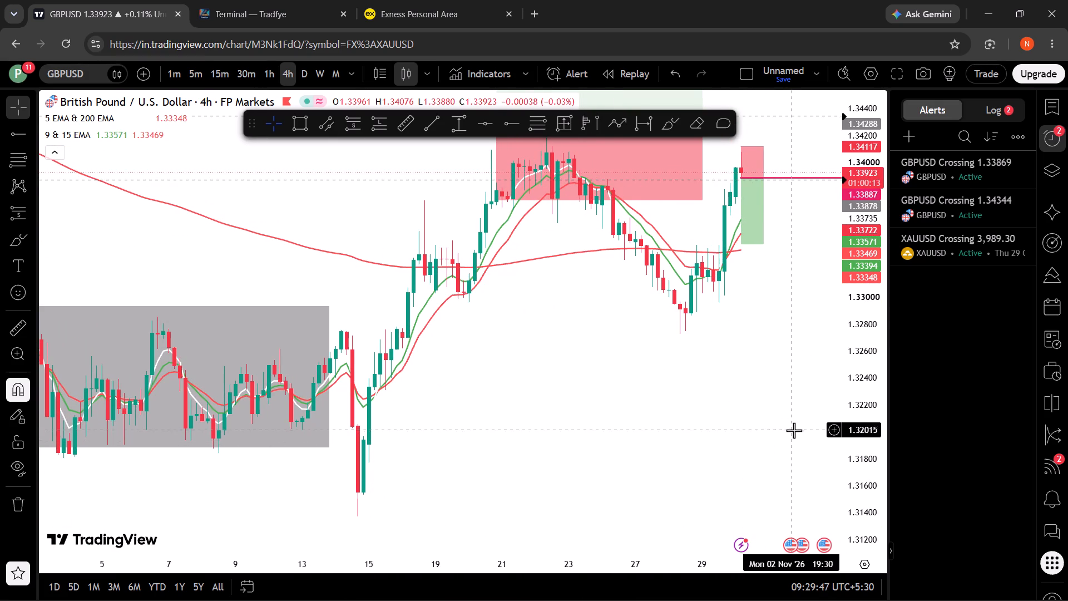
{"action": "left_click_drag", "start_coordinate": [851, 441], "coordinate": [846, 408]}
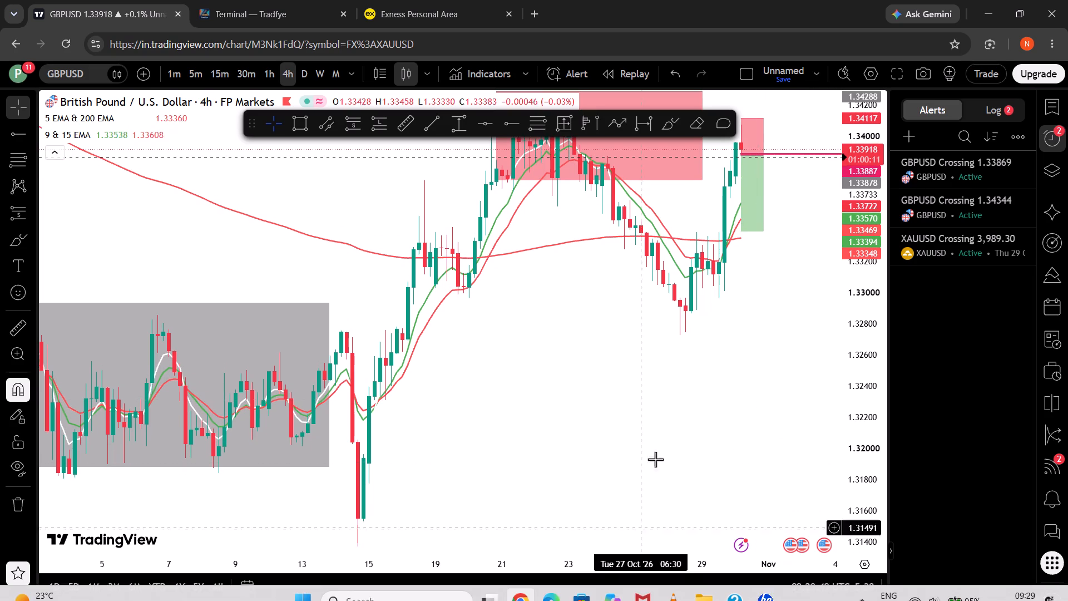
{"action": "left_click_drag", "start_coordinate": [662, 408], "coordinate": [551, 565]}
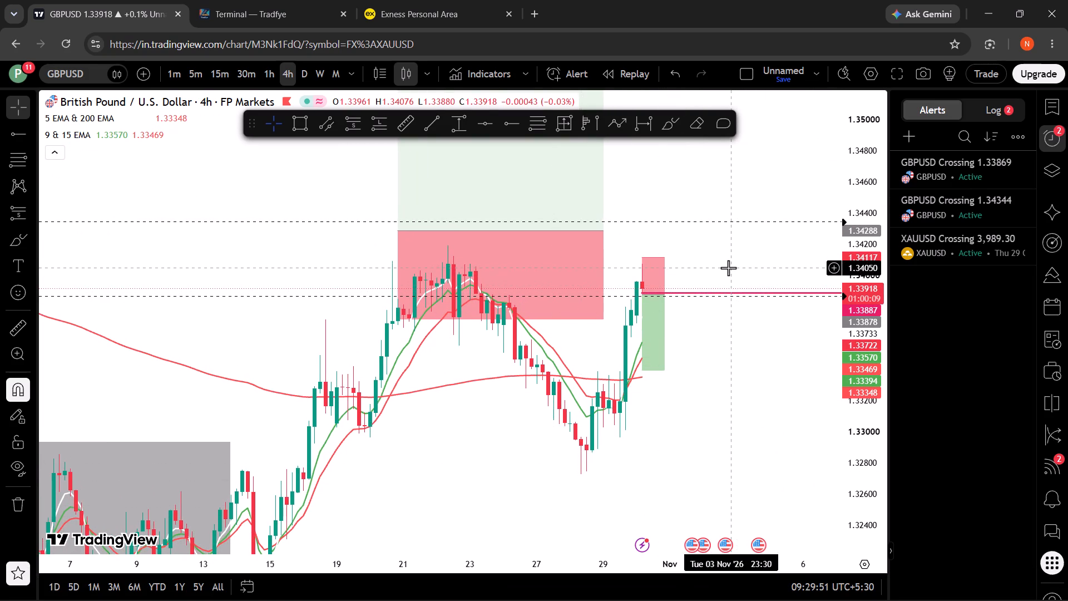
{"action": "left_click", "coordinate": [728, 264]}
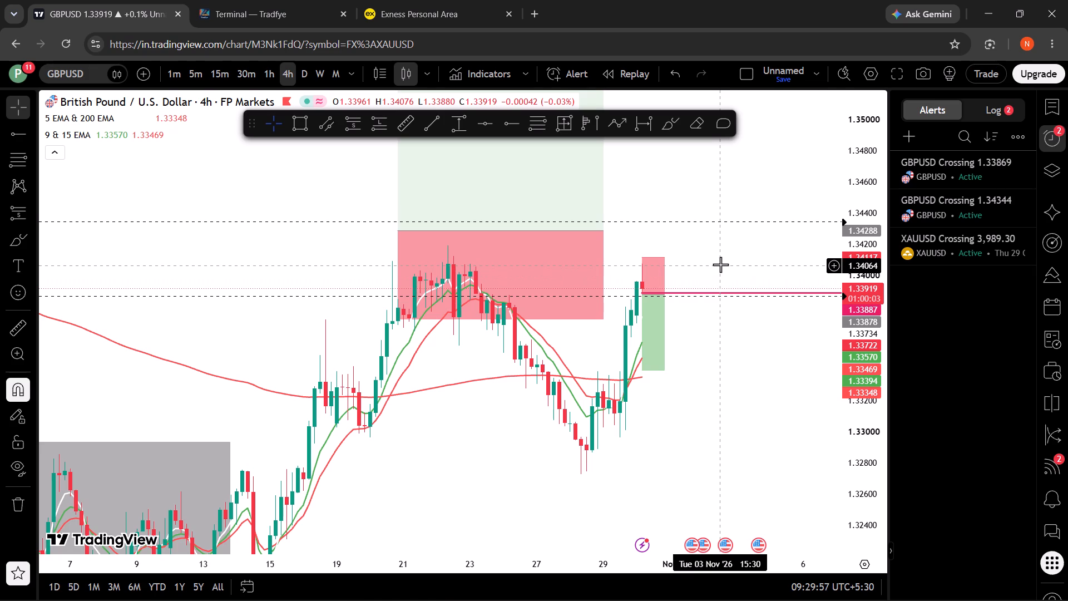
{"action": "left_click", "coordinate": [720, 264]}
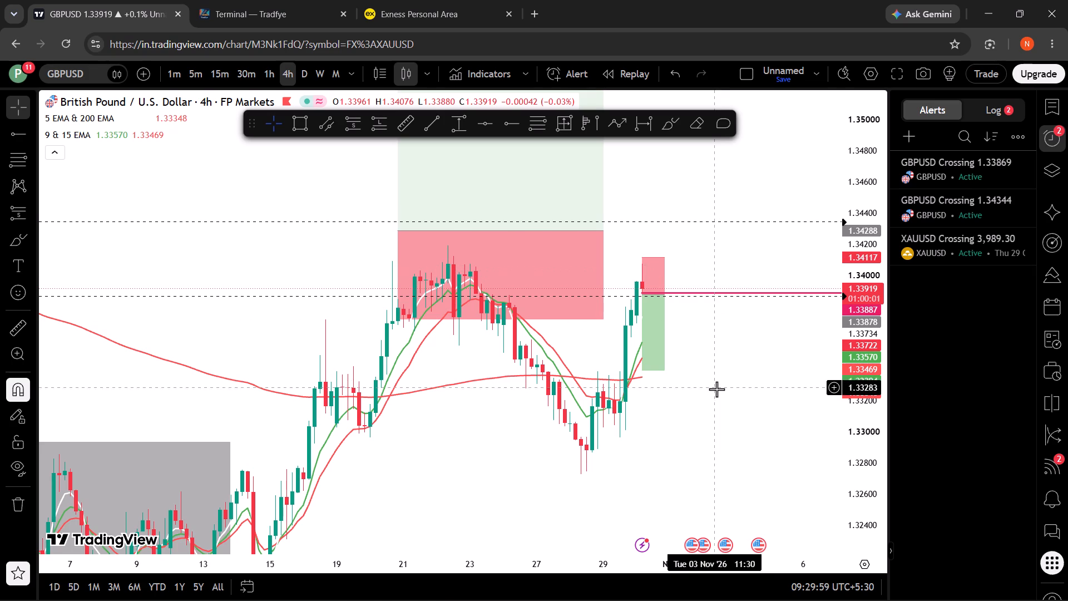
Lower the GBPUSD short position's target to about 1.33350, near the 200 EMA.
{"action": "left_click_drag", "start_coordinate": [716, 394], "coordinate": [711, 380]}
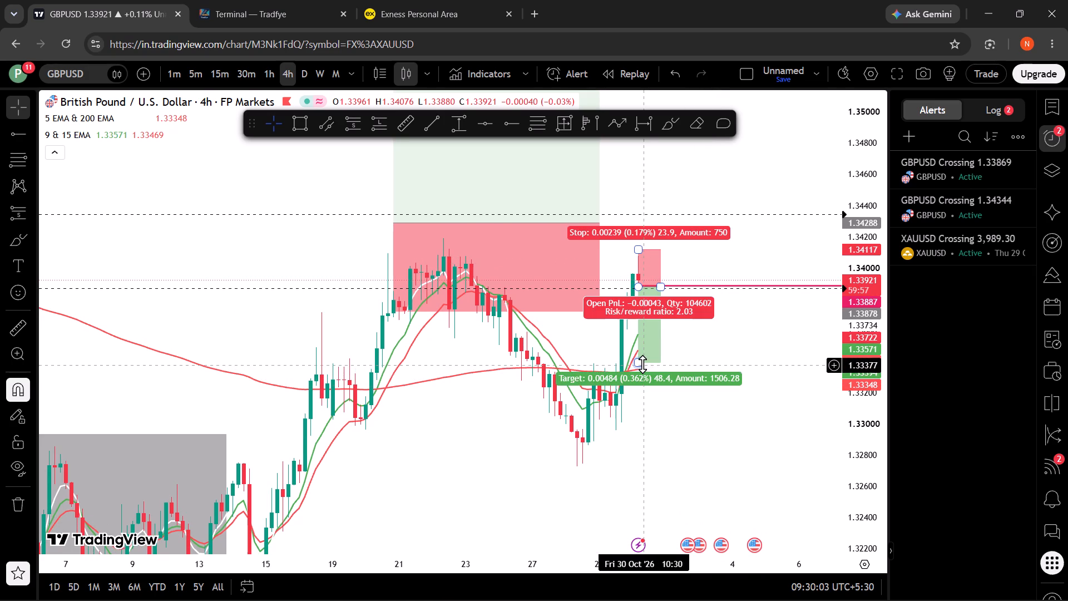
{"action": "left_click_drag", "start_coordinate": [641, 363], "coordinate": [644, 369]}
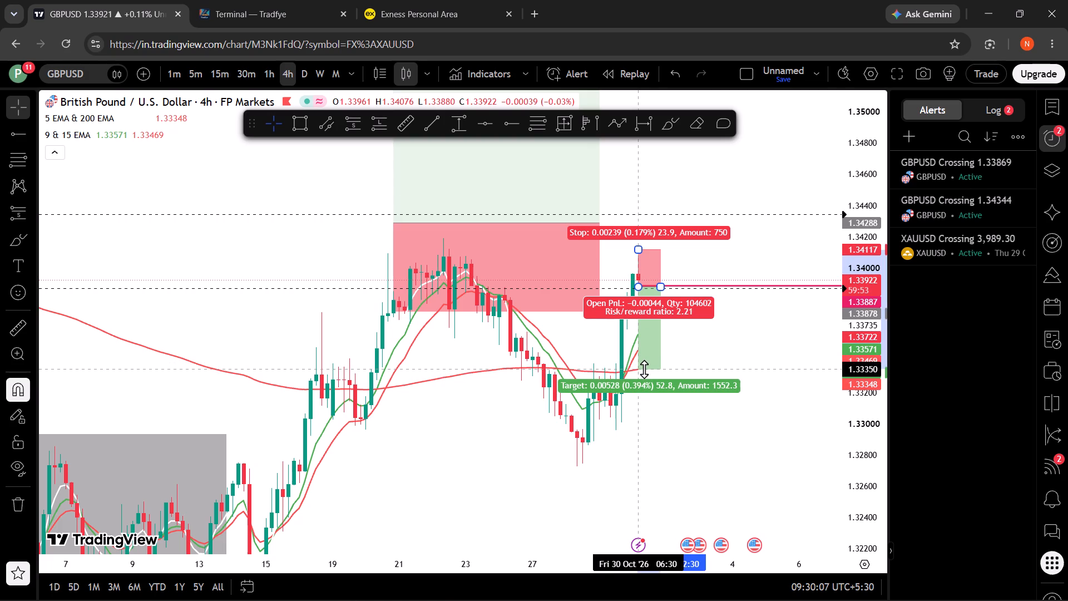
{"action": "left_click_drag", "start_coordinate": [644, 369], "coordinate": [645, 369]}
{"action": "left_click", "coordinate": [666, 437]}
{"action": "scroll", "coordinate": [666, 434], "scroll_direction": "up", "scroll_amount": 5}
{"action": "left_click_drag", "start_coordinate": [669, 410], "coordinate": [677, 379]}
Switch to the Exness Personal Area and allow its site notifications.
{"action": "left_click", "coordinate": [161, 0]}
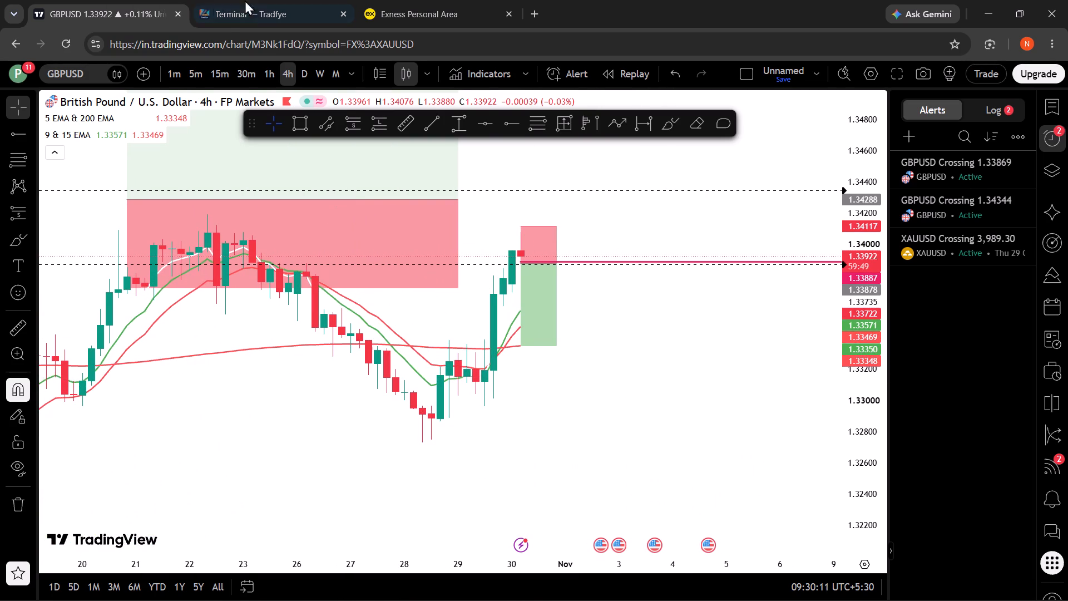
{"action": "left_click", "coordinate": [254, 0]}
{"action": "left_click", "coordinate": [387, 0]}
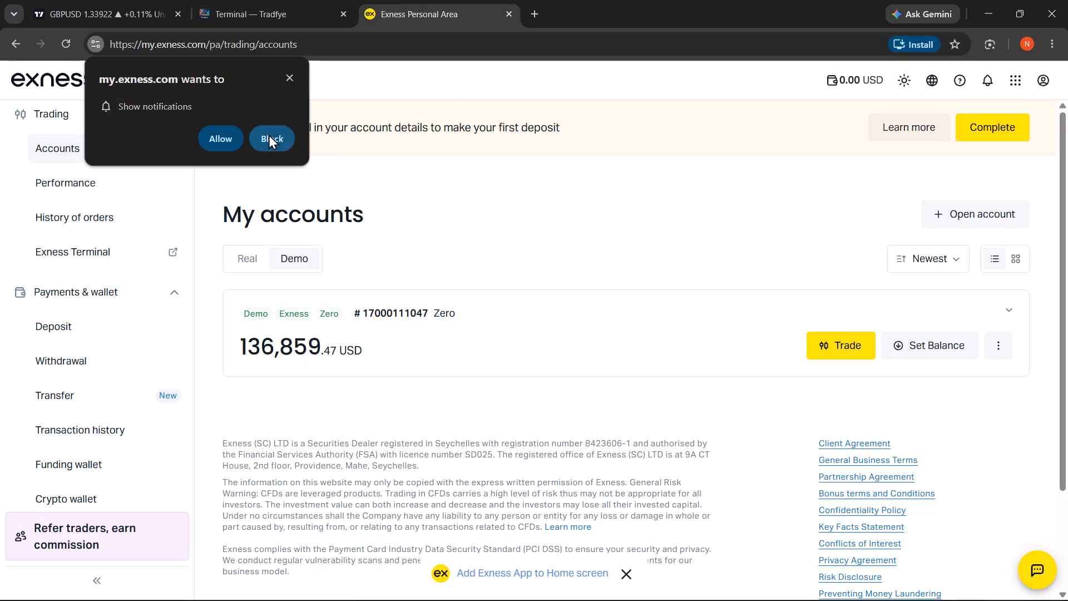
{"action": "left_click", "coordinate": [290, 79]}
{"action": "left_click", "coordinate": [293, 73]}
{"action": "left_click", "coordinate": [217, 140]}
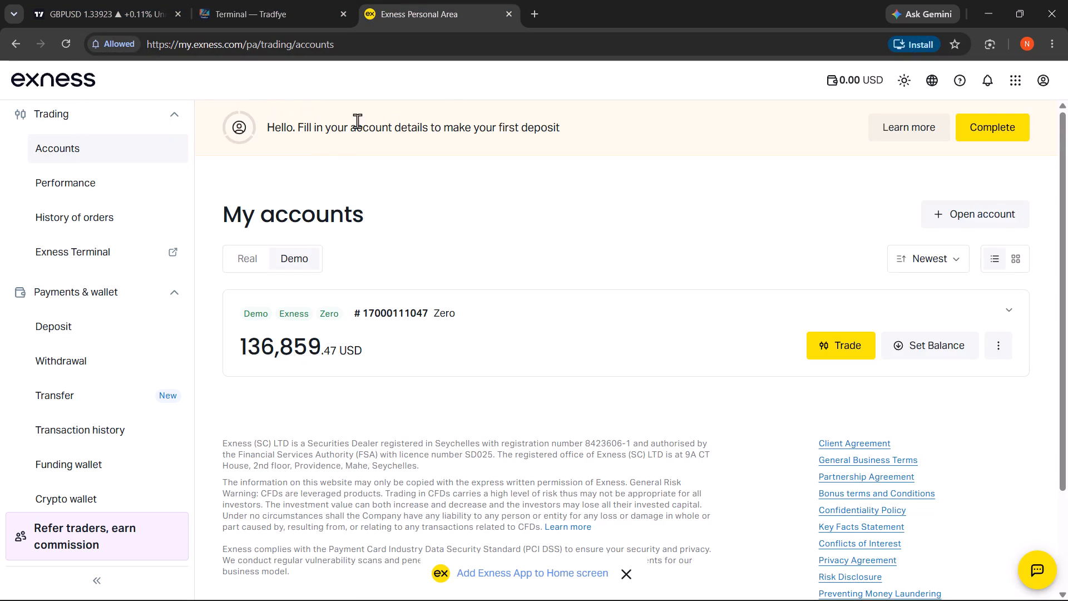
{"action": "left_click_drag", "start_coordinate": [369, 126], "coordinate": [566, 135]}
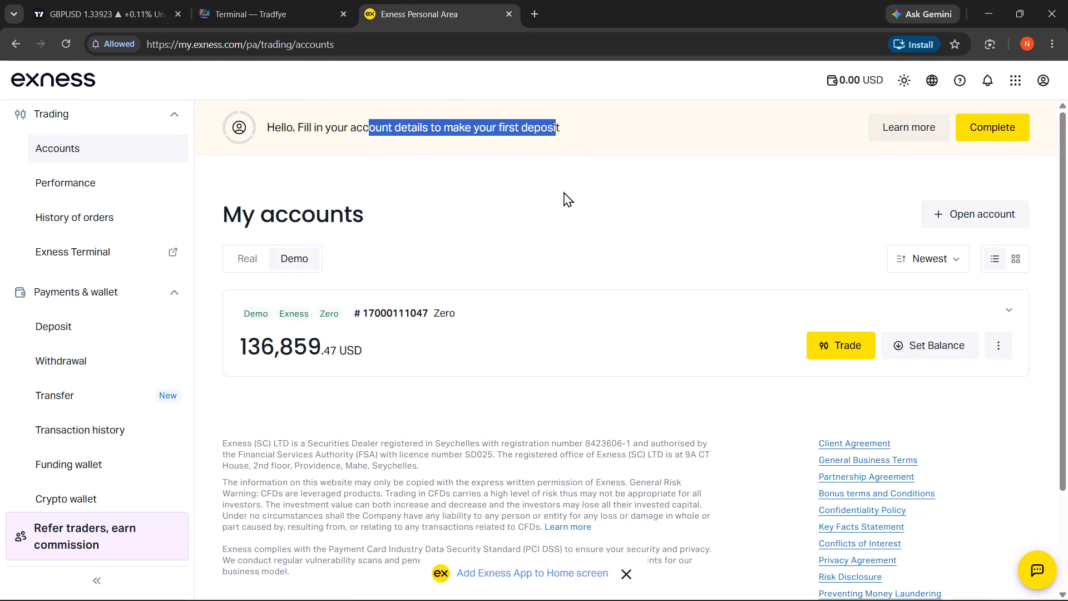
{"action": "left_click", "coordinate": [563, 193]}
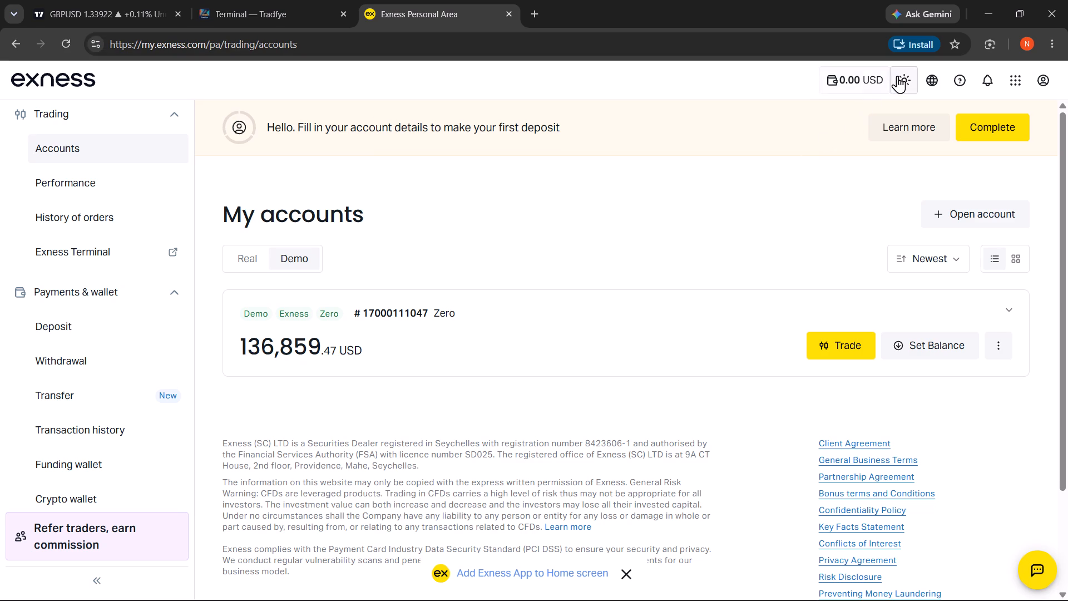
Change the Exness Personal Area to the dark theme.
{"action": "left_click", "coordinate": [901, 77]}
{"action": "left_click", "coordinate": [863, 155]}
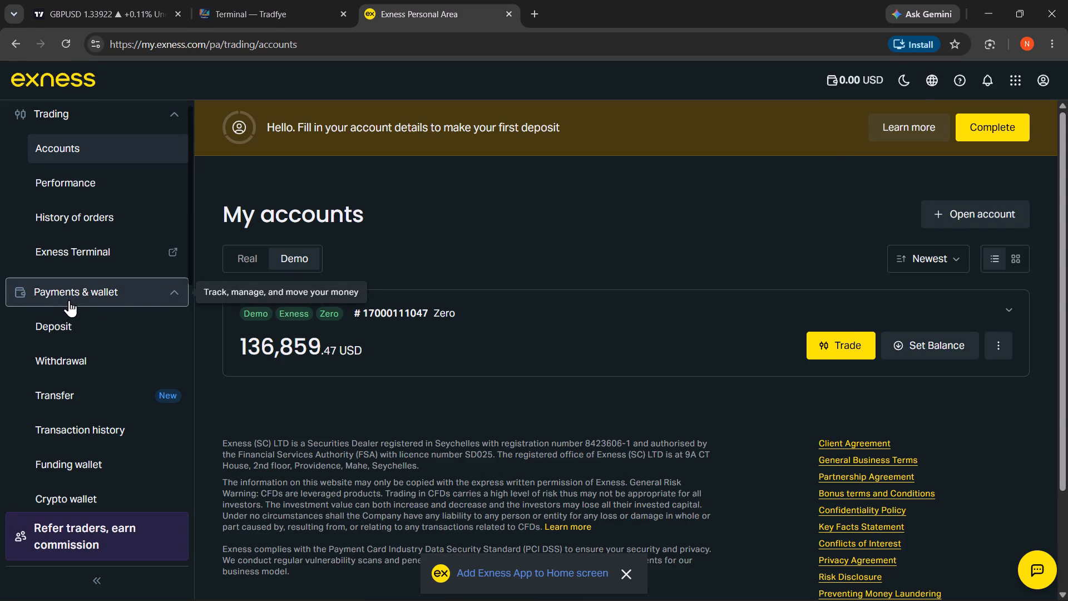
View the partner programme details for referring traders and close them.
{"action": "left_click", "coordinate": [115, 526]}
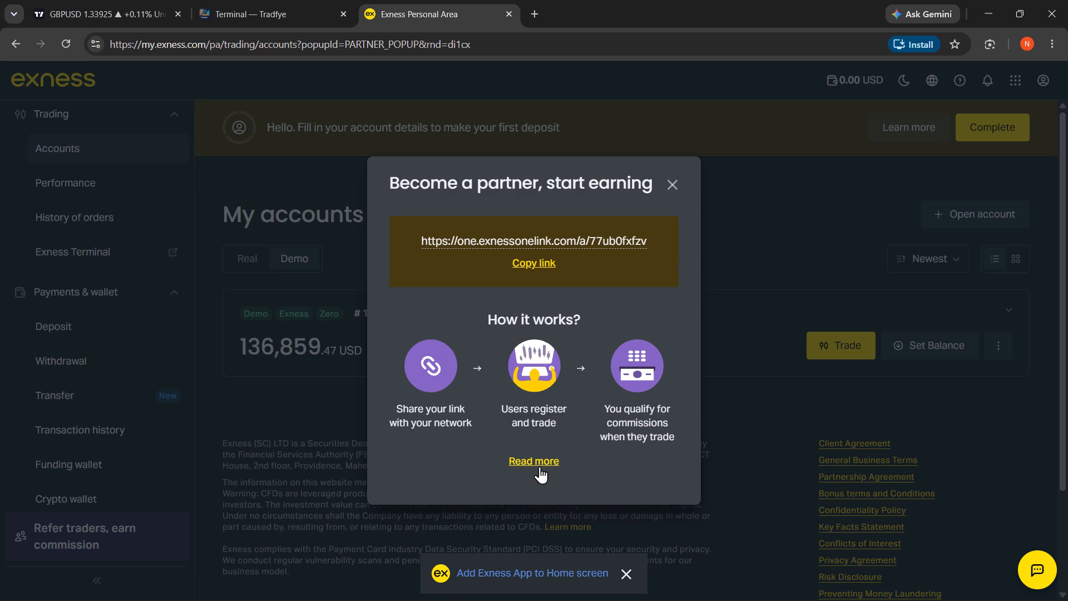
{"action": "left_click", "coordinate": [662, 190]}
Open the Exness crypto wallet and look through its coin accounts down to USD Coin (USDC ERC20).
{"action": "scroll", "coordinate": [126, 444], "scroll_direction": "down", "scroll_amount": 3}
{"action": "left_click", "coordinate": [125, 231]}
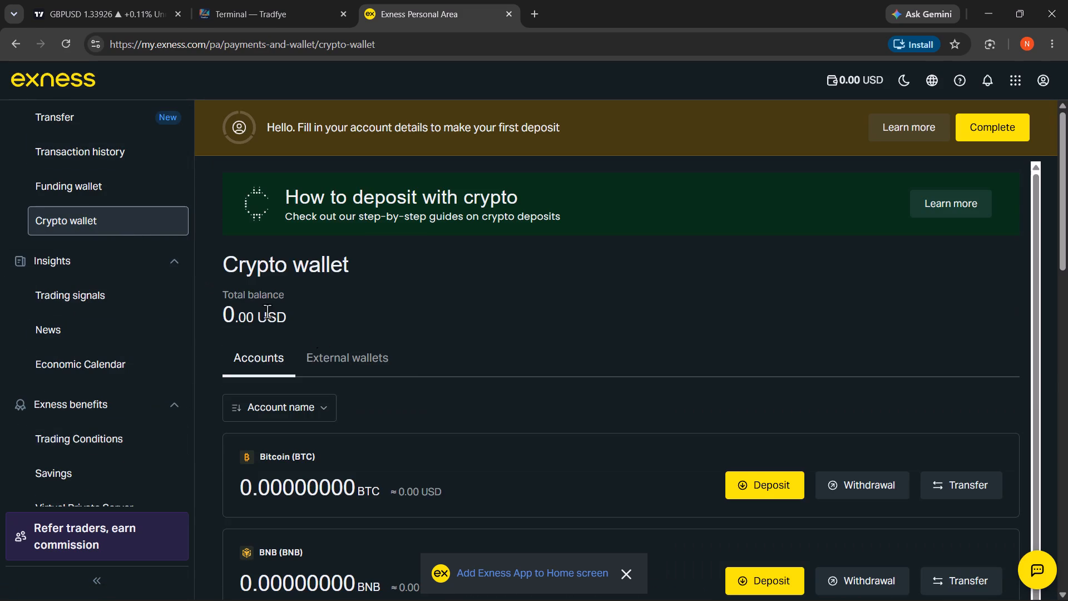
{"action": "scroll", "coordinate": [359, 376], "scroll_direction": "down", "scroll_amount": 6}
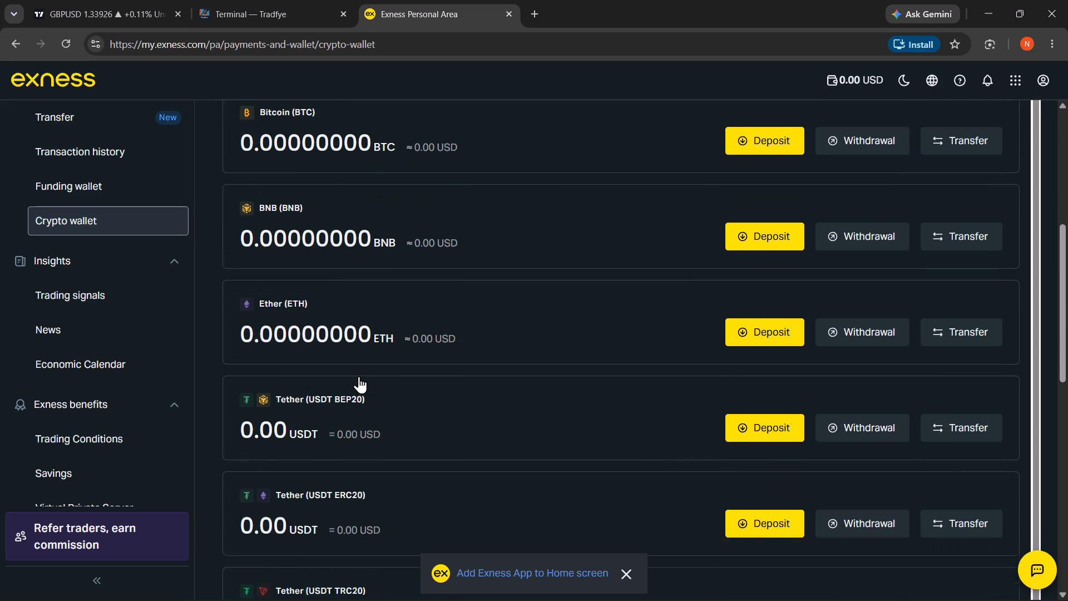
{"action": "scroll", "coordinate": [359, 376], "scroll_direction": "down", "scroll_amount": 7}
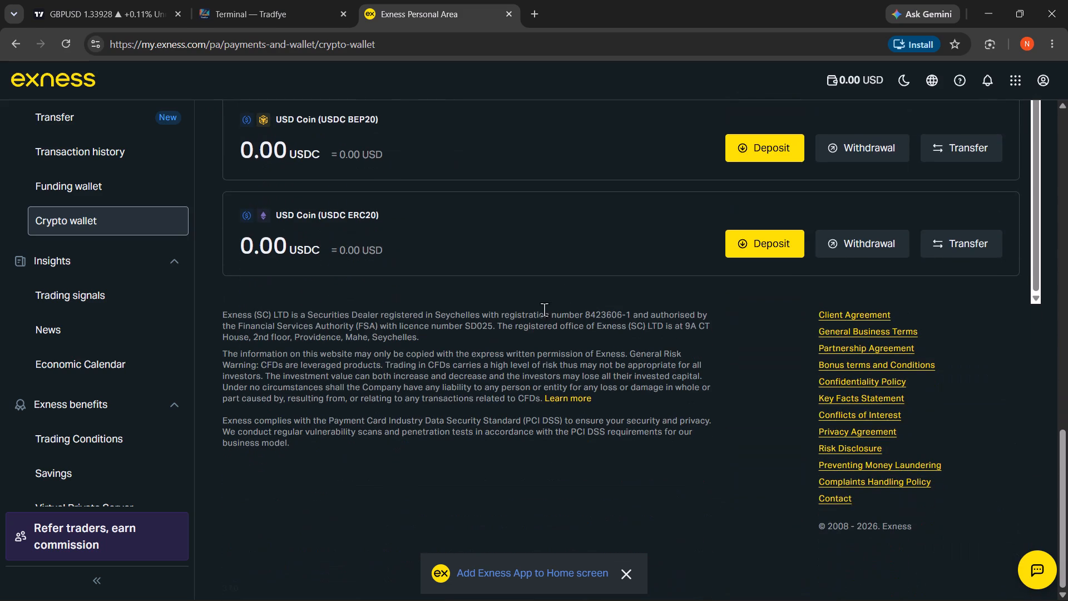
Open the deposit page for USD Coin (USDC ERC20) and check its payment method and requirements.
{"action": "left_click", "coordinate": [792, 253]}
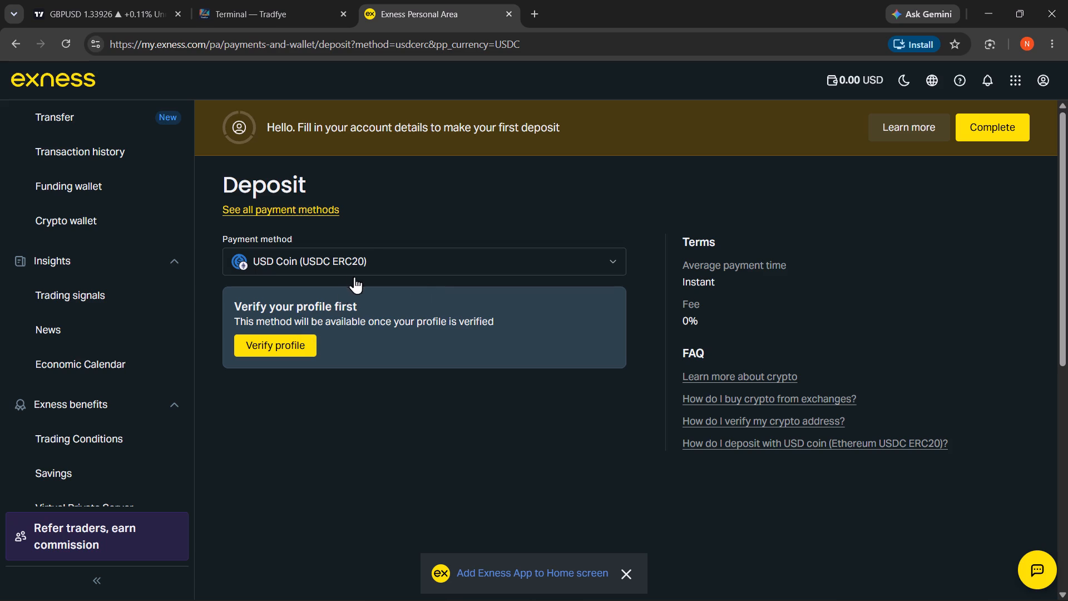
{"action": "left_click", "coordinate": [380, 260]}
{"action": "left_click", "coordinate": [358, 300]}
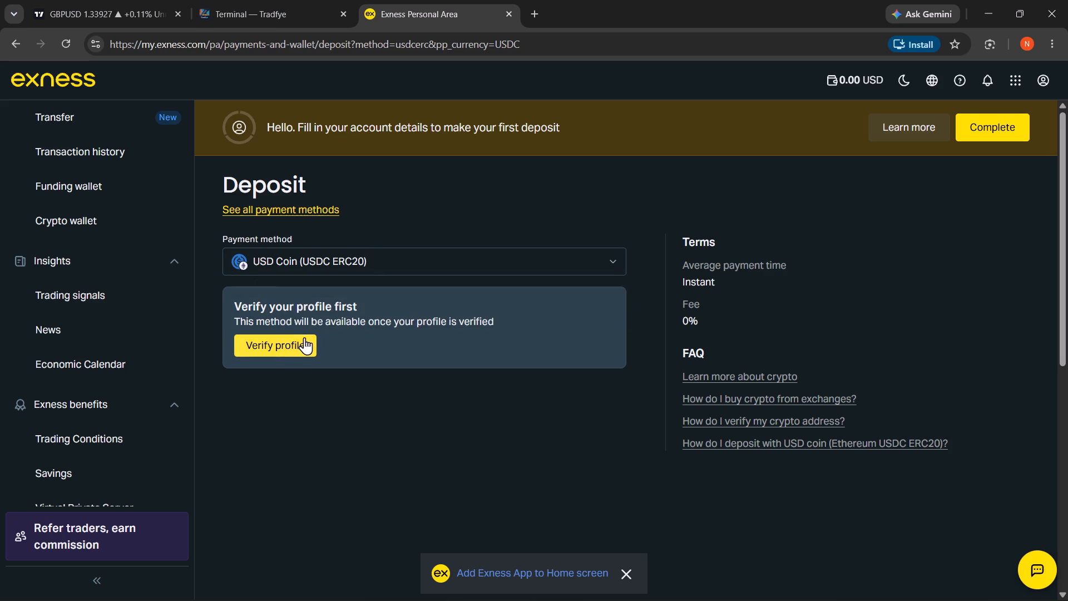
Open the Exness transaction history.
{"action": "left_click", "coordinate": [140, 156]}
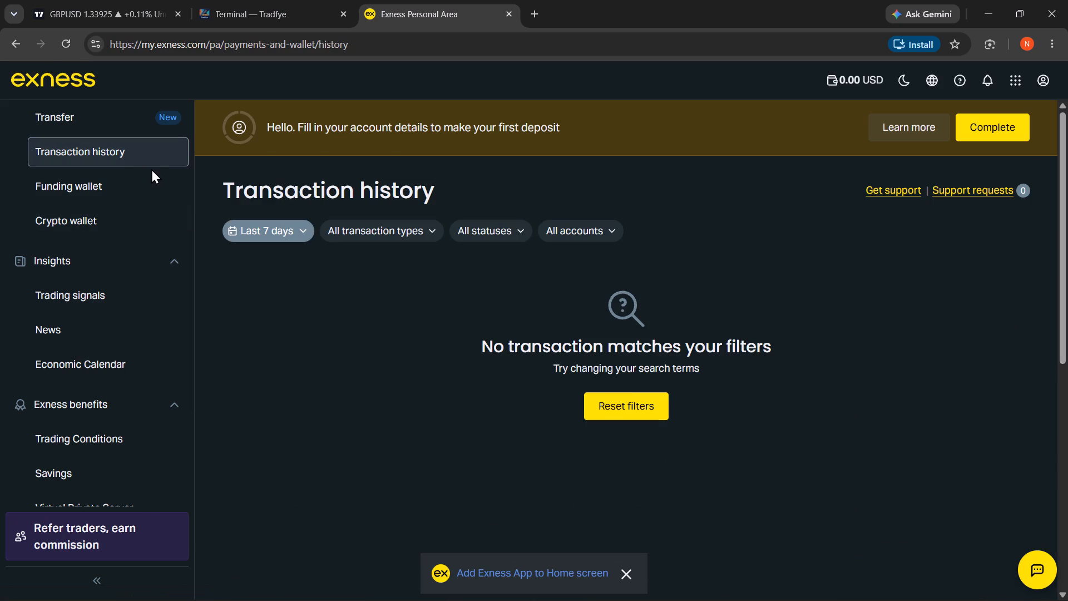
Open the Exness performance summary and examine closed orders, trading volume, equity, profitable and unprofitable figures, and the account and period filters.
{"action": "scroll", "coordinate": [141, 164], "scroll_direction": "up", "scroll_amount": 3}
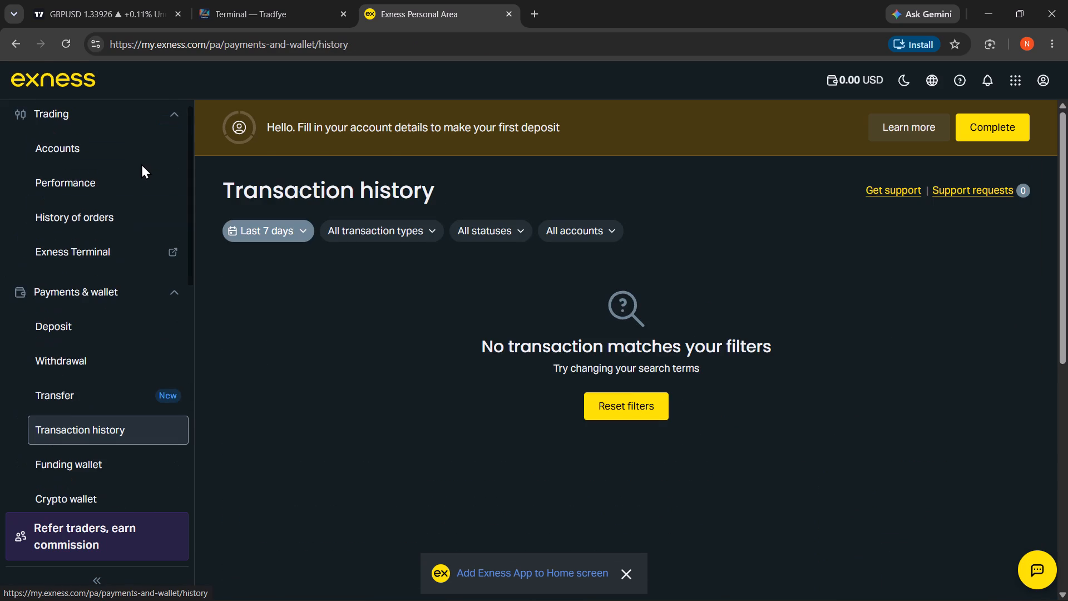
{"action": "left_click", "coordinate": [141, 164]}
{"action": "left_click", "coordinate": [132, 174]}
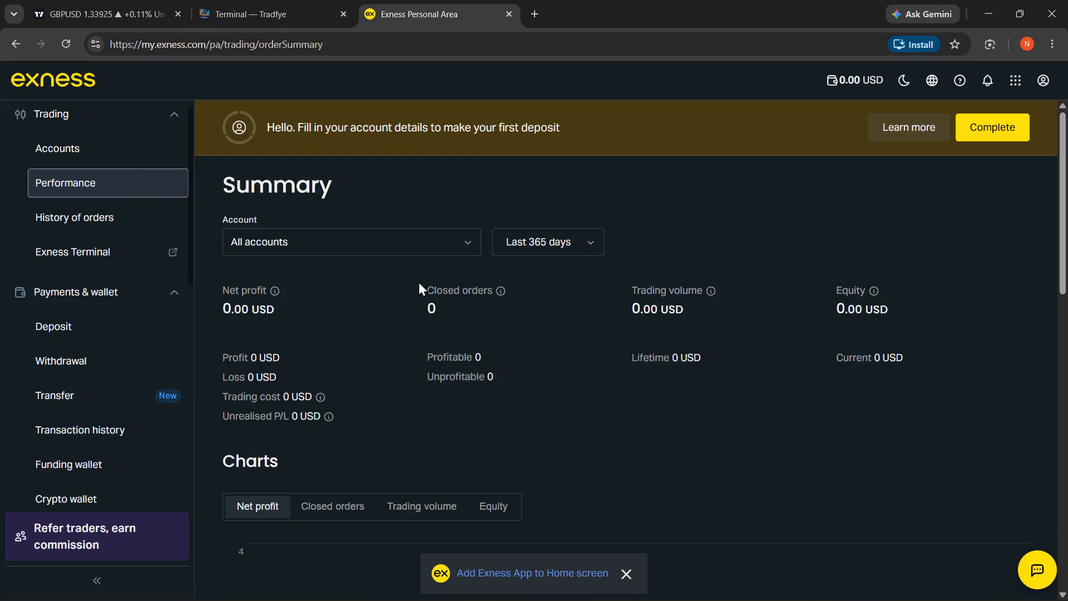
{"action": "left_click_drag", "start_coordinate": [424, 285], "coordinate": [555, 311]}
{"action": "left_click_drag", "start_coordinate": [630, 291], "coordinate": [743, 310]}
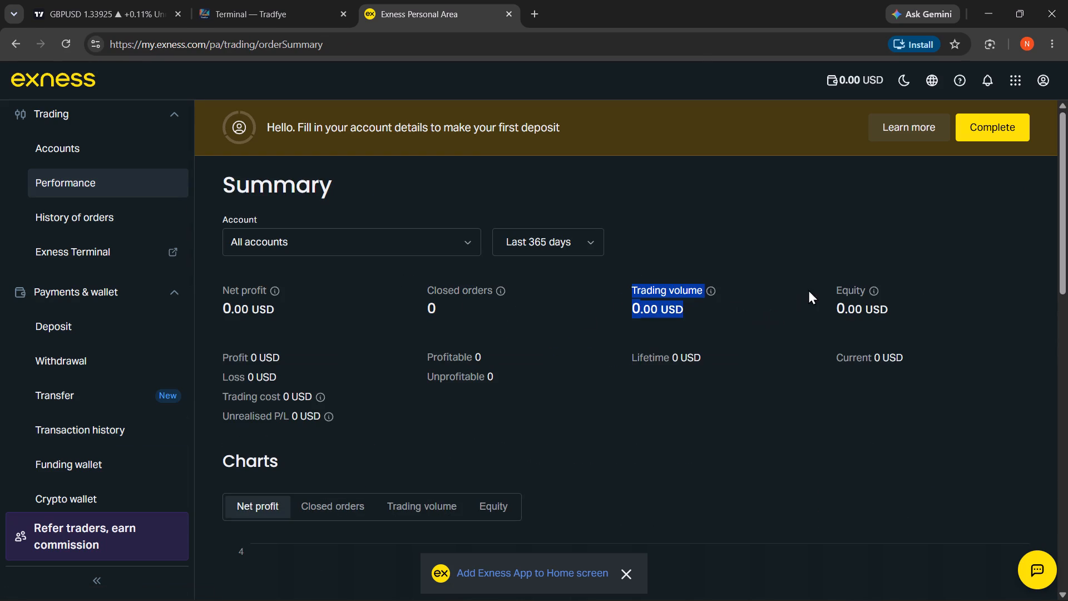
{"action": "left_click_drag", "start_coordinate": [822, 282], "coordinate": [903, 318]}
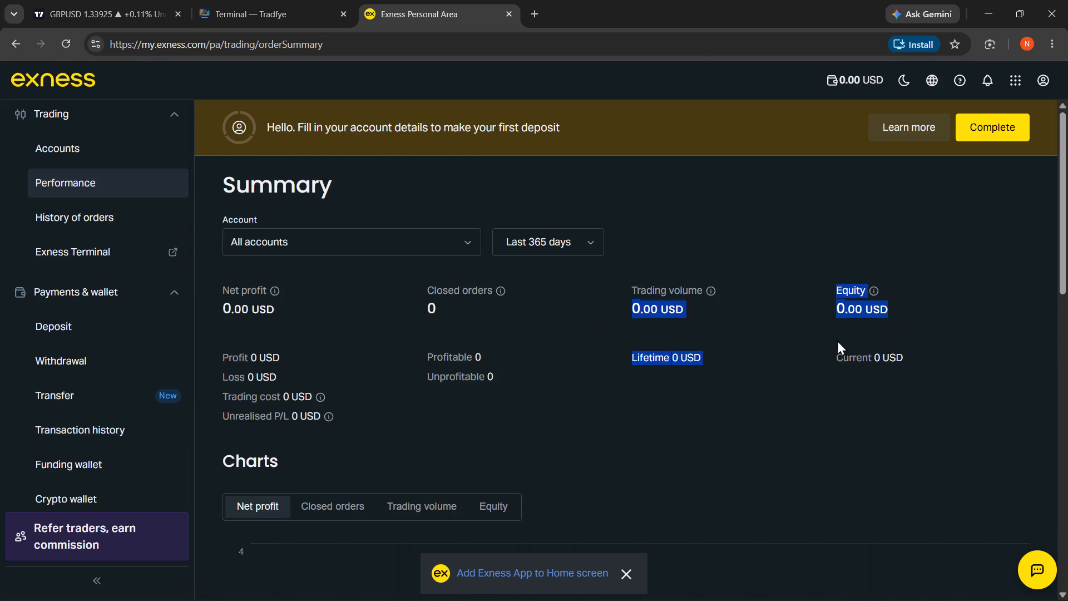
{"action": "left_click", "coordinate": [762, 394]}
{"action": "left_click", "coordinate": [378, 247]}
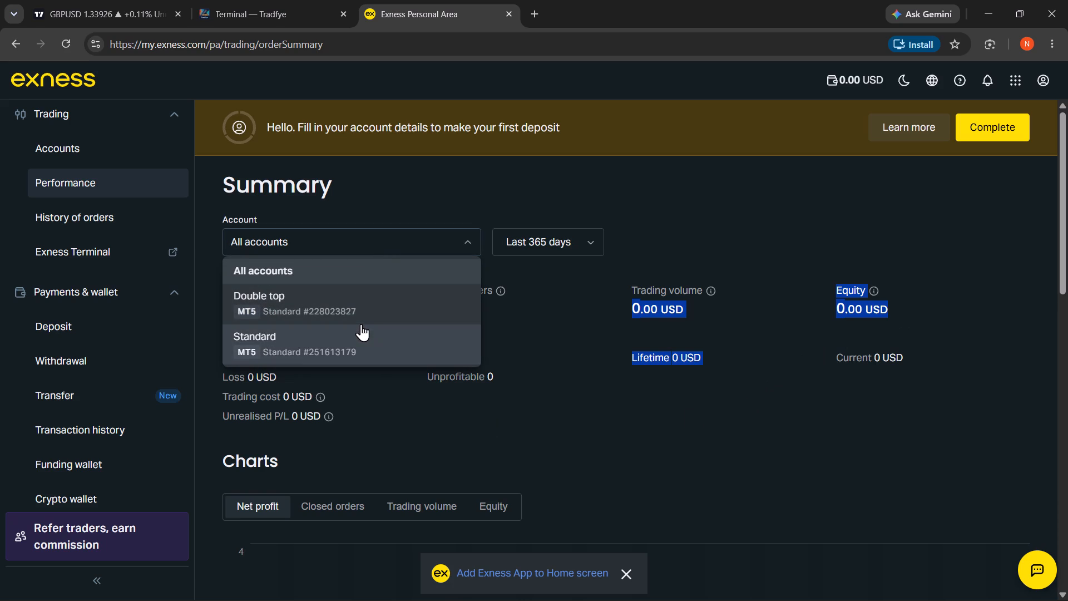
{"action": "left_click", "coordinate": [374, 399]}
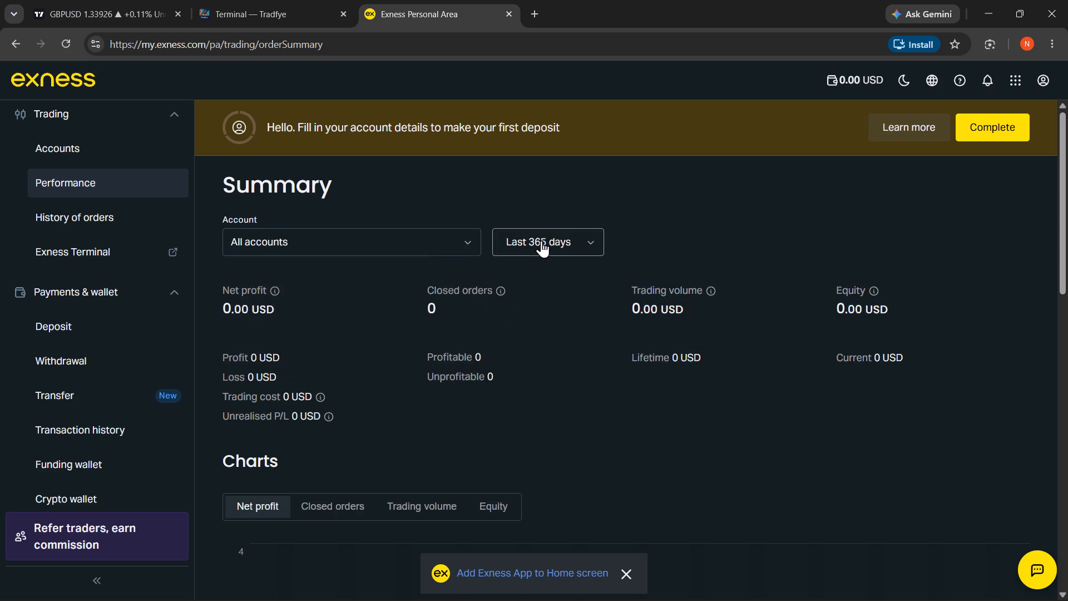
{"action": "left_click", "coordinate": [542, 240]}
{"action": "left_click", "coordinate": [503, 387]}
{"action": "left_click_drag", "start_coordinate": [434, 357], "coordinate": [511, 376]}
{"action": "left_click_drag", "start_coordinate": [528, 394], "coordinate": [530, 396]}
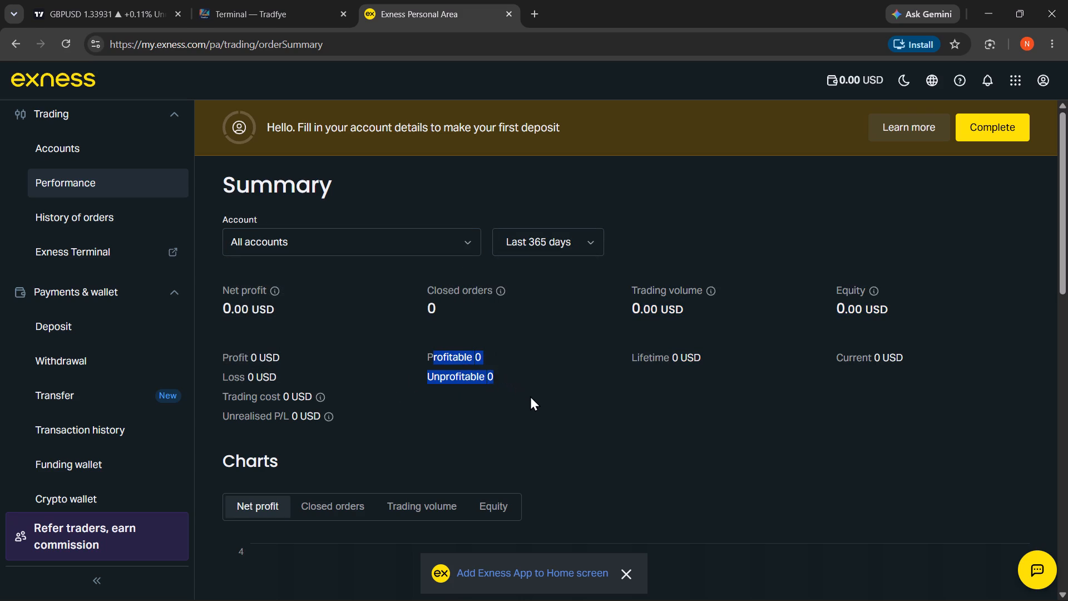
Examine the performance summary's trading volume, equity, profit, loss, trading cost and unrealised P/L figures.
{"action": "left_click_drag", "start_coordinate": [530, 396], "coordinate": [535, 399]}
{"action": "left_click_drag", "start_coordinate": [600, 332], "coordinate": [708, 352]}
{"action": "left_click", "coordinate": [693, 399]}
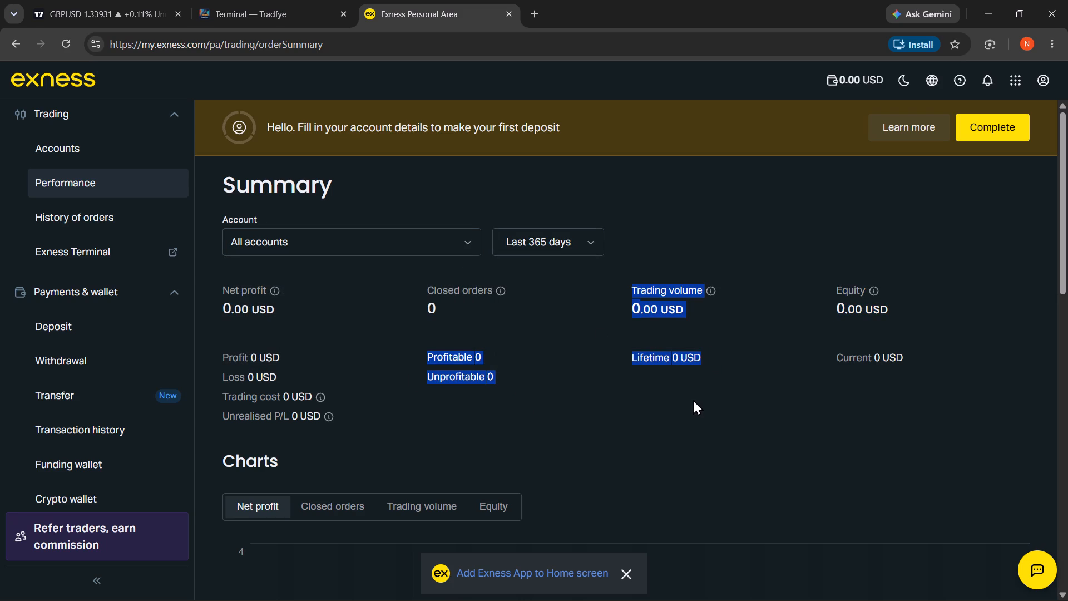
{"action": "left_click", "coordinate": [690, 397]}
{"action": "left_click_drag", "start_coordinate": [816, 361], "coordinate": [909, 352]}
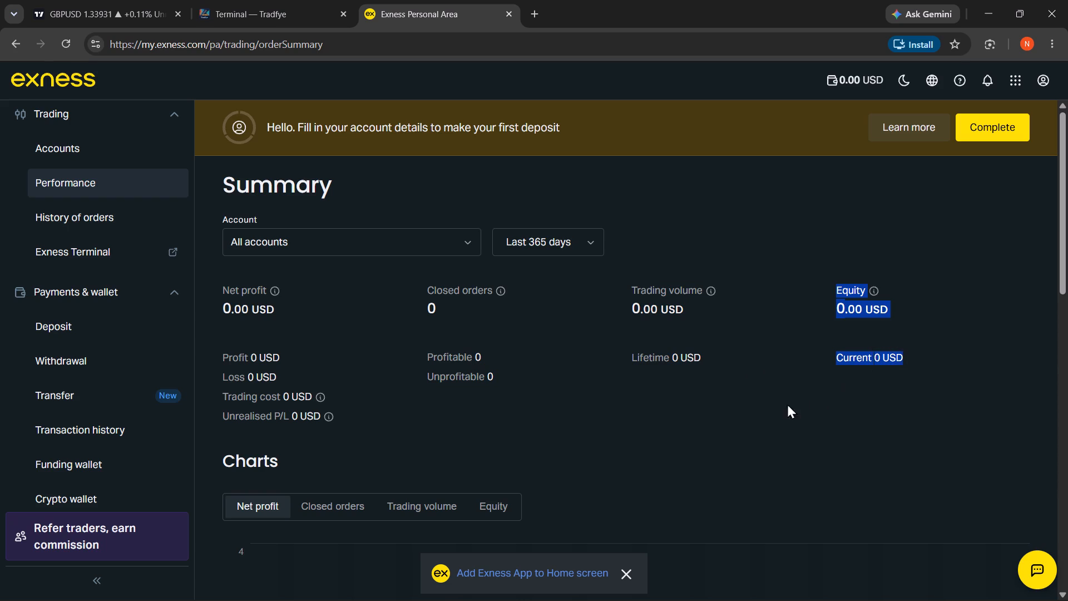
{"action": "left_click", "coordinate": [743, 412]}
{"action": "left_click_drag", "start_coordinate": [214, 372], "coordinate": [304, 386]}
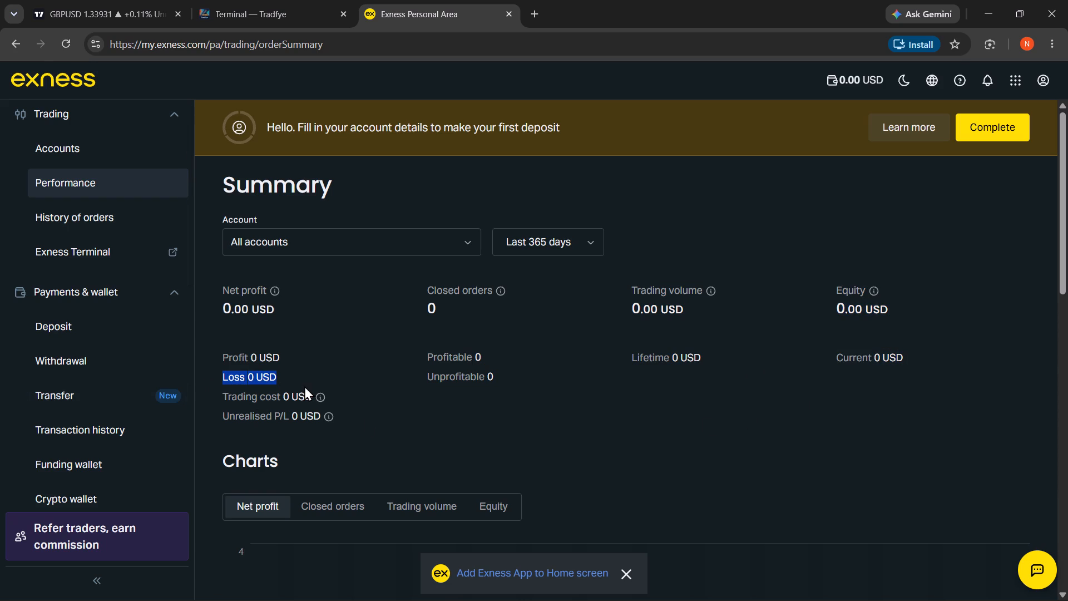
{"action": "left_click_drag", "start_coordinate": [230, 356], "coordinate": [319, 354]}
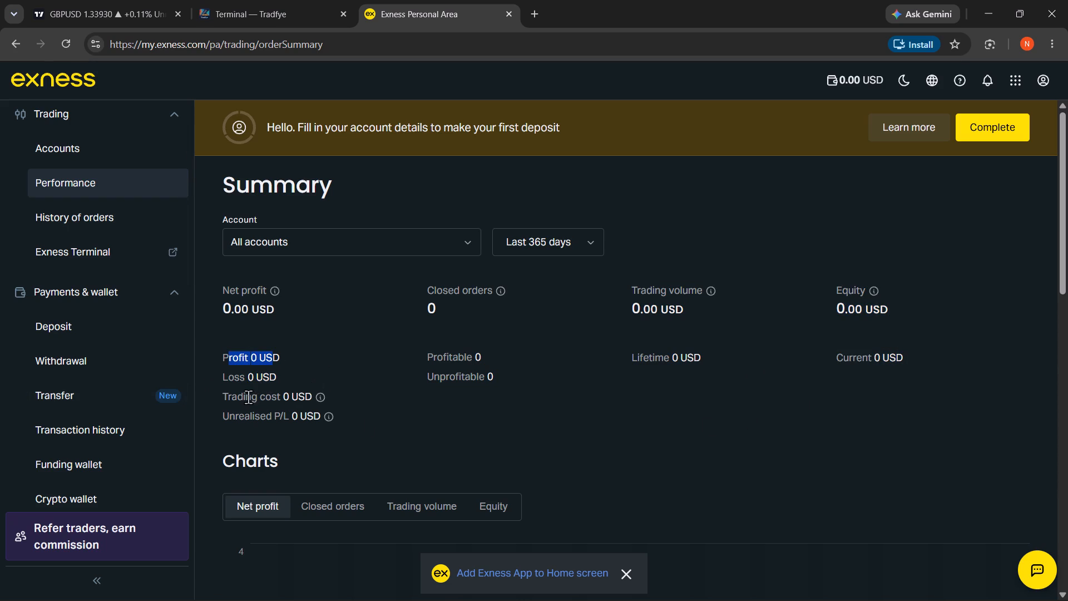
{"action": "left_click_drag", "start_coordinate": [247, 397], "coordinate": [335, 393]}
{"action": "left_click_drag", "start_coordinate": [233, 418], "coordinate": [348, 420]}
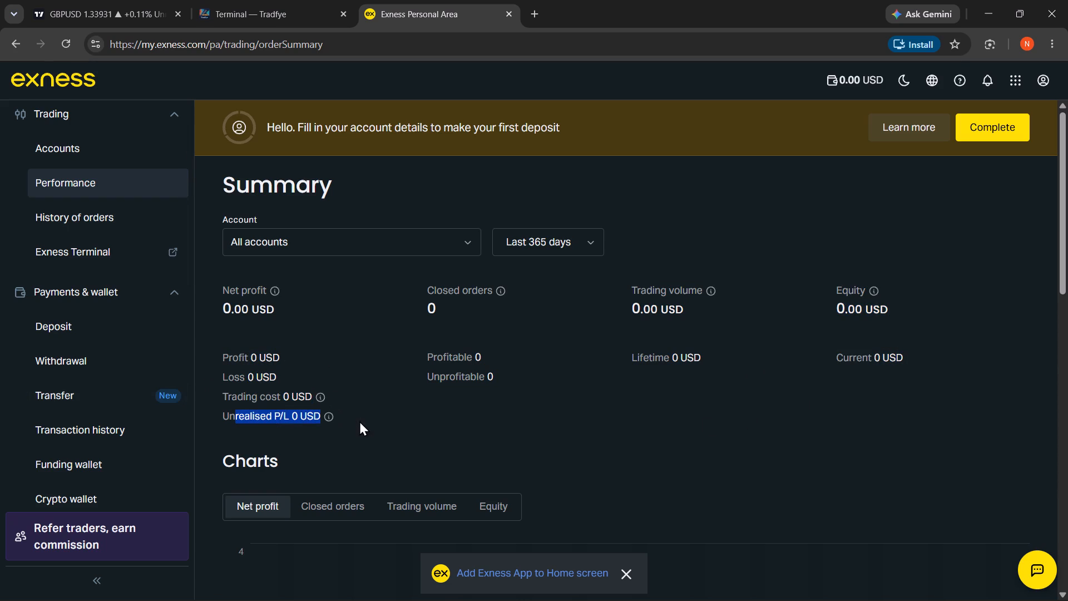
View the Closed orders, Trading volume and Equity charts of the performance summary in turn.
{"action": "scroll", "coordinate": [466, 430], "scroll_direction": "down", "scroll_amount": 2}
{"action": "left_click", "coordinate": [334, 330]}
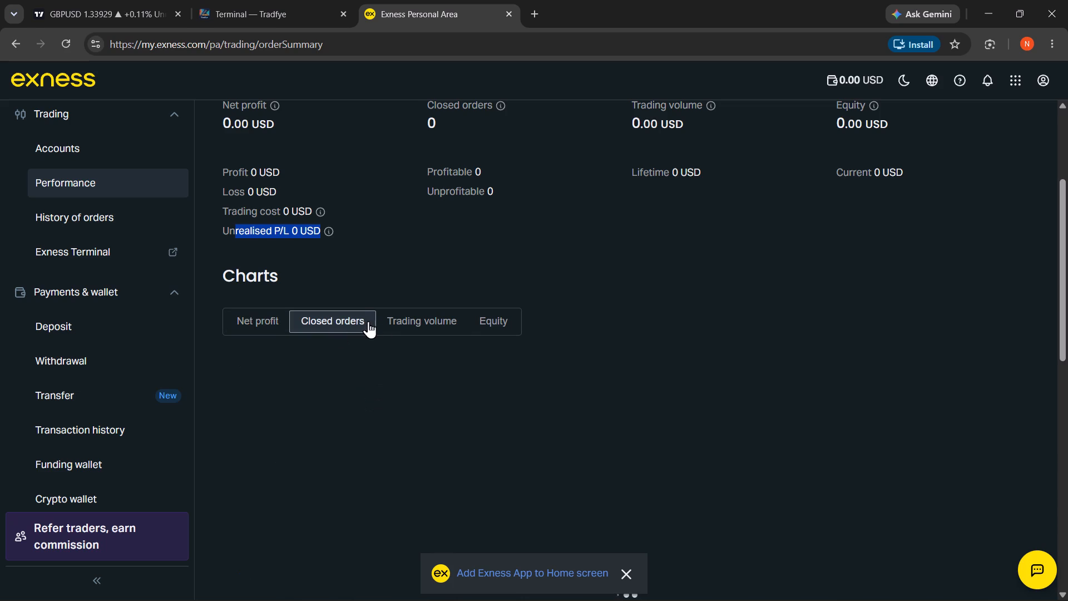
{"action": "left_click", "coordinate": [409, 319]}
{"action": "left_click", "coordinate": [483, 323]}
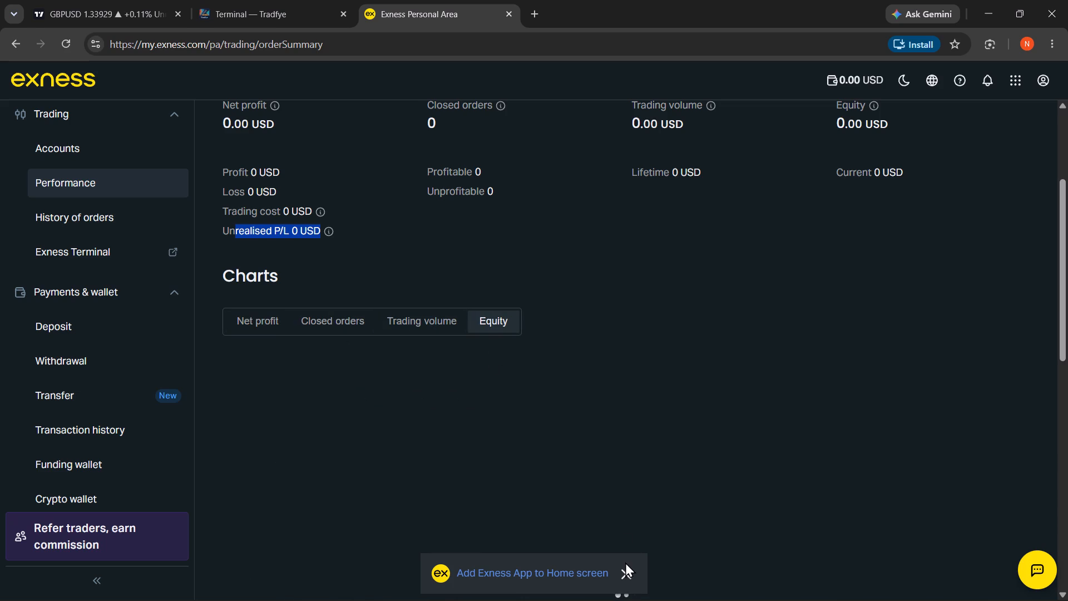
Dismiss the prompt to add the Exness App to the home screen.
{"action": "left_click", "coordinate": [626, 563]}
Check the account choices in the performance summary's account filter, leaving All accounts selected.
{"action": "scroll", "coordinate": [527, 490], "scroll_direction": "up", "scroll_amount": 5}
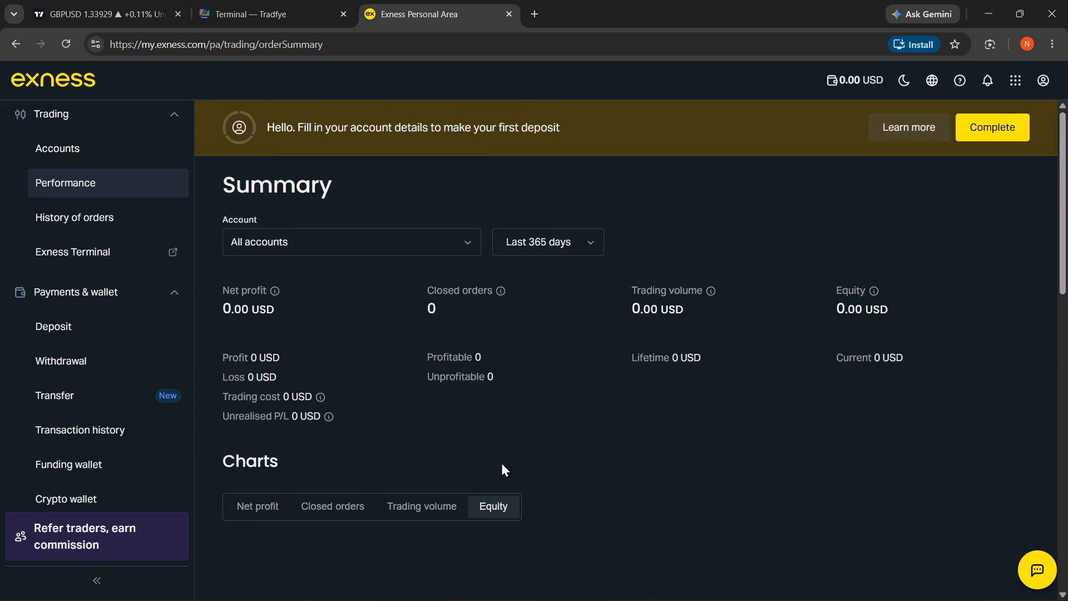
{"action": "double_click", "coordinate": [462, 257]}
{"action": "left_click", "coordinate": [461, 253]}
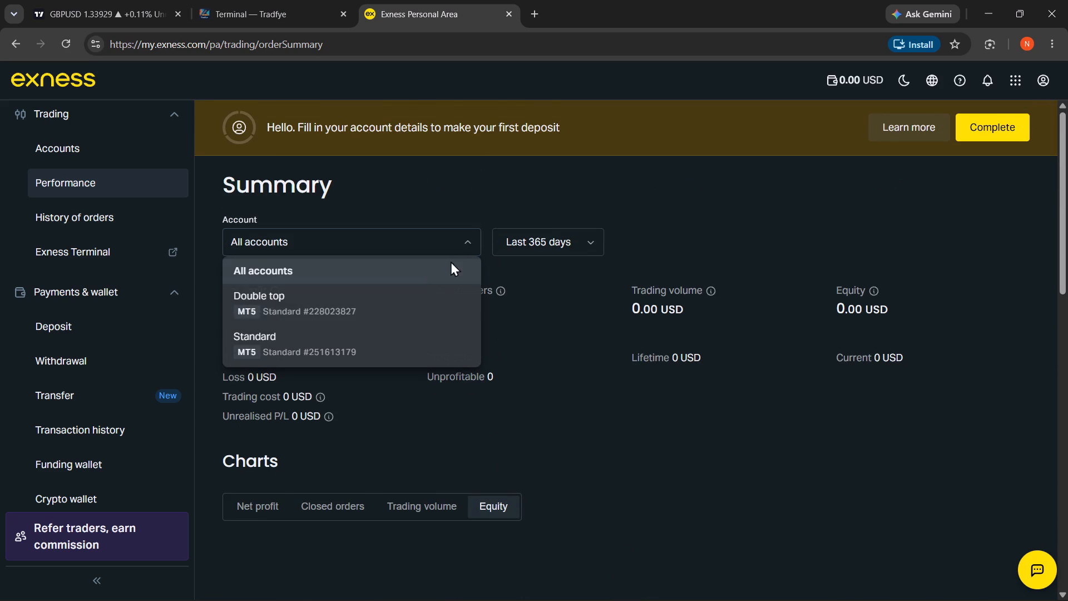
{"action": "left_click_drag", "start_coordinate": [536, 257], "coordinate": [541, 263]}
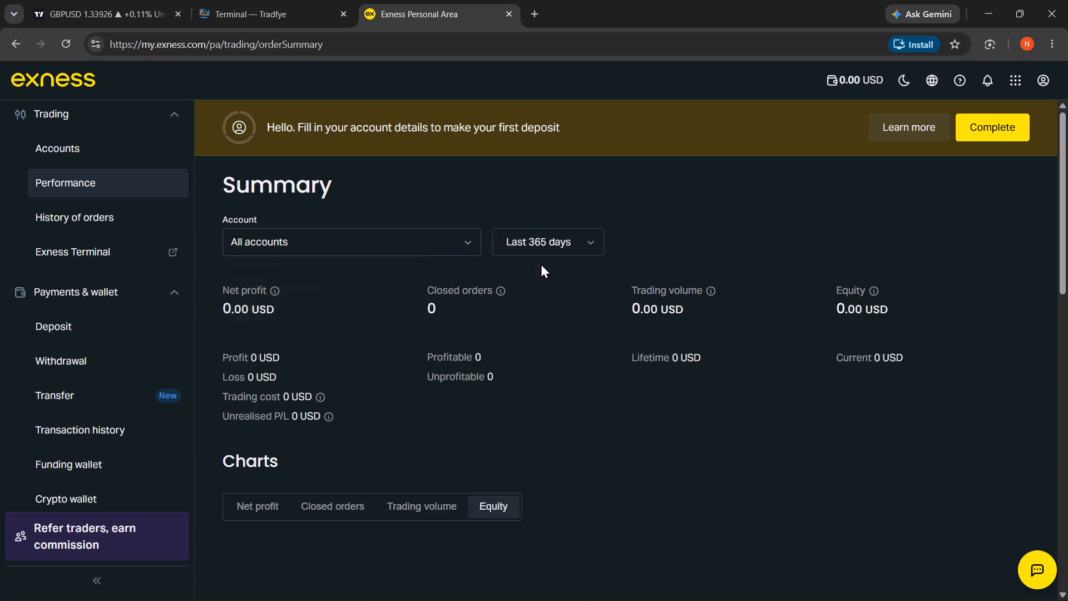
Open the My accounts page of the Exness Personal Area.
{"action": "left_click", "coordinate": [78, 136]}
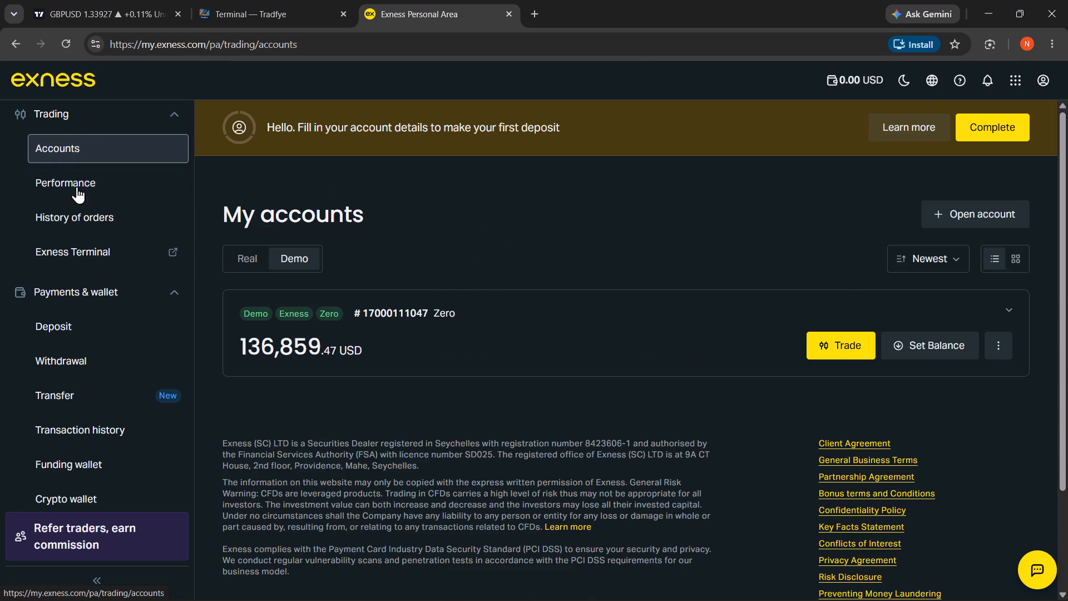
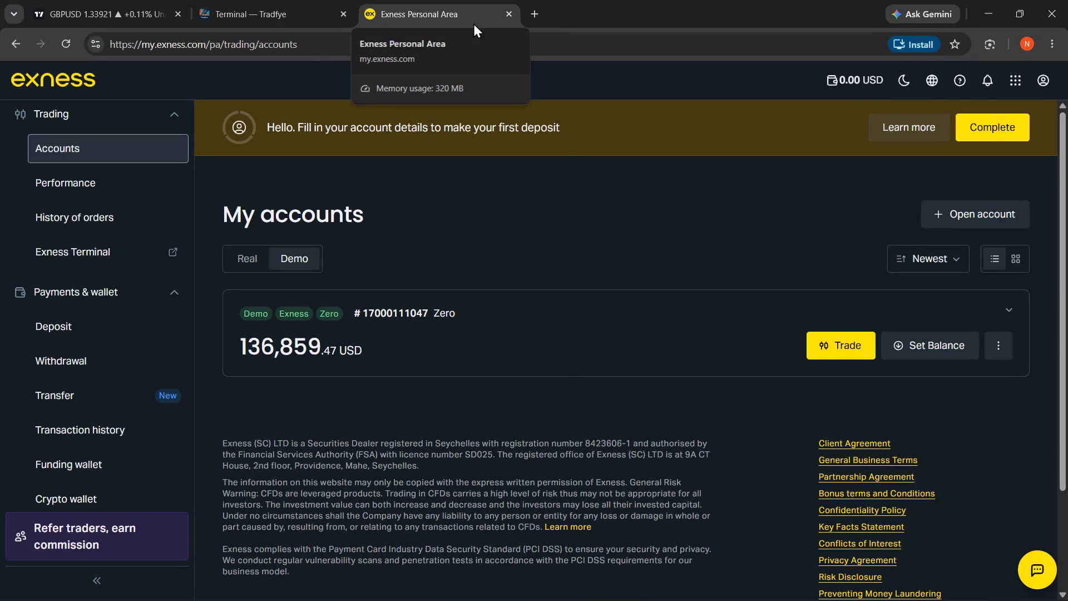
Switch to the TradingView chart, show the watchlist, and load Gold Spot / U.S. Dollar (XAUUSD) with its recent price levels in view.
{"action": "left_click", "coordinate": [106, 11]}
{"action": "left_click", "coordinate": [1056, 109]}
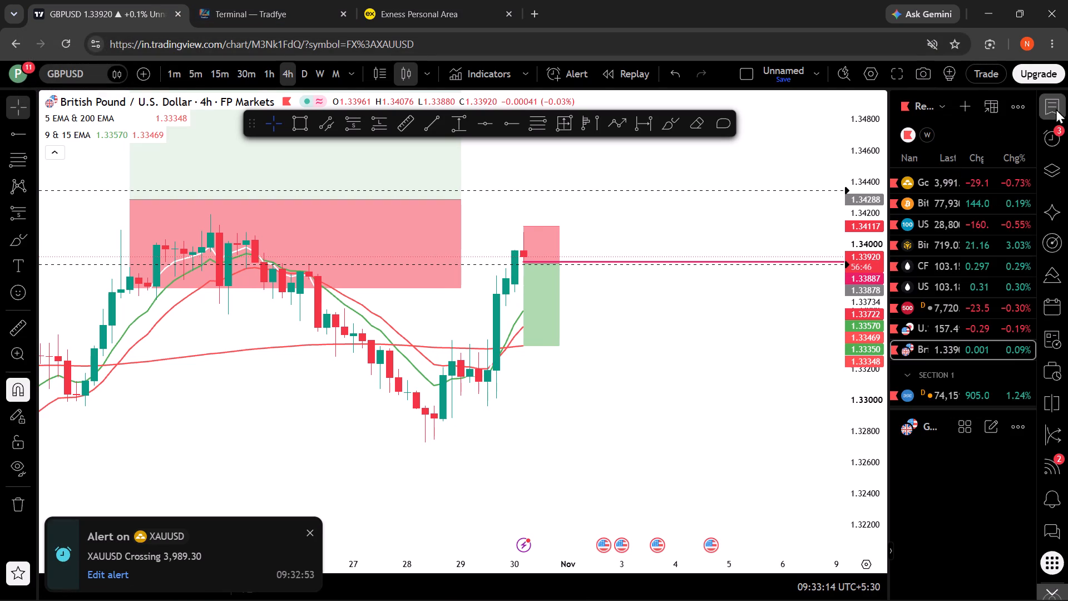
{"action": "left_click", "coordinate": [972, 181]}
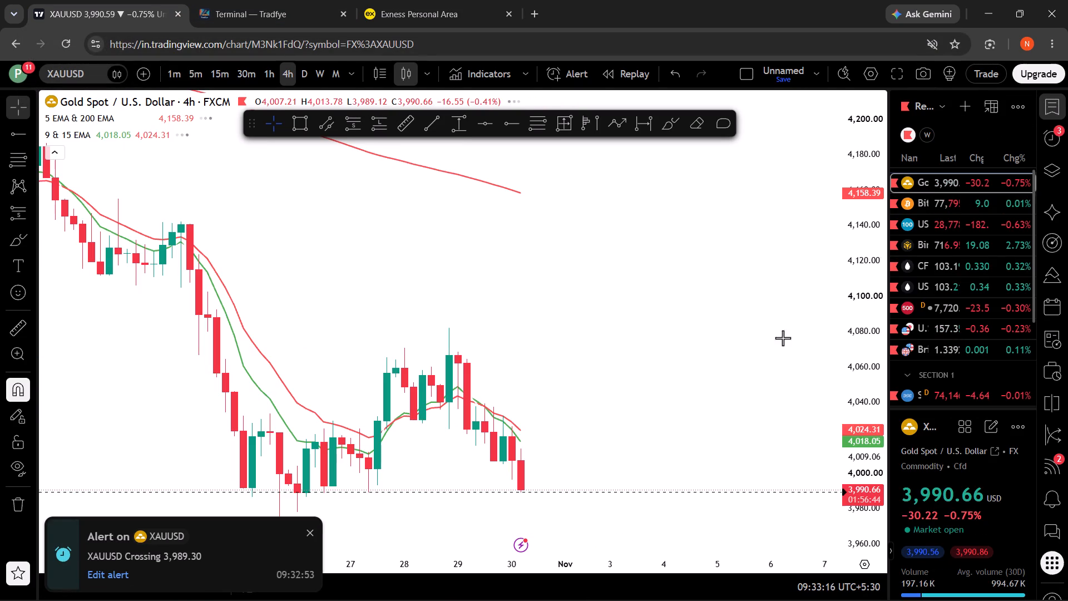
{"action": "left_click_drag", "start_coordinate": [665, 433], "coordinate": [647, 276]}
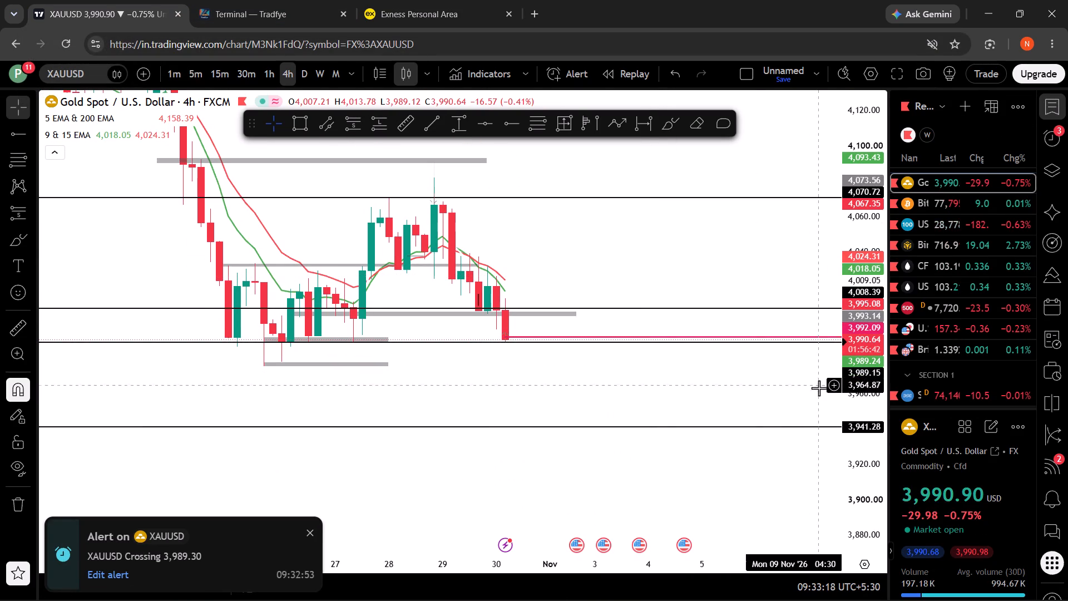
Switch the gold chart to the 5-minute timeframe and reset the chart view.
{"action": "left_click", "coordinate": [200, 86]}
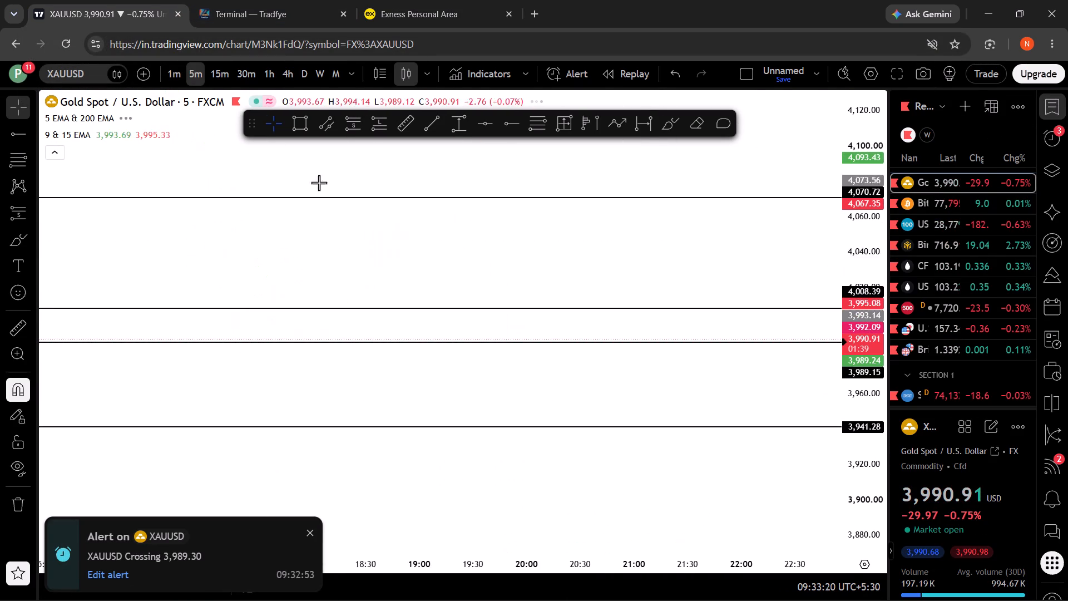
{"action": "left_click", "coordinate": [502, 521]}
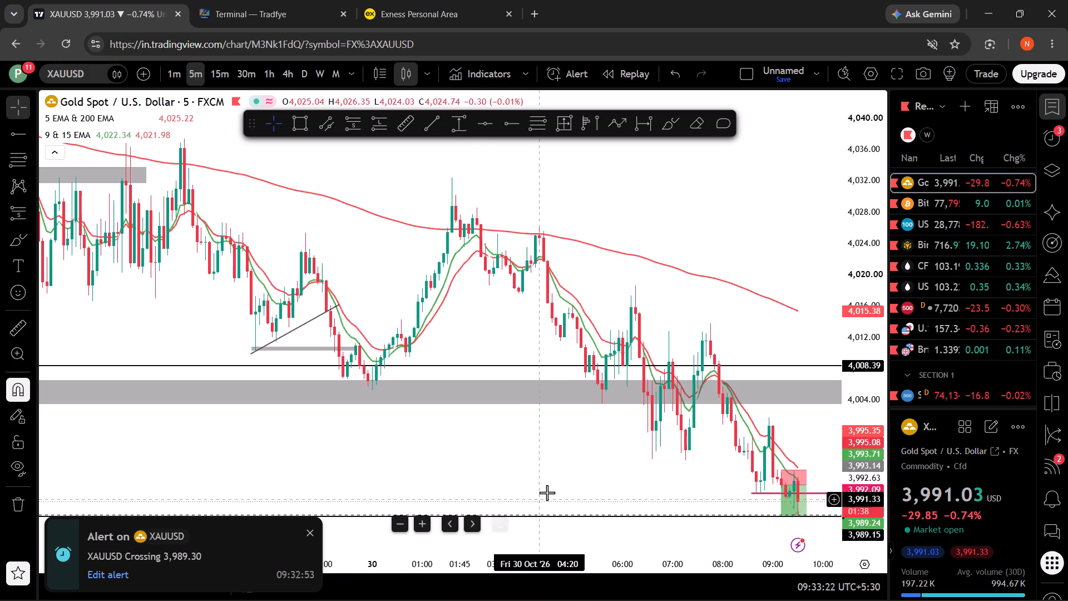
Examine the gold short position against the latest 5-minute candles, the pink level and the support line near its target.
{"action": "left_click_drag", "start_coordinate": [551, 462], "coordinate": [463, 370]}
{"action": "scroll", "coordinate": [691, 406], "scroll_direction": "up", "scroll_amount": 7}
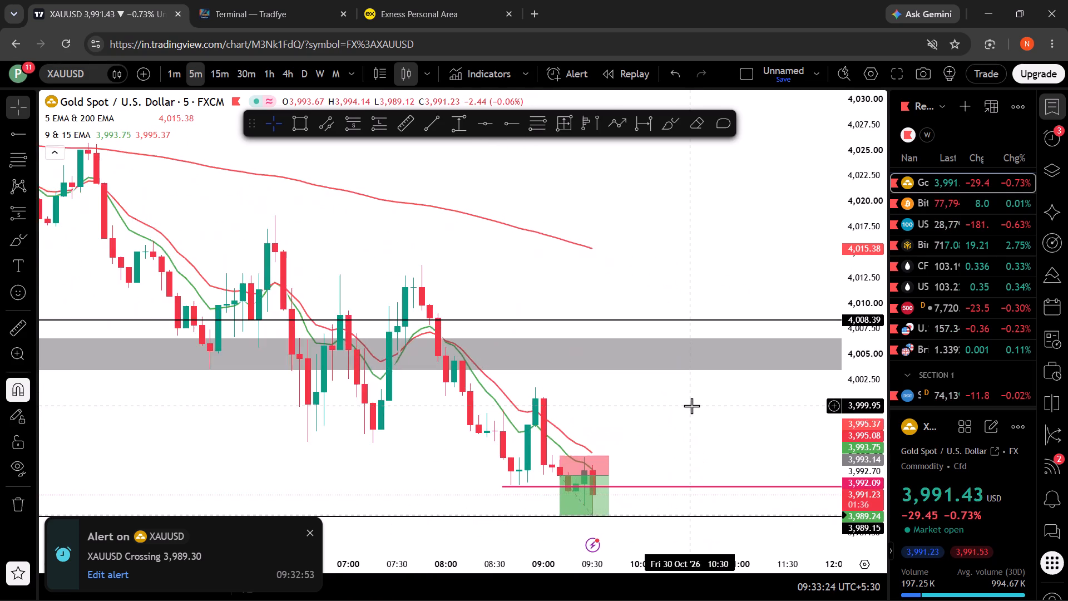
{"action": "scroll", "coordinate": [691, 406], "scroll_direction": "up", "scroll_amount": 5}
{"action": "left_click_drag", "start_coordinate": [596, 410], "coordinate": [589, 335]}
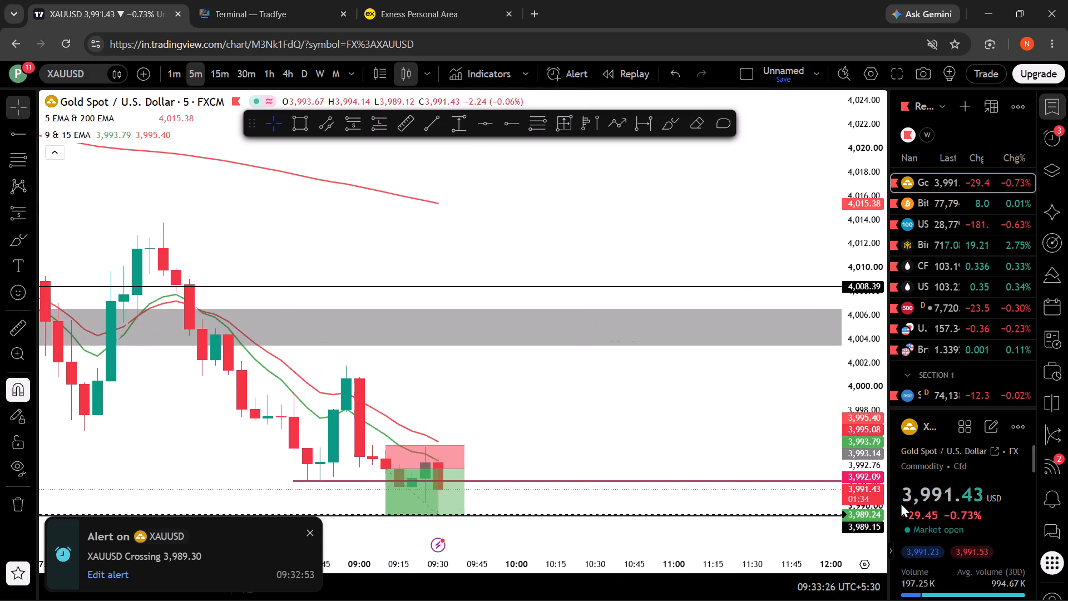
{"action": "left_click_drag", "start_coordinate": [857, 518], "coordinate": [843, 413]}
{"action": "left_click_drag", "start_coordinate": [704, 480], "coordinate": [671, 282]}
{"action": "scroll", "coordinate": [594, 363], "scroll_direction": "up", "scroll_amount": 3}
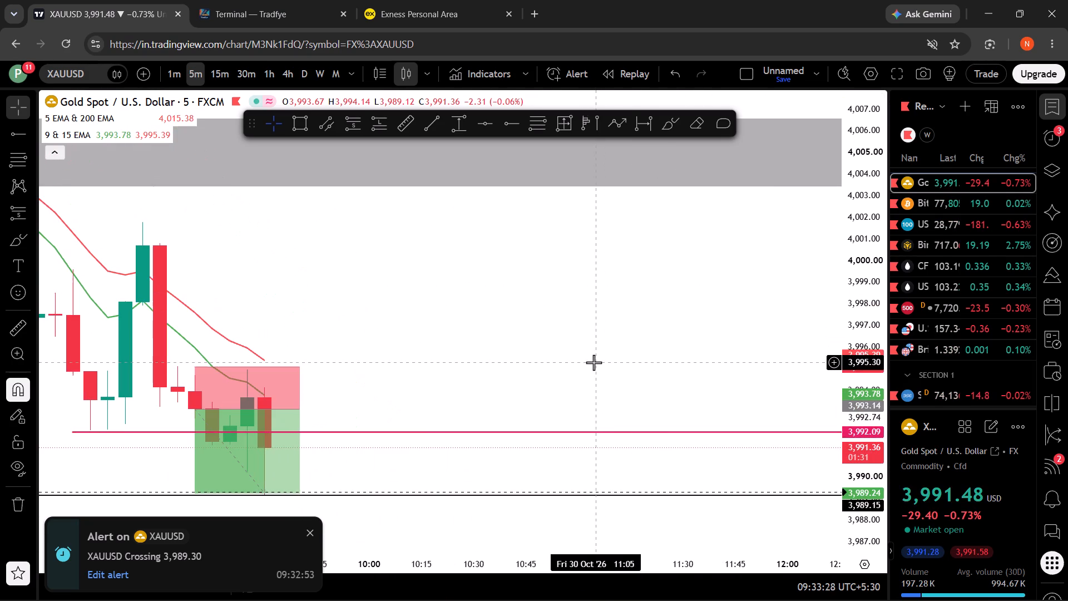
{"action": "left_click_drag", "start_coordinate": [582, 371], "coordinate": [590, 249]}
{"action": "left_click_drag", "start_coordinate": [586, 253], "coordinate": [558, 145]}
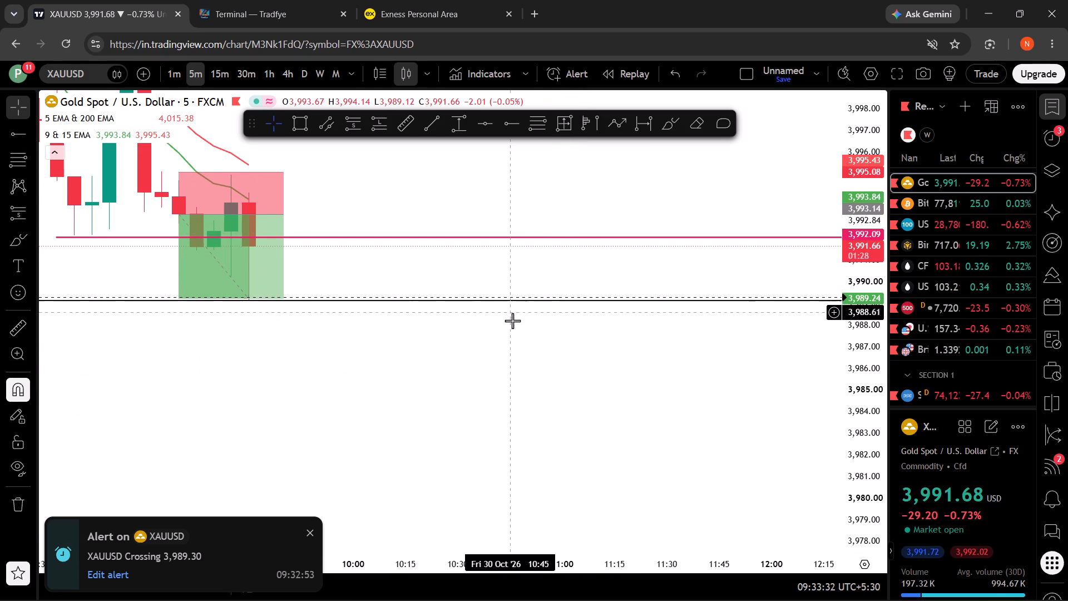
{"action": "left_click_drag", "start_coordinate": [861, 428], "coordinate": [847, 290]}
{"action": "left_click_drag", "start_coordinate": [631, 288], "coordinate": [787, 472]}
{"action": "scroll", "coordinate": [707, 462], "scroll_direction": "up", "scroll_amount": 3}
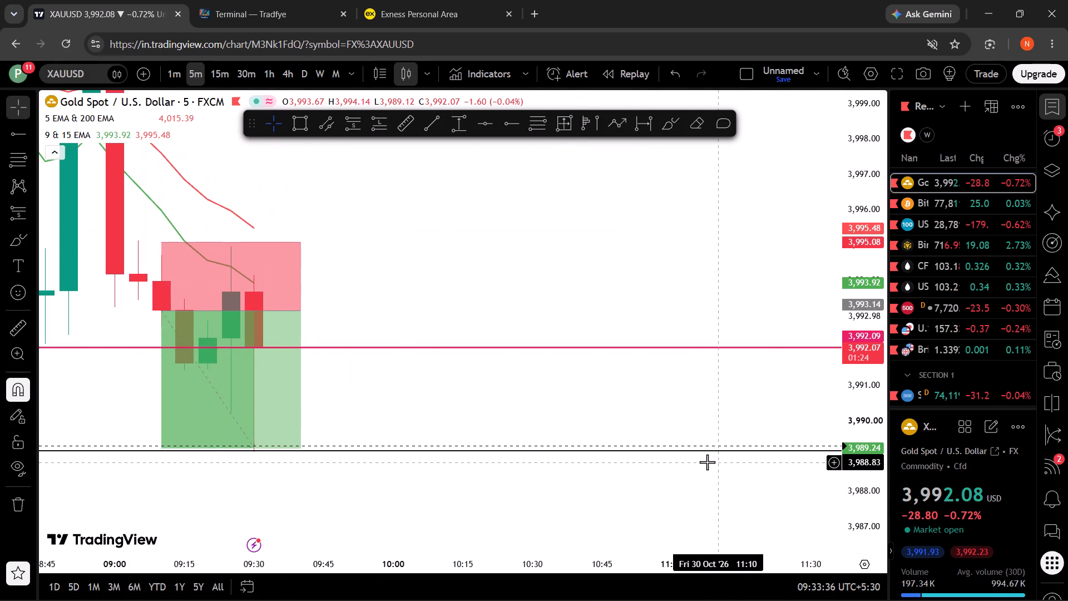
{"action": "left_click_drag", "start_coordinate": [546, 405], "coordinate": [592, 418]}
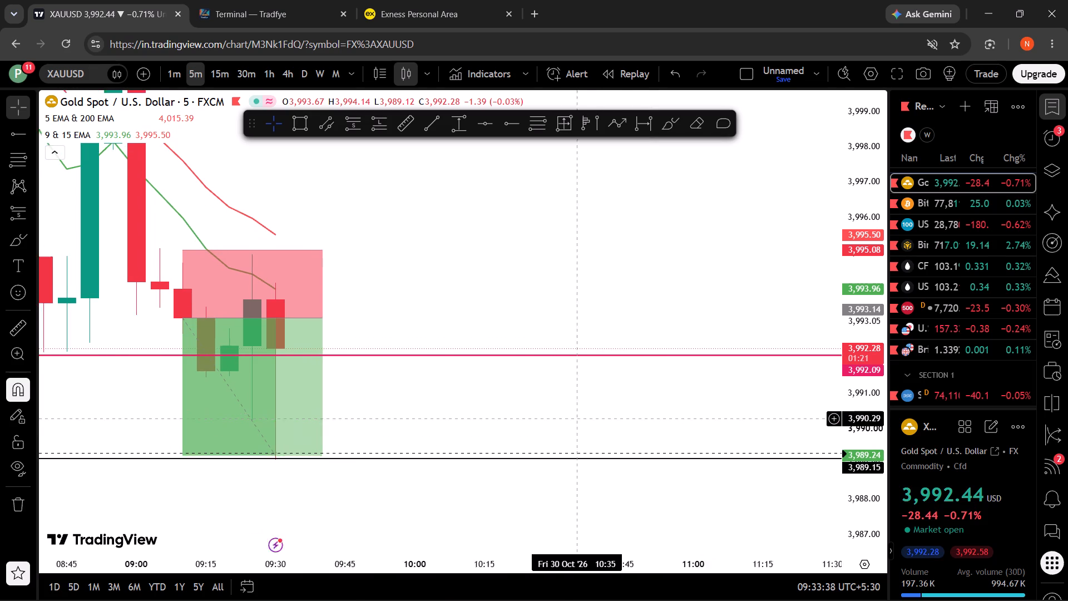
{"action": "left_click_drag", "start_coordinate": [592, 418], "coordinate": [618, 418]}
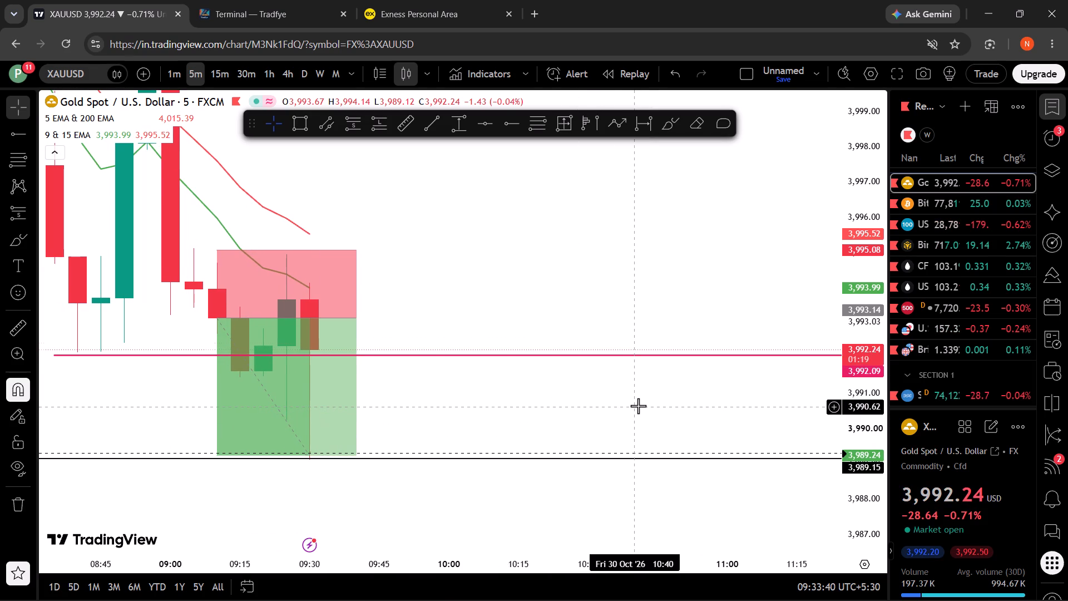
Measure the price gap between the 09:25 candle's upper wick and the short position's stop level, and clear the measurement.
{"action": "left_click_drag", "start_coordinate": [875, 437], "coordinate": [871, 399]}
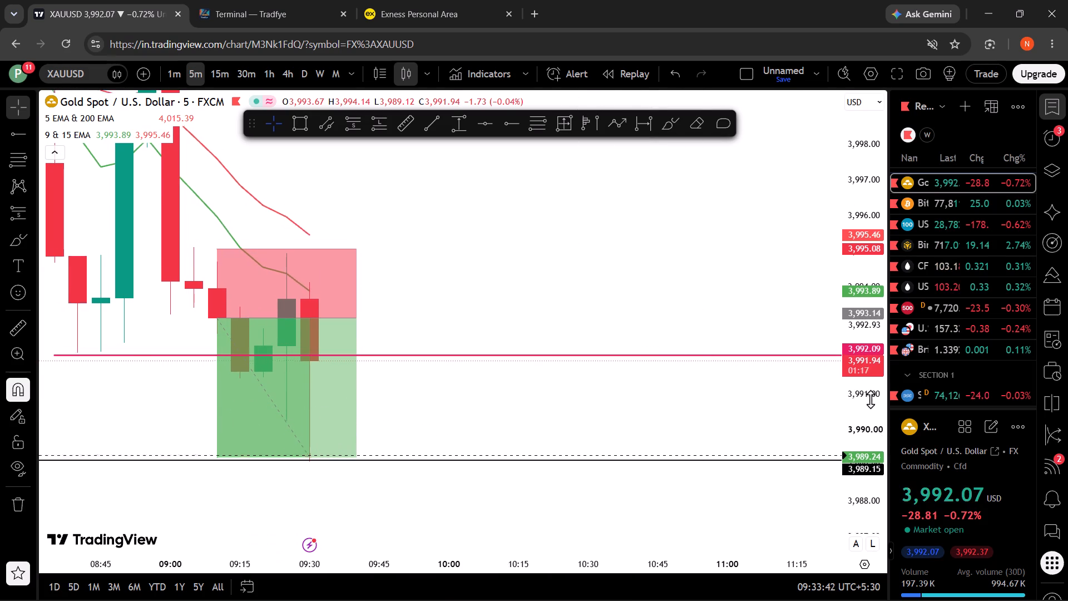
{"action": "left_click_drag", "start_coordinate": [871, 399], "coordinate": [854, 215]}
{"action": "scroll", "coordinate": [586, 263], "scroll_direction": "up", "scroll_amount": 6}
{"action": "left_click_drag", "start_coordinate": [479, 274], "coordinate": [707, 423]}
{"action": "left_click_drag", "start_coordinate": [513, 370], "coordinate": [611, 427]}
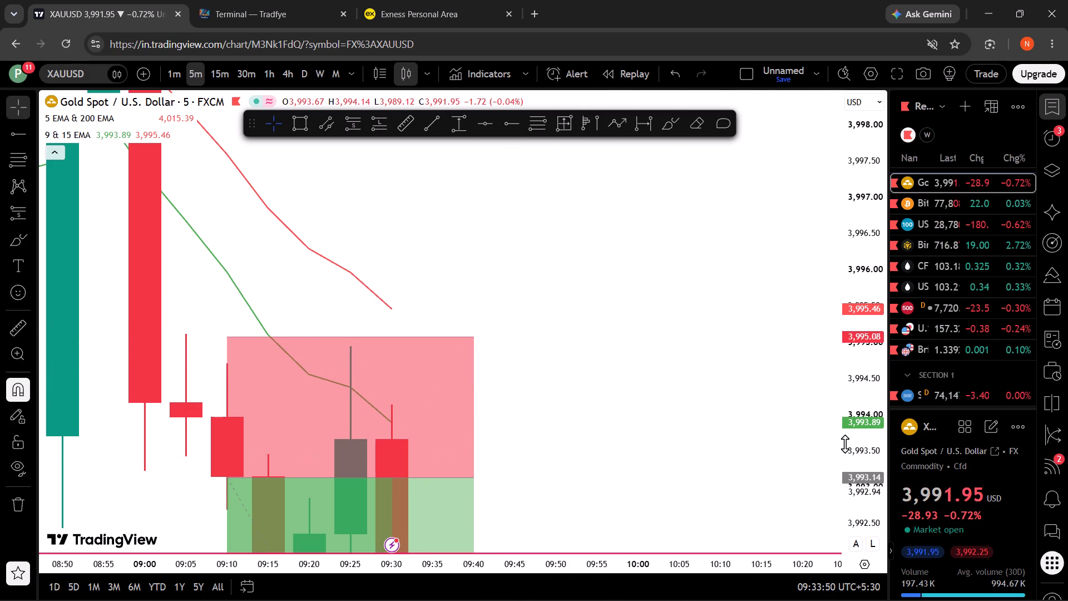
{"action": "left_click_drag", "start_coordinate": [846, 440], "coordinate": [813, 225]}
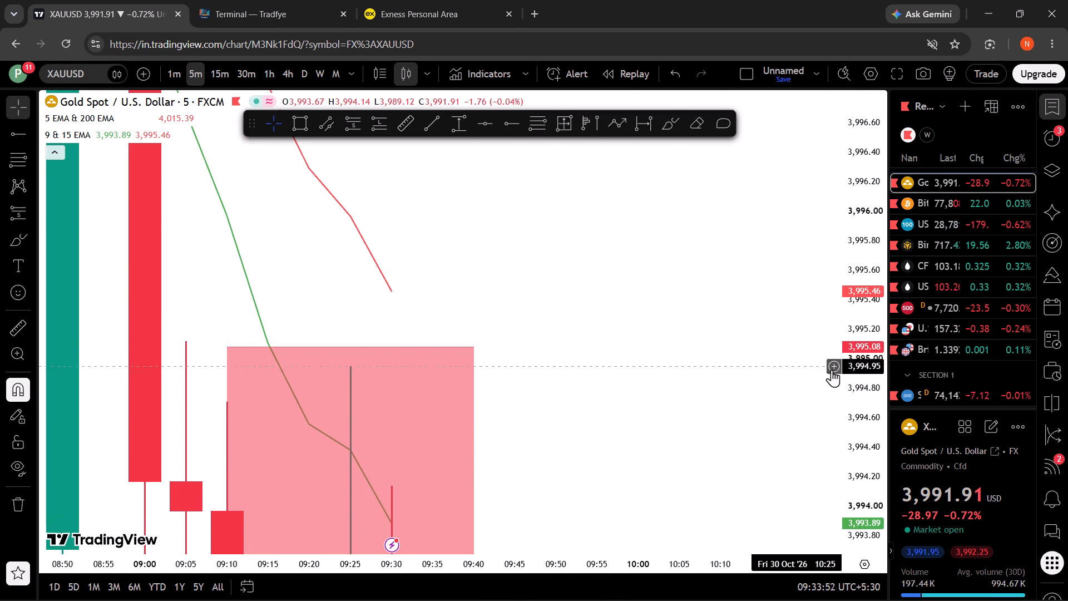
{"action": "left_click_drag", "start_coordinate": [863, 428], "coordinate": [837, 156]}
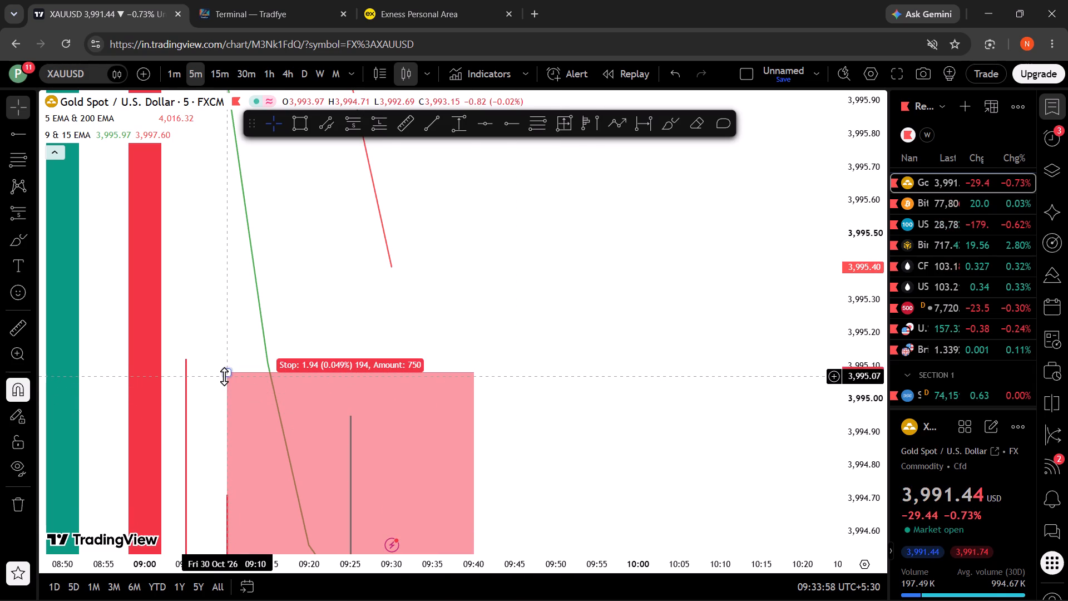
{"action": "left_click", "coordinate": [16, 338]}
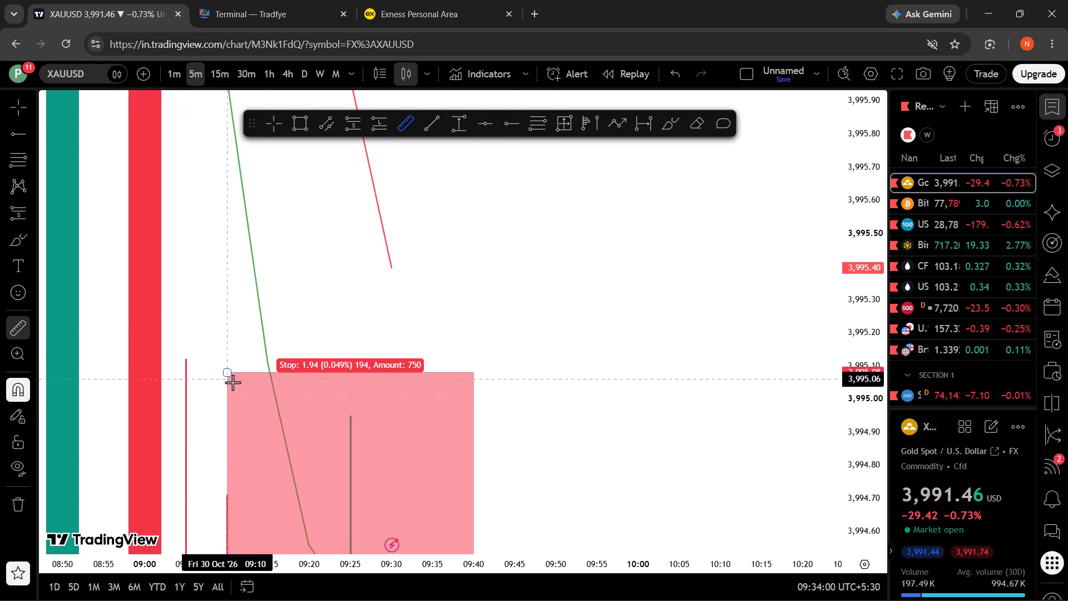
{"action": "left_click", "coordinate": [360, 415]}
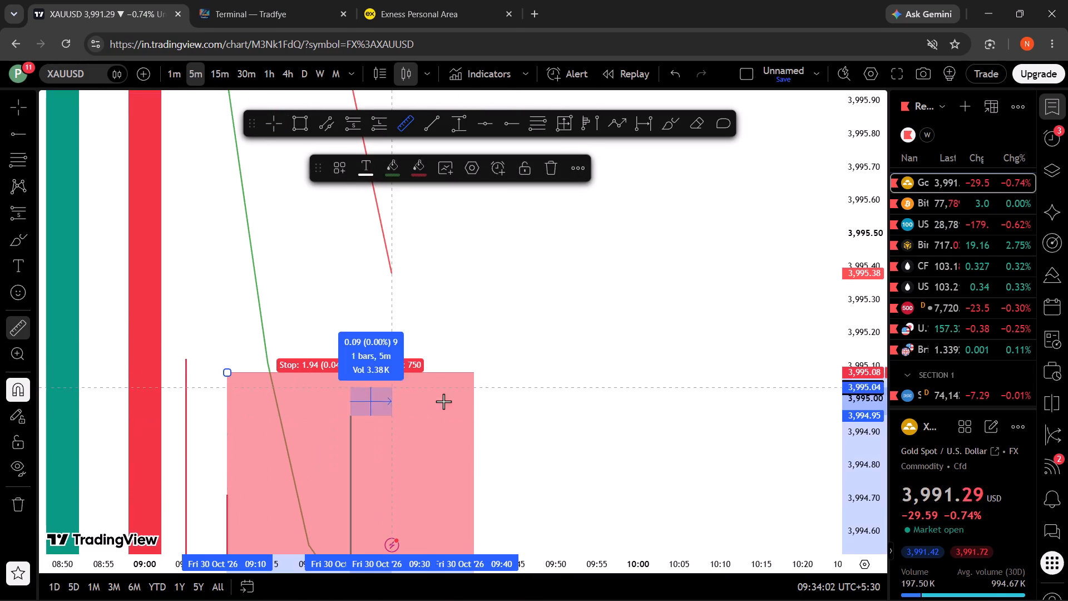
{"action": "left_click", "coordinate": [517, 373]}
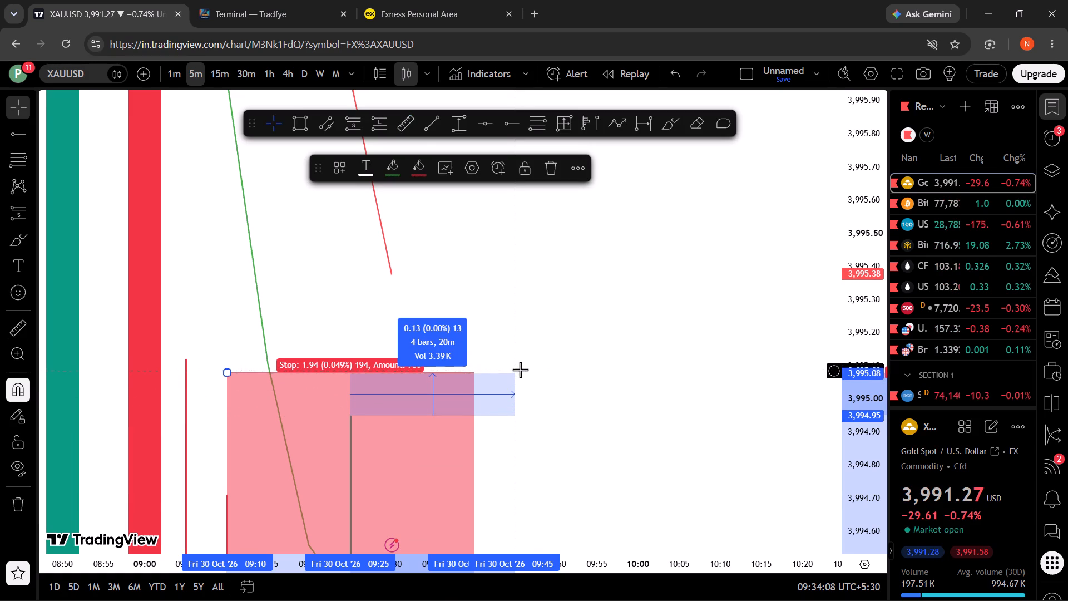
{"action": "left_click", "coordinate": [544, 326]}
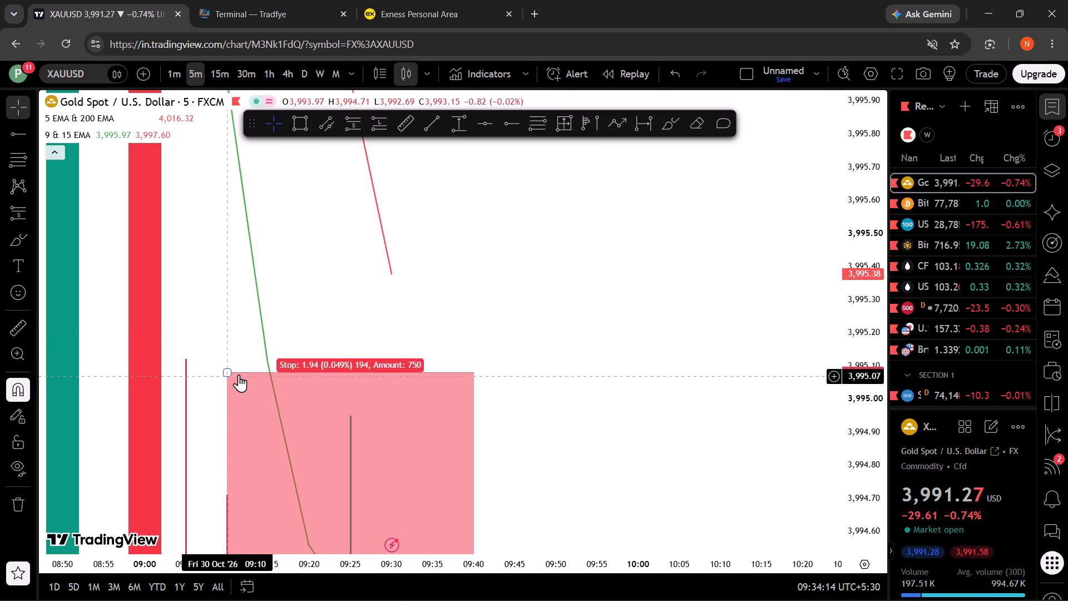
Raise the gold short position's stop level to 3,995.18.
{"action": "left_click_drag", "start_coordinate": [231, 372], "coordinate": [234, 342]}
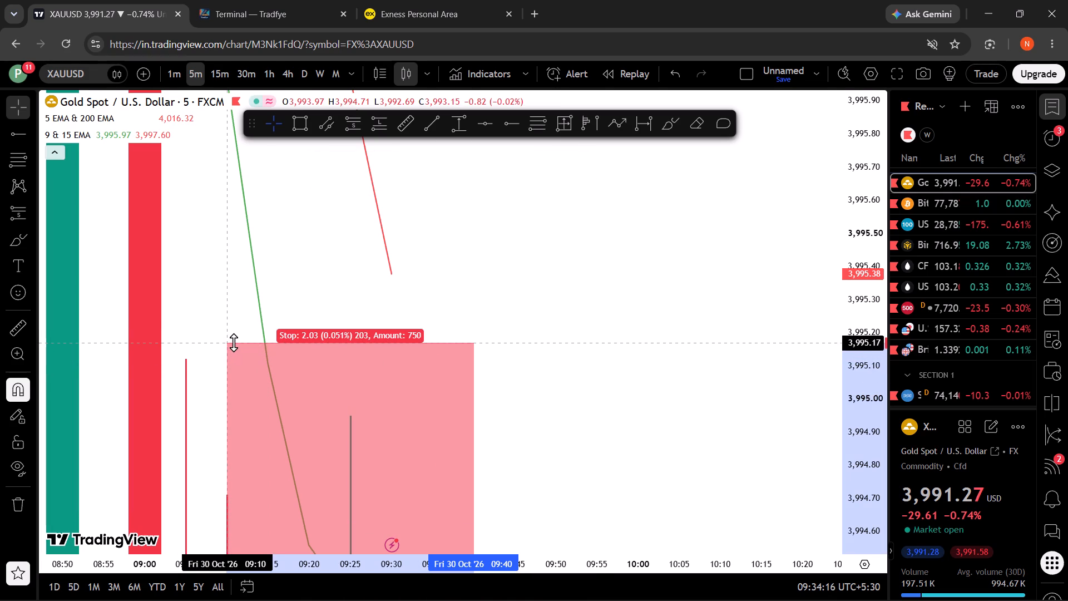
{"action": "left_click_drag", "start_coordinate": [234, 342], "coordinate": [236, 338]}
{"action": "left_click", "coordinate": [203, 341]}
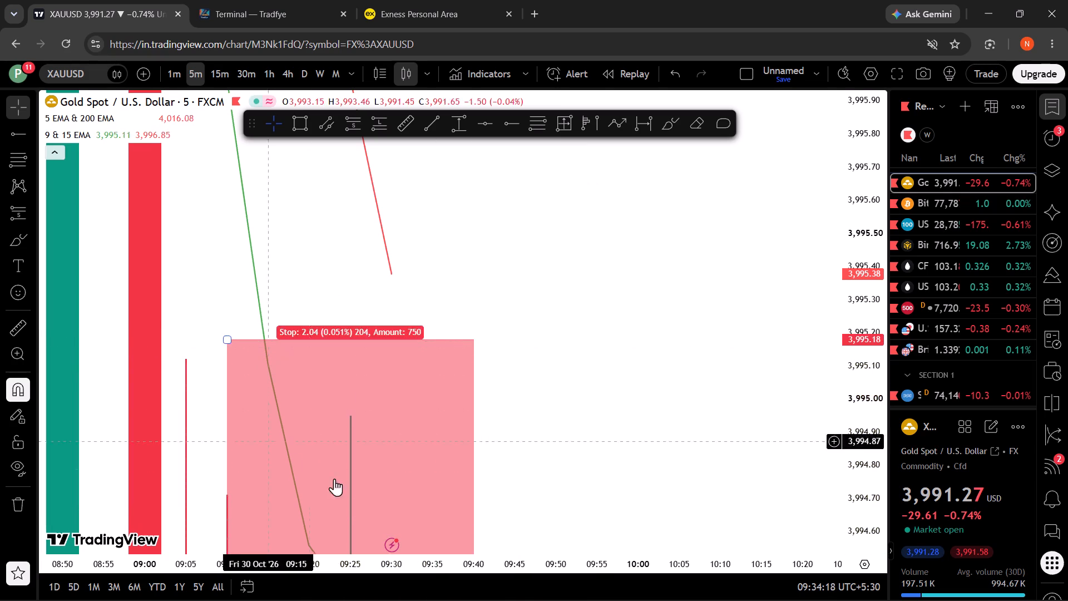
Reset the chart view and examine the short position and the price area below its target on the 5-minute gold chart.
{"action": "left_click", "coordinate": [500, 516]}
{"action": "left_click_drag", "start_coordinate": [503, 496], "coordinate": [500, 494]}
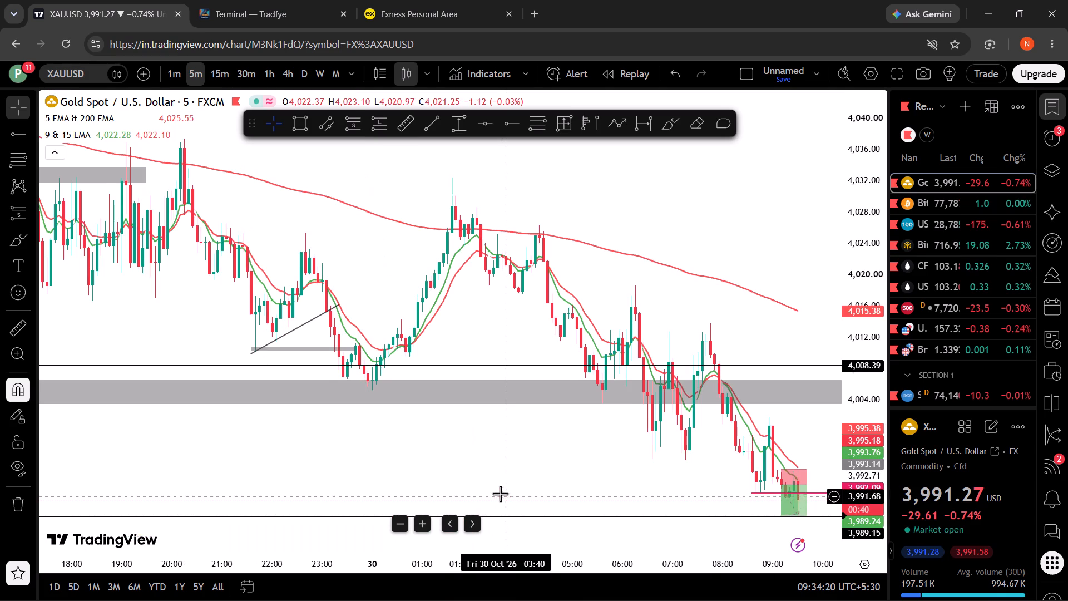
{"action": "left_click_drag", "start_coordinate": [500, 494], "coordinate": [309, 416]}
{"action": "scroll", "coordinate": [517, 440], "scroll_direction": "up", "scroll_amount": 7}
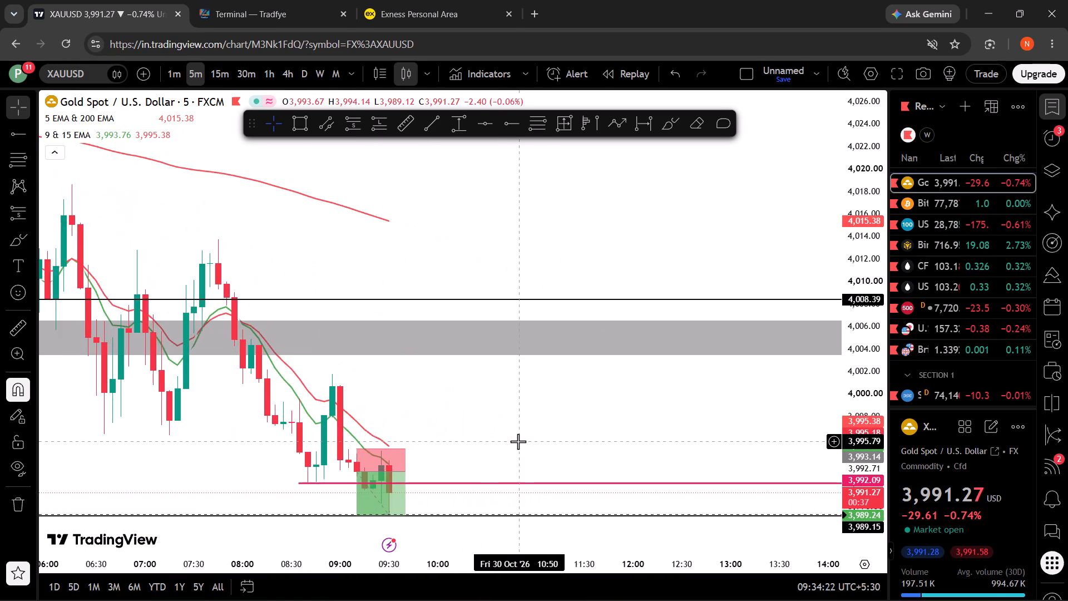
{"action": "scroll", "coordinate": [518, 441], "scroll_direction": "up", "scroll_amount": 6}
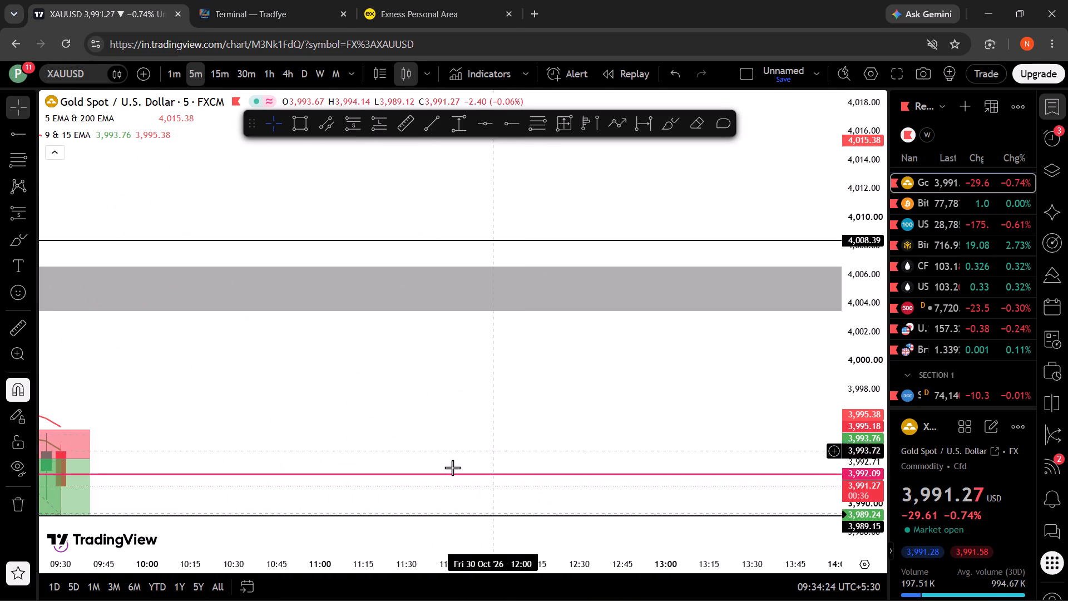
{"action": "scroll", "coordinate": [369, 471], "scroll_direction": "up", "scroll_amount": 6}
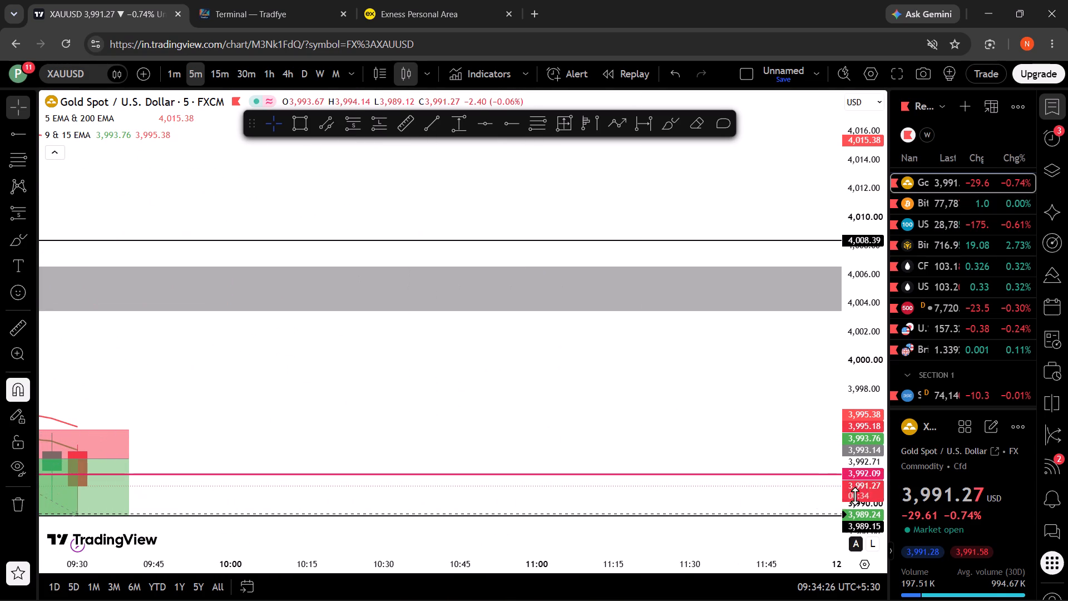
{"action": "scroll", "coordinate": [855, 496], "scroll_direction": "up", "scroll_amount": 5}
{"action": "left_click_drag", "start_coordinate": [493, 495], "coordinate": [607, 225]}
{"action": "left_click_drag", "start_coordinate": [421, 445], "coordinate": [445, 431]}
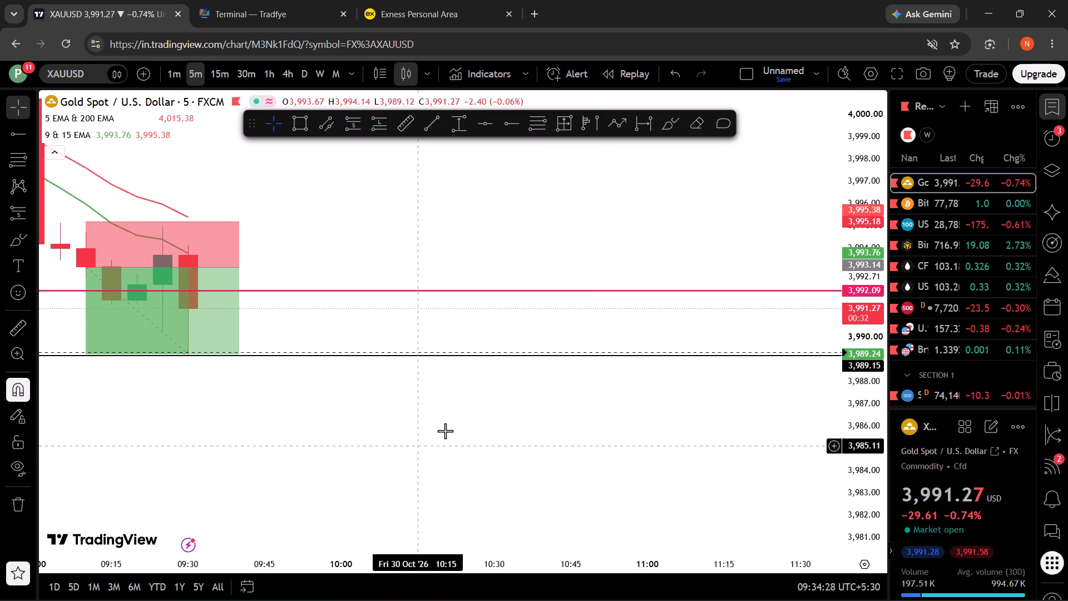
{"action": "left_click_drag", "start_coordinate": [445, 431], "coordinate": [523, 375]}
{"action": "scroll", "coordinate": [527, 371], "scroll_direction": "down", "scroll_amount": 3}
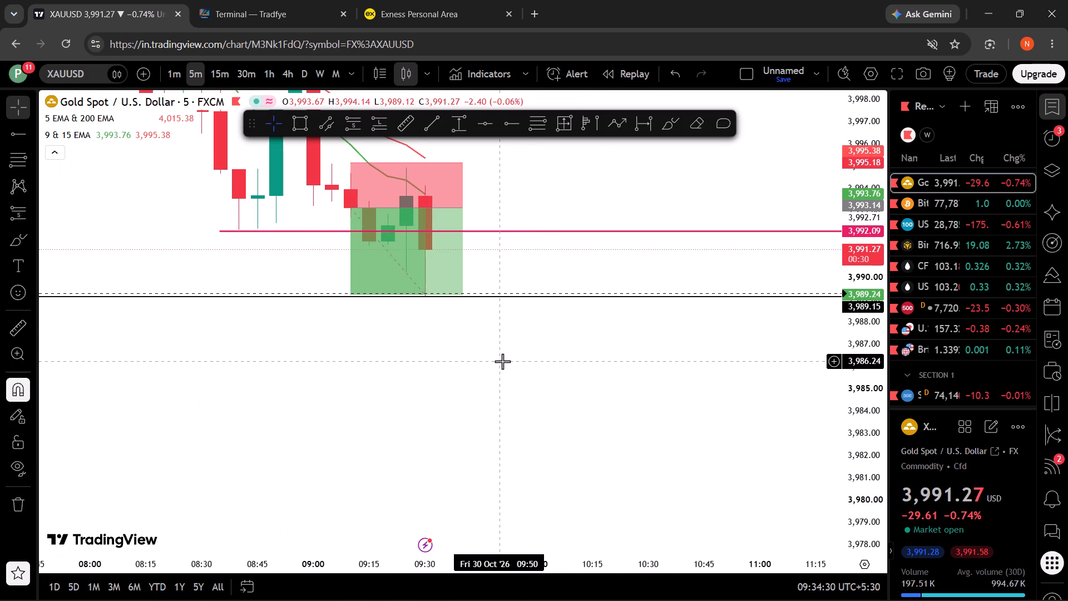
{"action": "left_click_drag", "start_coordinate": [502, 361], "coordinate": [500, 426]}
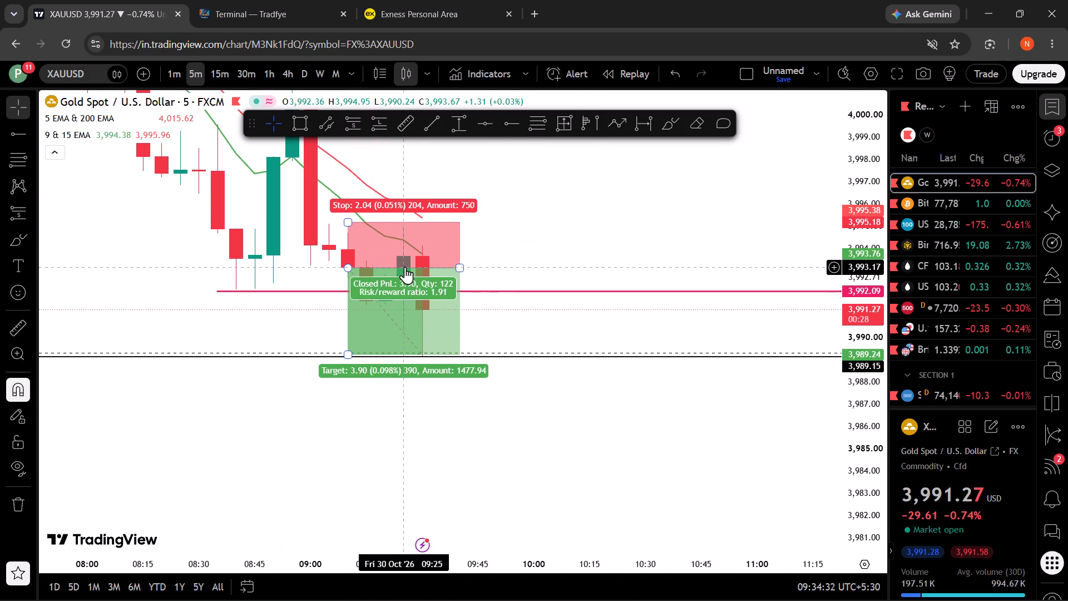
Delete the short position drawing from the gold chart.
{"action": "left_click", "coordinate": [405, 267]}
{"action": "left_click", "coordinate": [553, 165]}
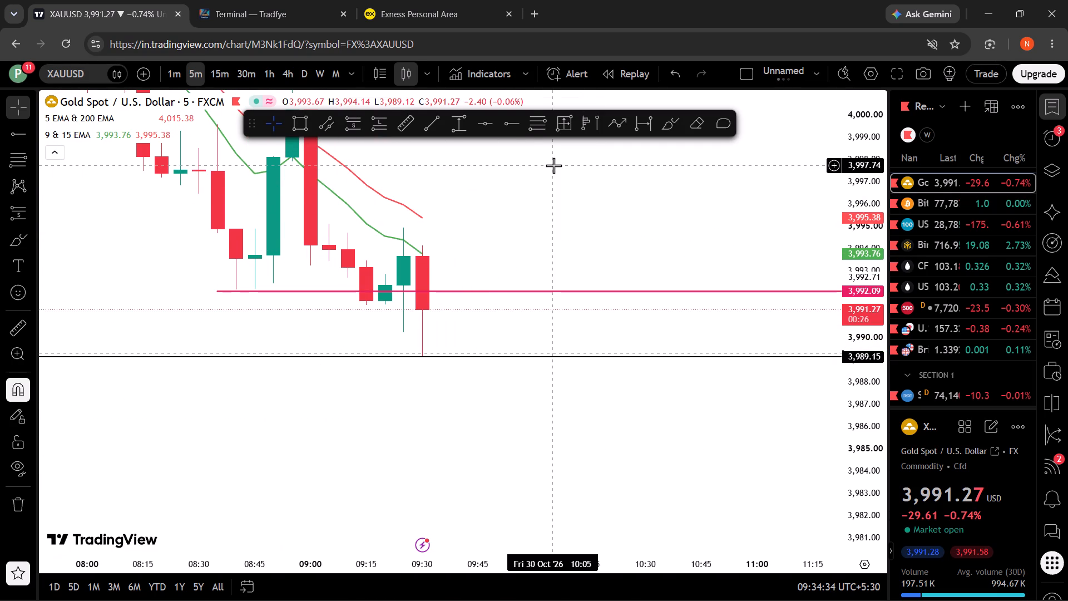
Close the AI for Market Research advertisement covering the chart.
{"action": "left_click_drag", "start_coordinate": [526, 229], "coordinate": [516, 327]}
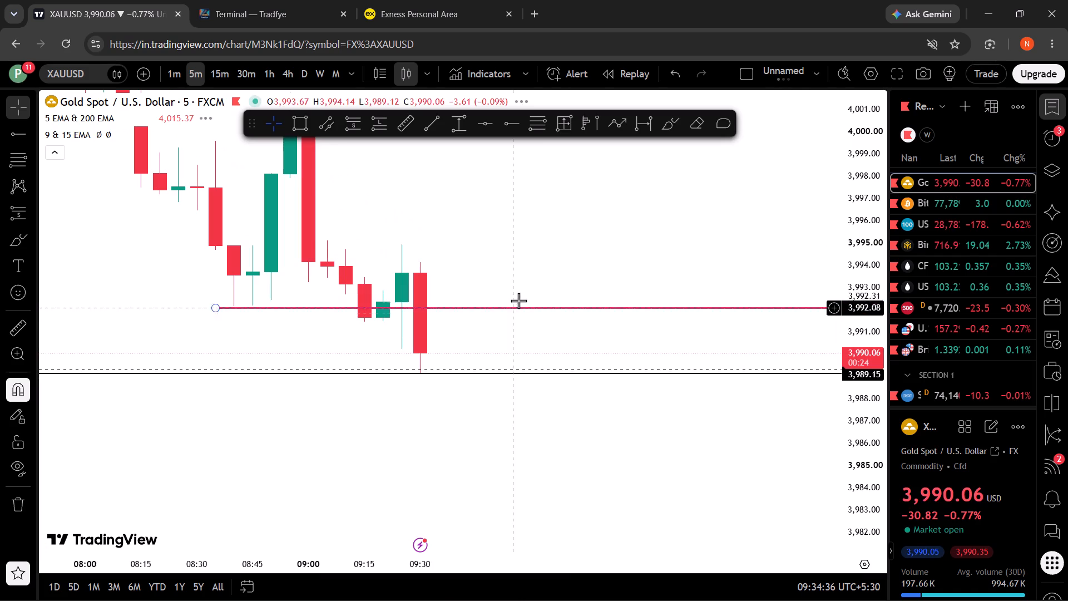
{"action": "left_click_drag", "start_coordinate": [497, 267], "coordinate": [459, 303]}
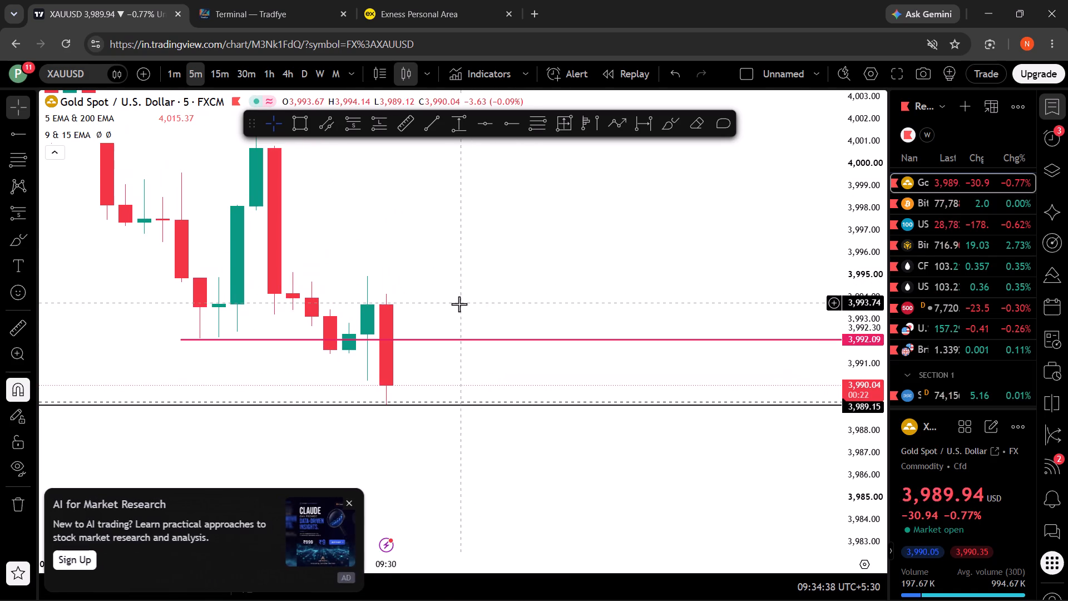
{"action": "left_click", "coordinate": [344, 504]}
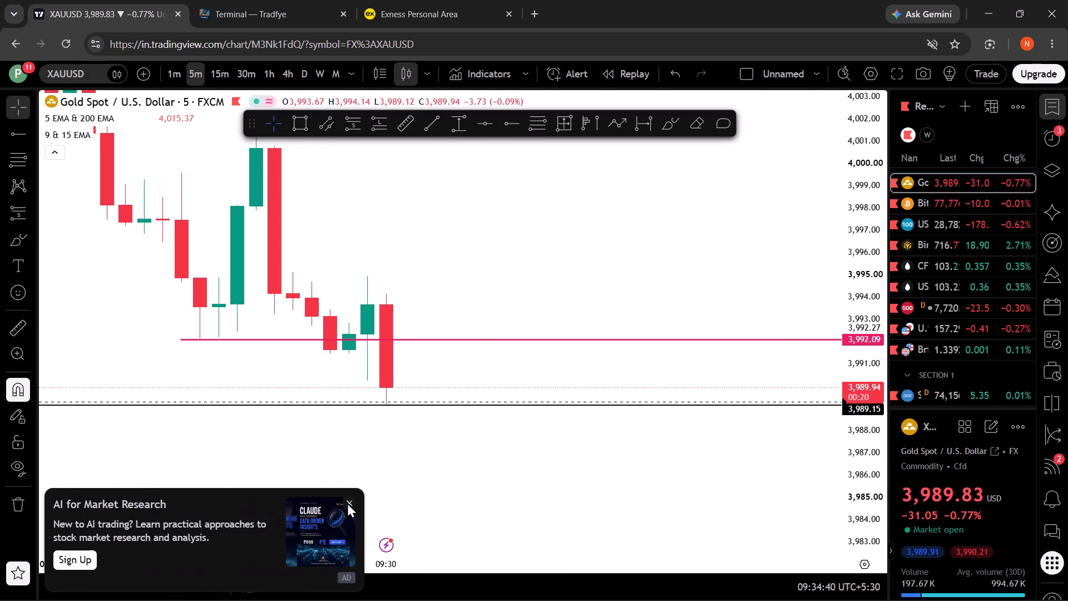
{"action": "left_click", "coordinate": [347, 503]}
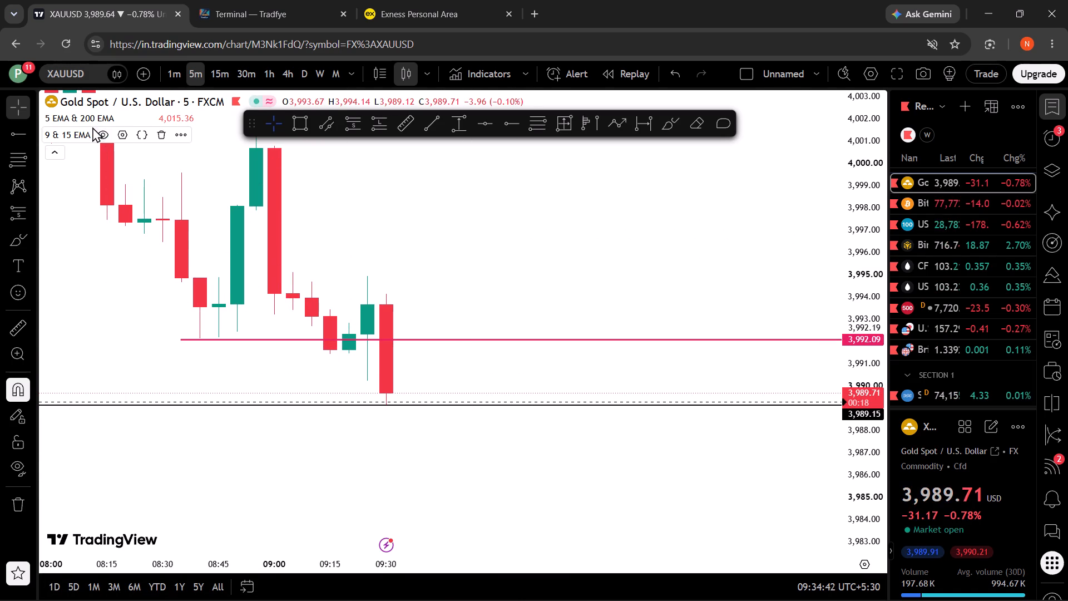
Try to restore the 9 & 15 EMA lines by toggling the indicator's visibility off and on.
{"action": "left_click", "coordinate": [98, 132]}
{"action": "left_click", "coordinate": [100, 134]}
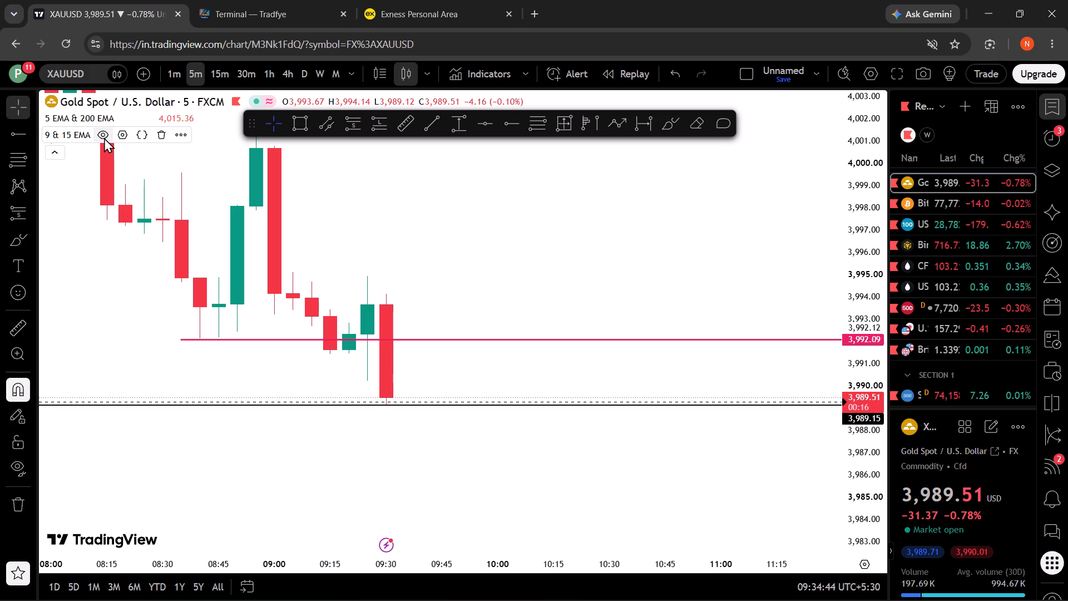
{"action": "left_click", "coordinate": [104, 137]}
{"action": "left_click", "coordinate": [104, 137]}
Examine the recent 5-minute gold candles between the grey zone above, the pink level and the black support line.
{"action": "left_click_drag", "start_coordinate": [182, 255], "coordinate": [209, 204]}
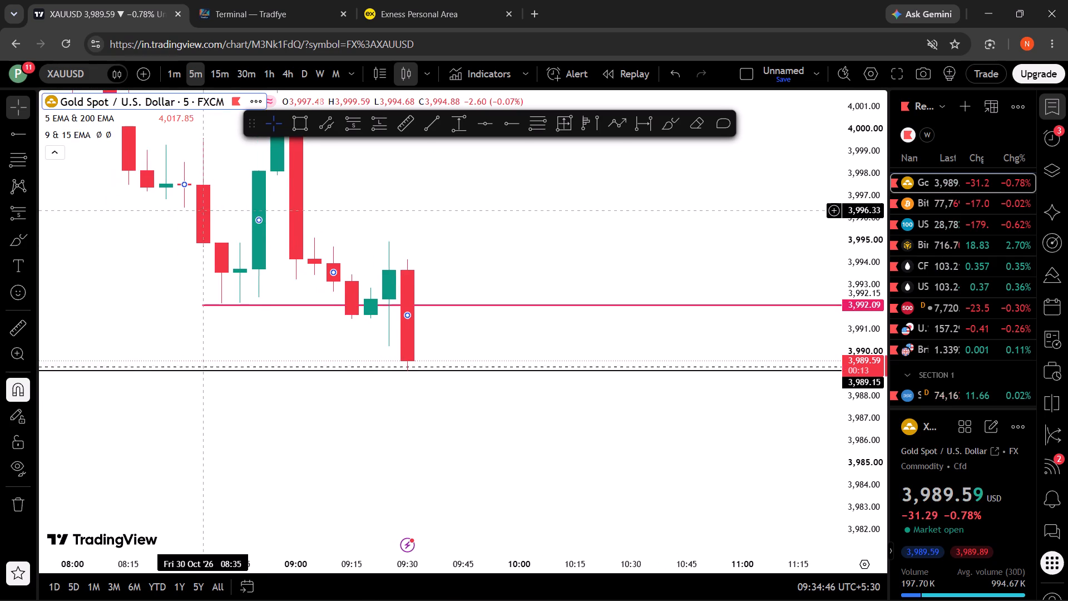
{"action": "left_click_drag", "start_coordinate": [209, 204], "coordinate": [213, 199]}
{"action": "scroll", "coordinate": [488, 425], "scroll_direction": "down", "scroll_amount": 3}
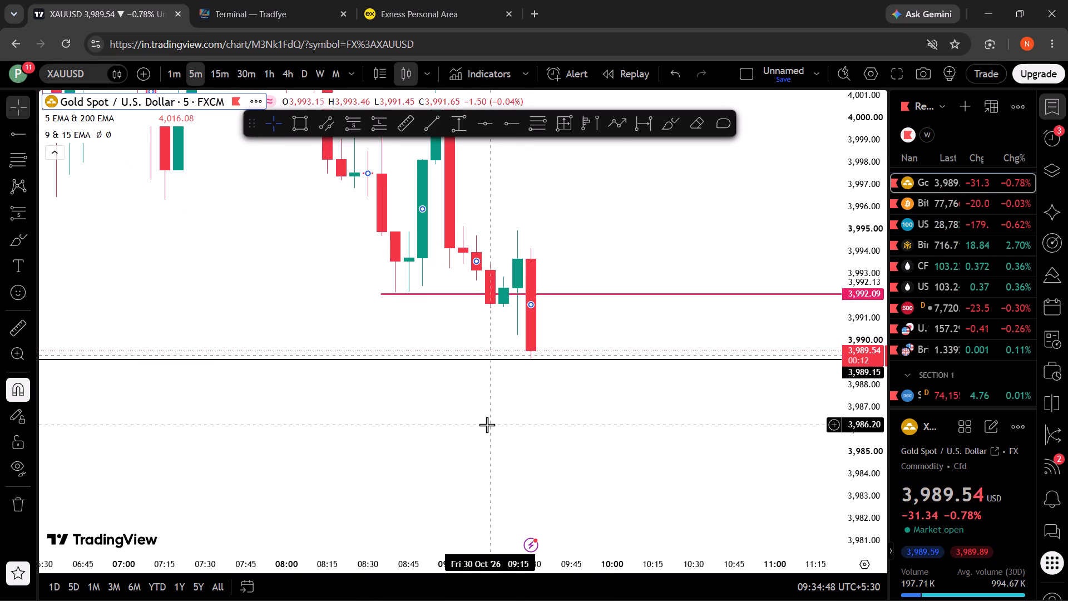
{"action": "scroll", "coordinate": [487, 424], "scroll_direction": "down", "scroll_amount": 1}
{"action": "scroll", "coordinate": [487, 424], "scroll_direction": "up", "scroll_amount": 3}
{"action": "left_click_drag", "start_coordinate": [485, 412], "coordinate": [448, 520]}
{"action": "left_click_drag", "start_coordinate": [512, 327], "coordinate": [489, 405]}
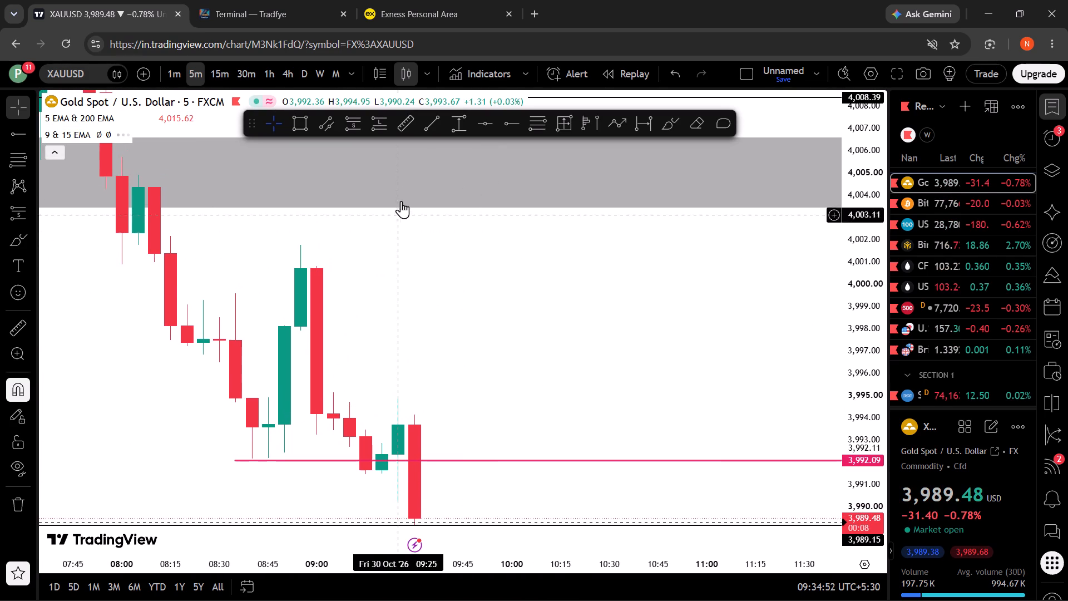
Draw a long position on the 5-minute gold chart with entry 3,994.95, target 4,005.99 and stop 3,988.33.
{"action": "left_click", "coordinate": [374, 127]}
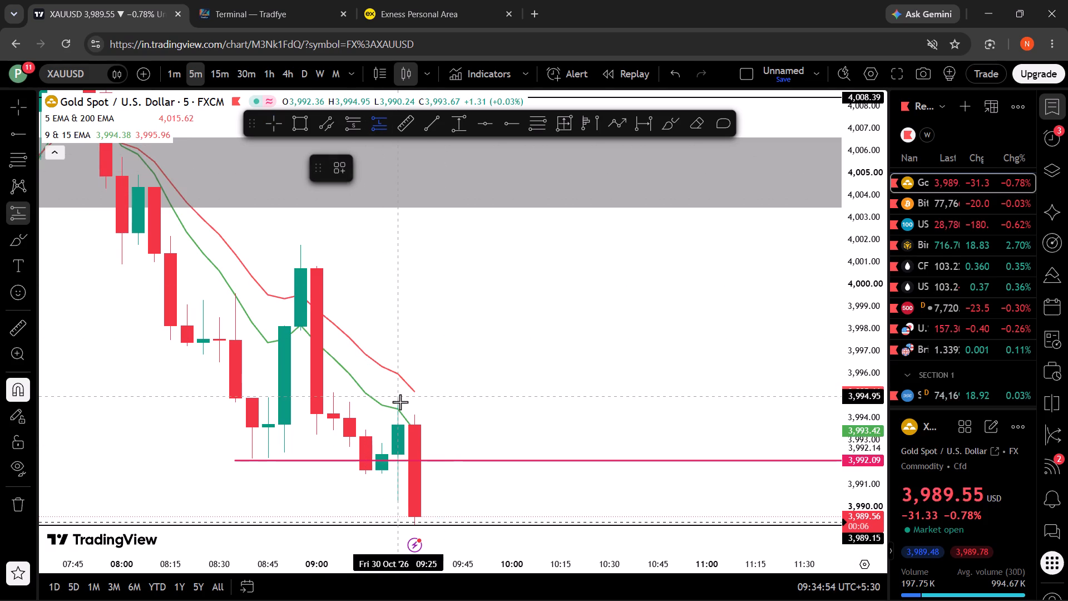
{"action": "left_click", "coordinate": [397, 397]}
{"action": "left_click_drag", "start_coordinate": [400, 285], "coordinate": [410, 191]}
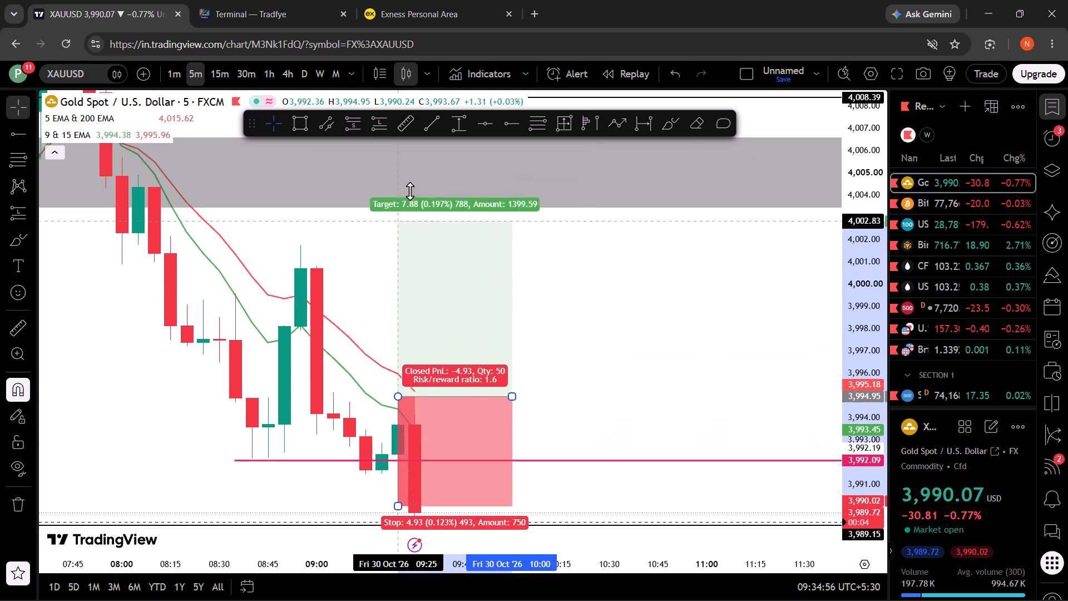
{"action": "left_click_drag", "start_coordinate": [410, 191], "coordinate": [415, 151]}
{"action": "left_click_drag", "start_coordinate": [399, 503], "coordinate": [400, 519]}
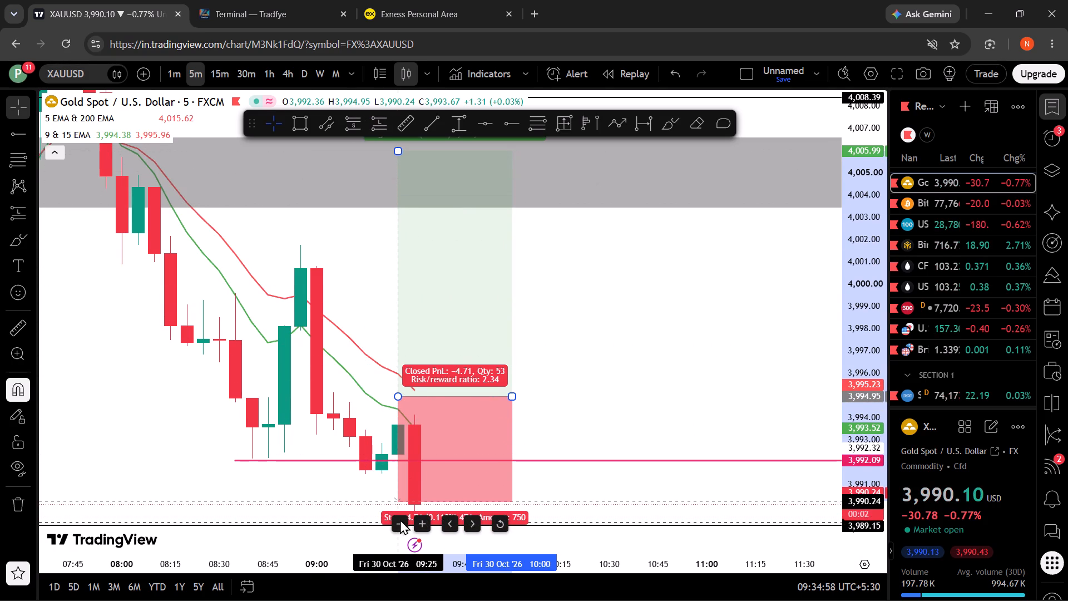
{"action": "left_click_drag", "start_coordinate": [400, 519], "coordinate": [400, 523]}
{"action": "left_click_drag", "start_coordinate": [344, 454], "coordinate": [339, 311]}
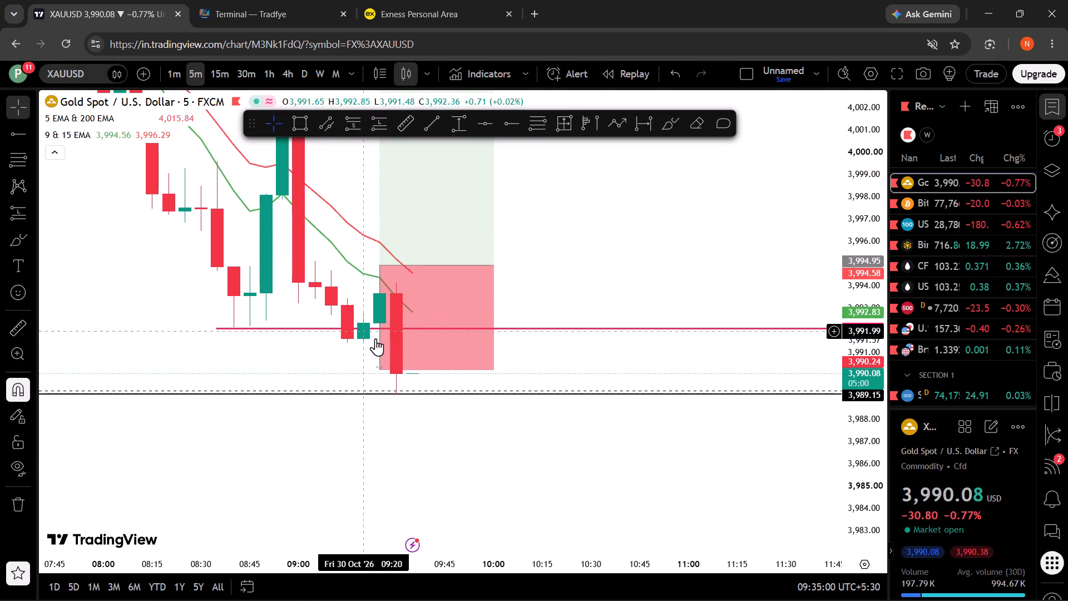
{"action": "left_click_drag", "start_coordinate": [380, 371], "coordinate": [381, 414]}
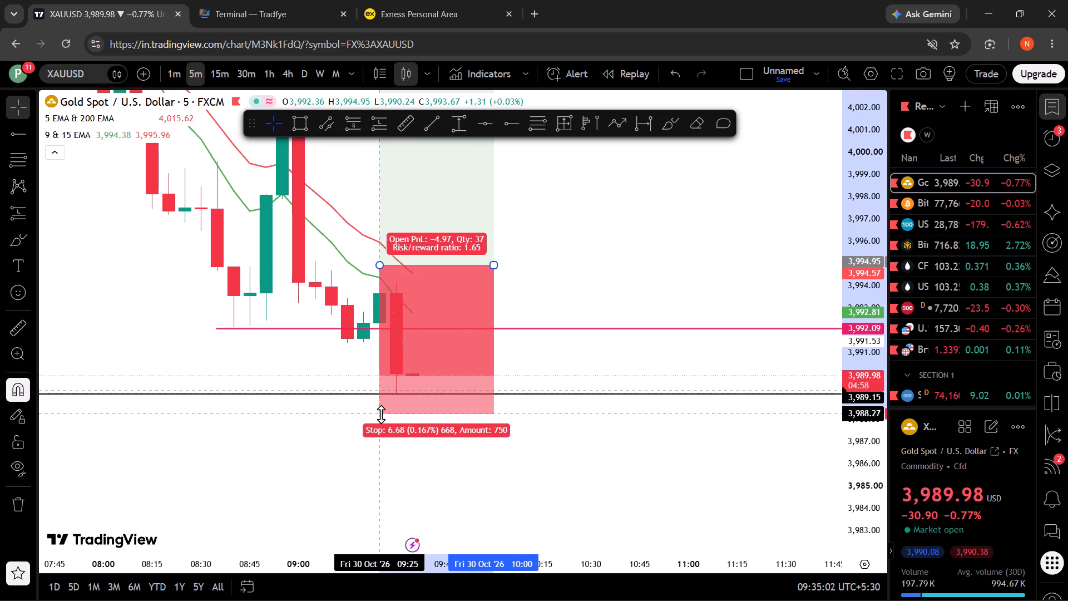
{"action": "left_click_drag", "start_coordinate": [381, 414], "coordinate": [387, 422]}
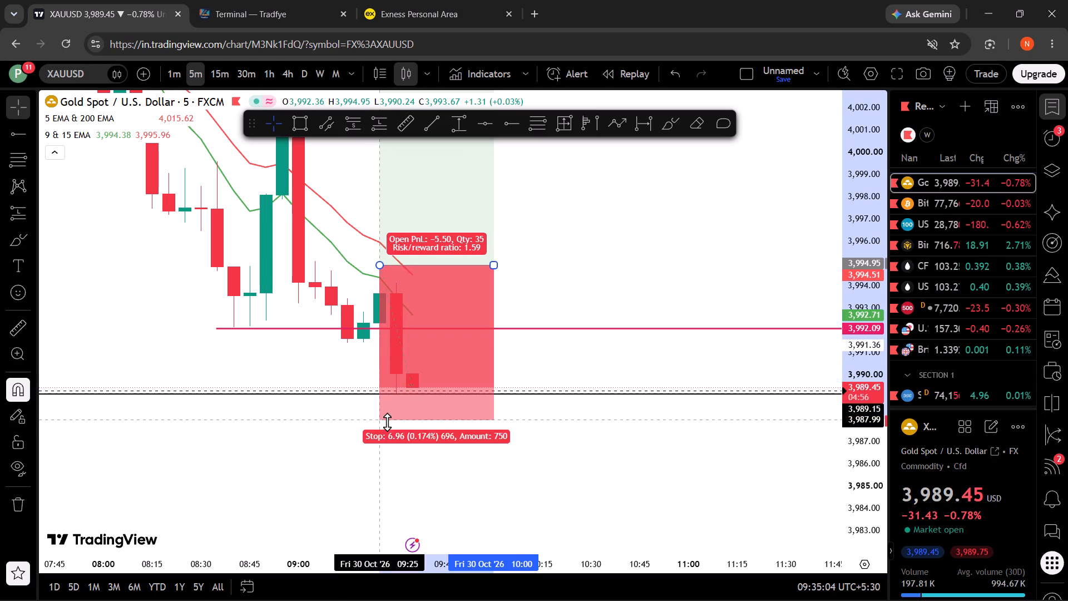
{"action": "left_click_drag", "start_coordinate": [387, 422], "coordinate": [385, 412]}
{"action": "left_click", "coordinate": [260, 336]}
Move the XAUUSD crossing alert line from beside the black support line down to 3,985.58.
{"action": "left_click_drag", "start_coordinate": [255, 343], "coordinate": [251, 348]}
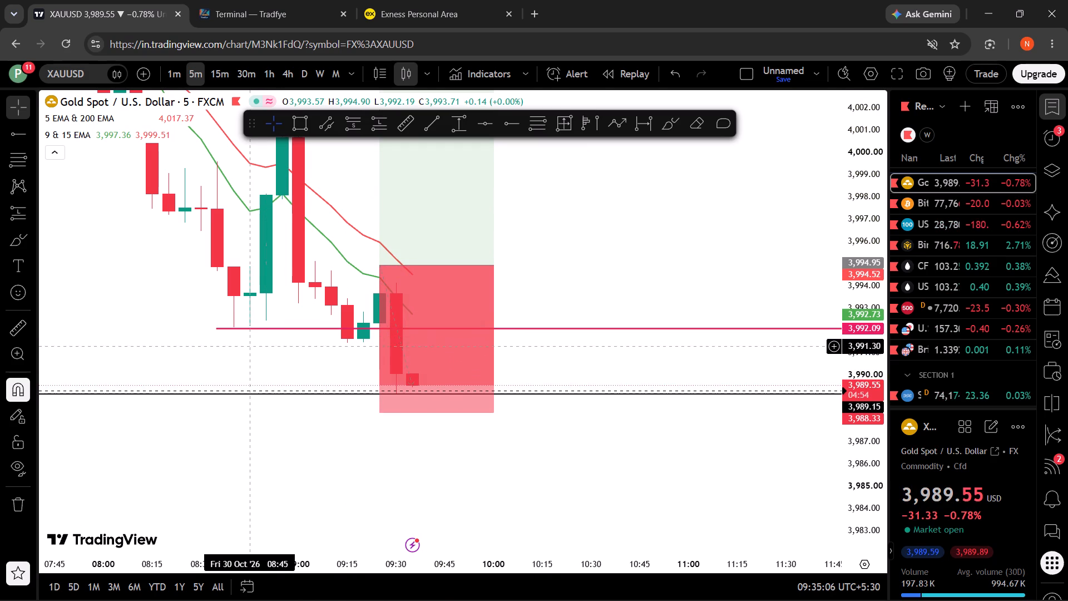
{"action": "left_click_drag", "start_coordinate": [251, 348], "coordinate": [250, 371]}
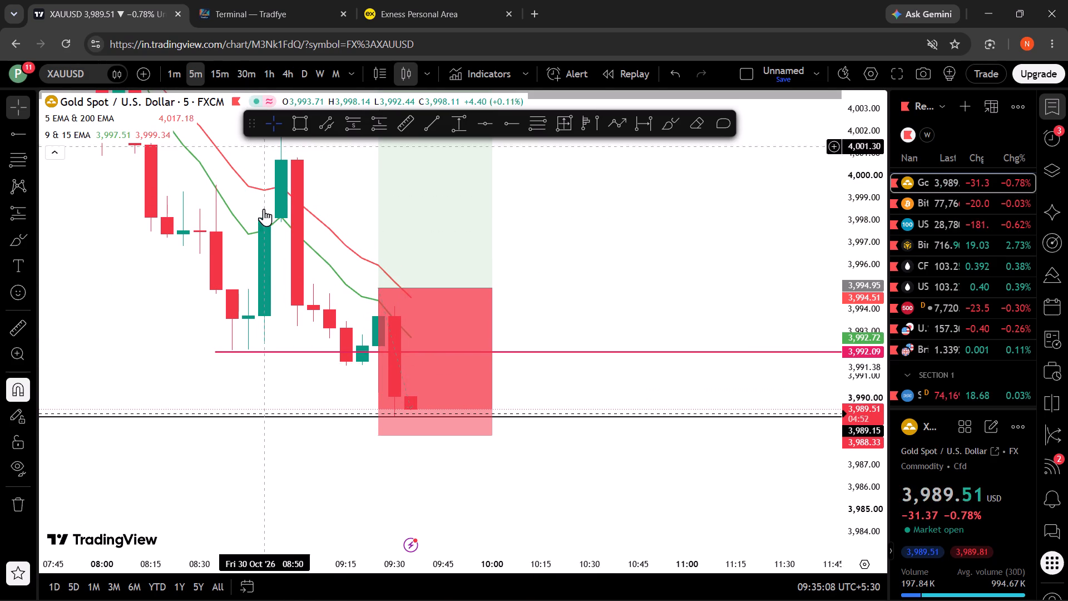
{"action": "left_click_drag", "start_coordinate": [227, 377], "coordinate": [261, 382]}
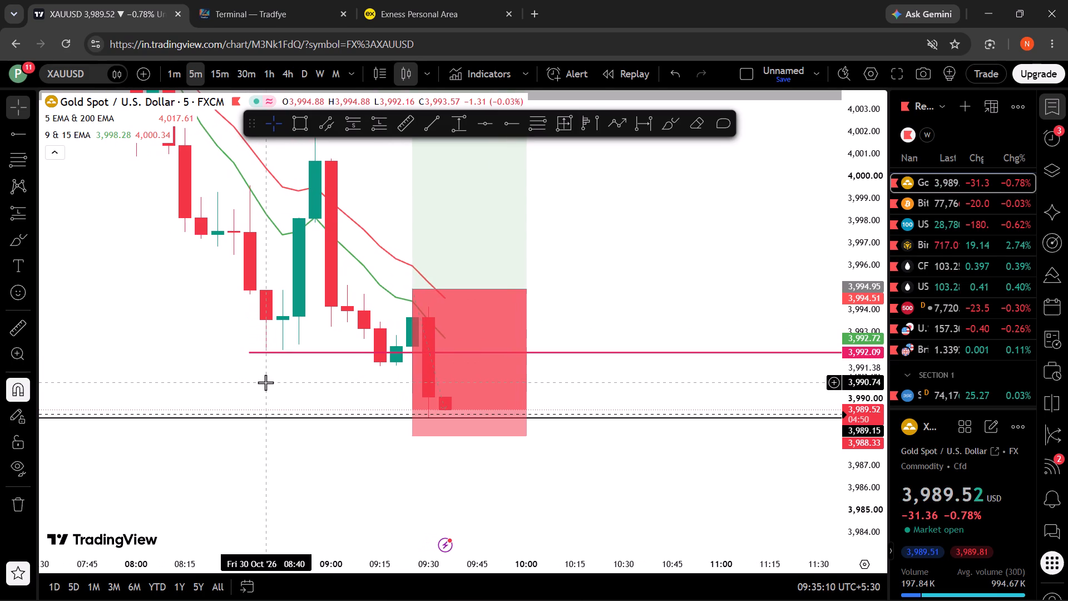
{"action": "scroll", "coordinate": [270, 371], "scroll_direction": "down", "scroll_amount": 1}
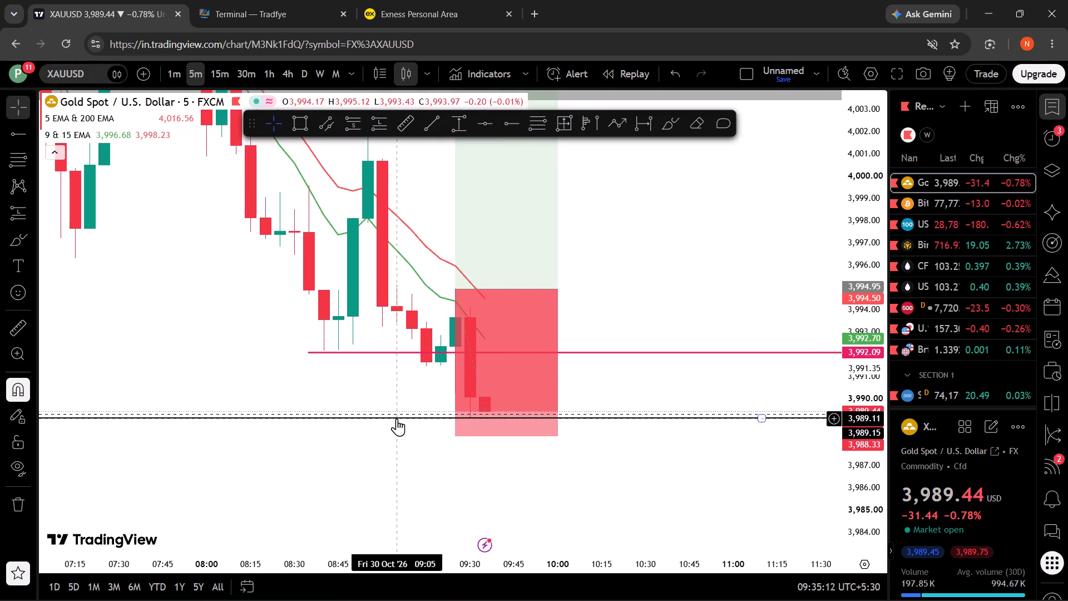
{"action": "left_click_drag", "start_coordinate": [445, 418], "coordinate": [432, 497]}
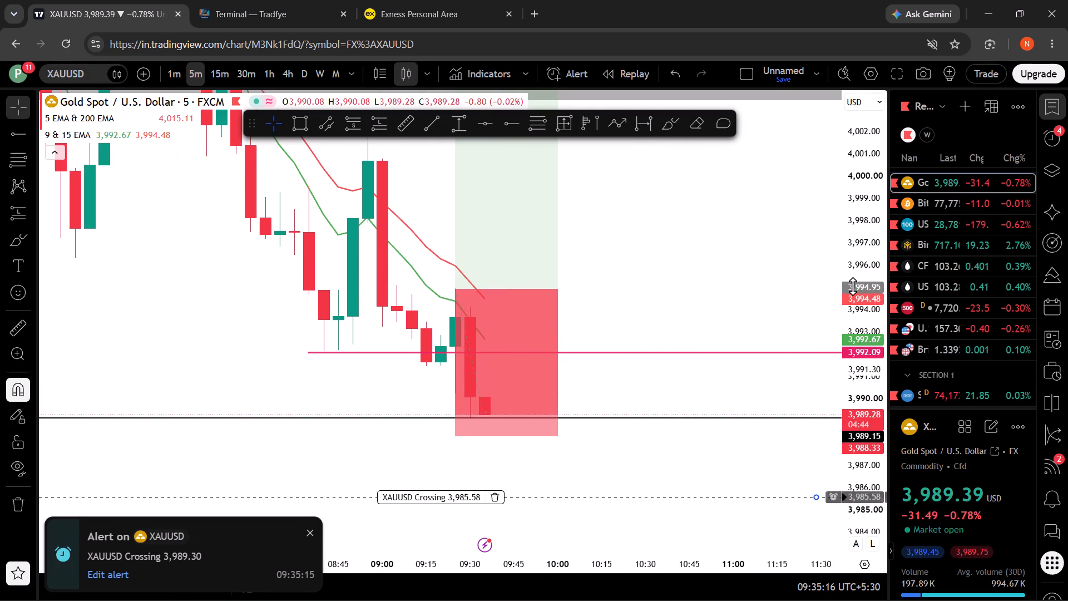
Dismiss the XAUUSD crossing alert notification covering the chart.
{"action": "left_click_drag", "start_coordinate": [859, 292], "coordinate": [844, 444]}
{"action": "scroll", "coordinate": [756, 472], "scroll_direction": "down", "scroll_amount": 7}
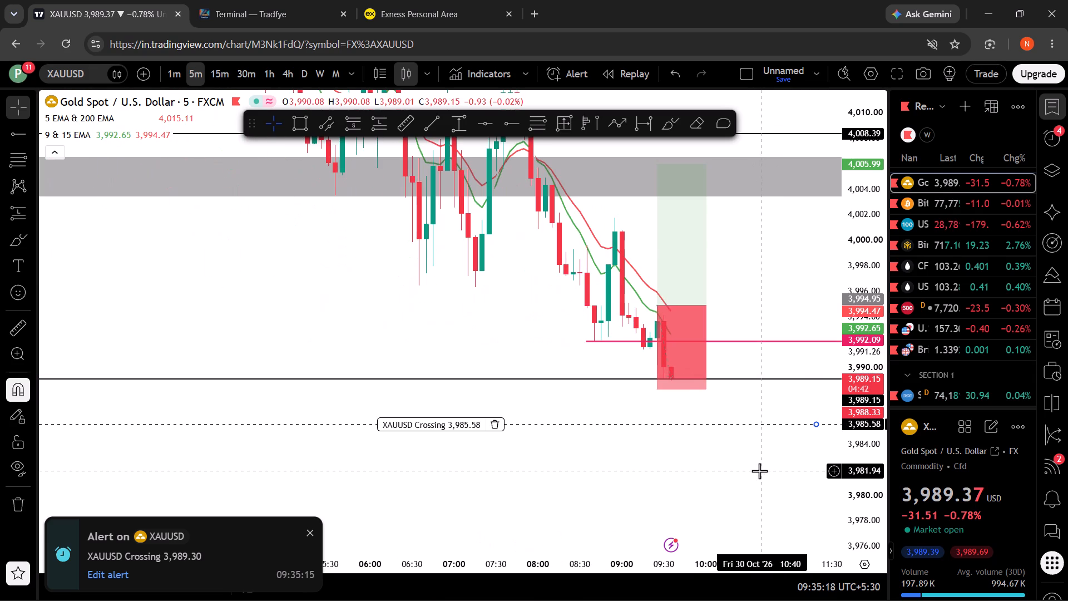
{"action": "left_click_drag", "start_coordinate": [755, 466], "coordinate": [508, 600]}
{"action": "scroll", "coordinate": [545, 570], "scroll_direction": "down", "scroll_amount": 3}
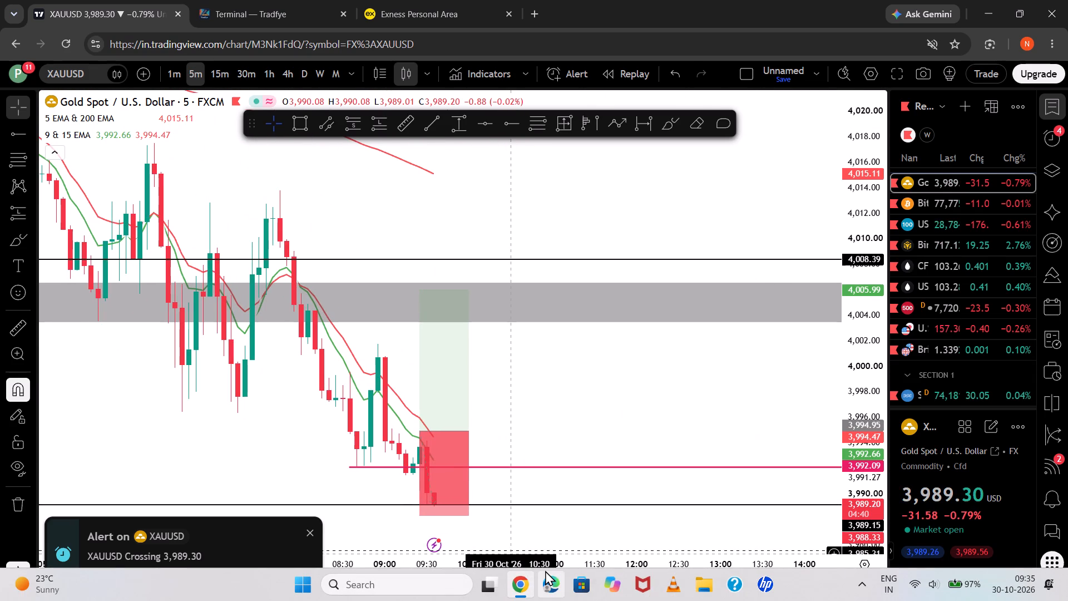
{"action": "left_click", "coordinate": [314, 530]}
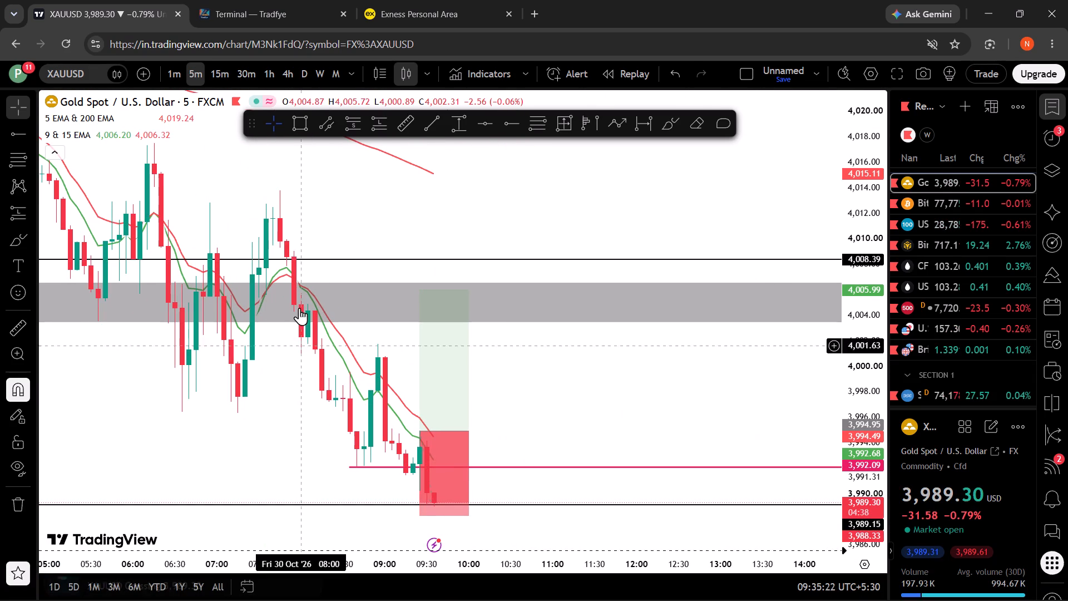
Switch the gold chart to the daily timeframe and reset the chart view.
{"action": "left_click", "coordinate": [309, 77]}
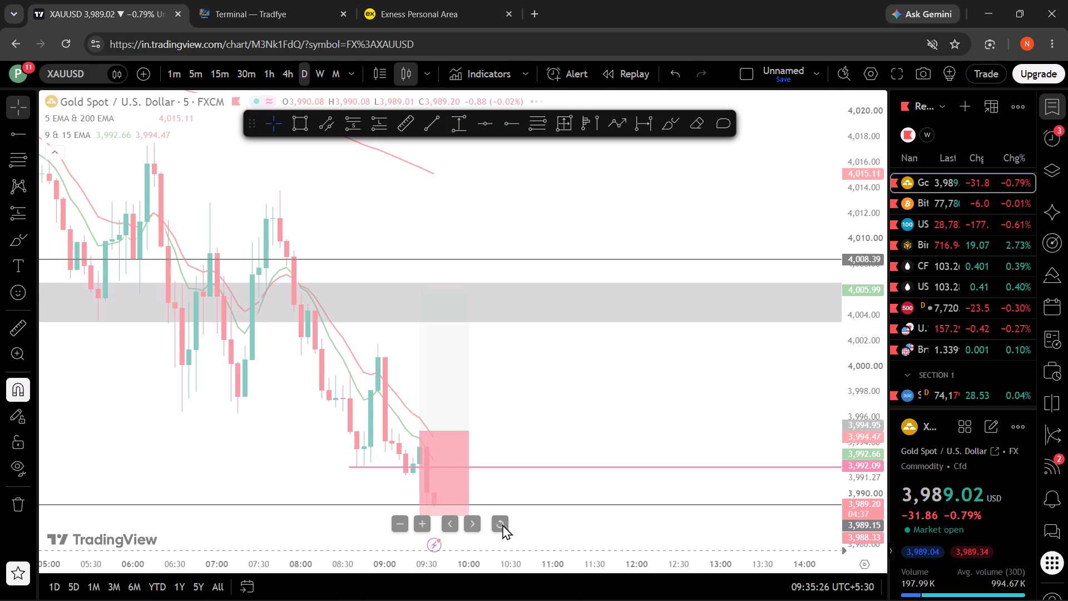
{"action": "left_click", "coordinate": [502, 524]}
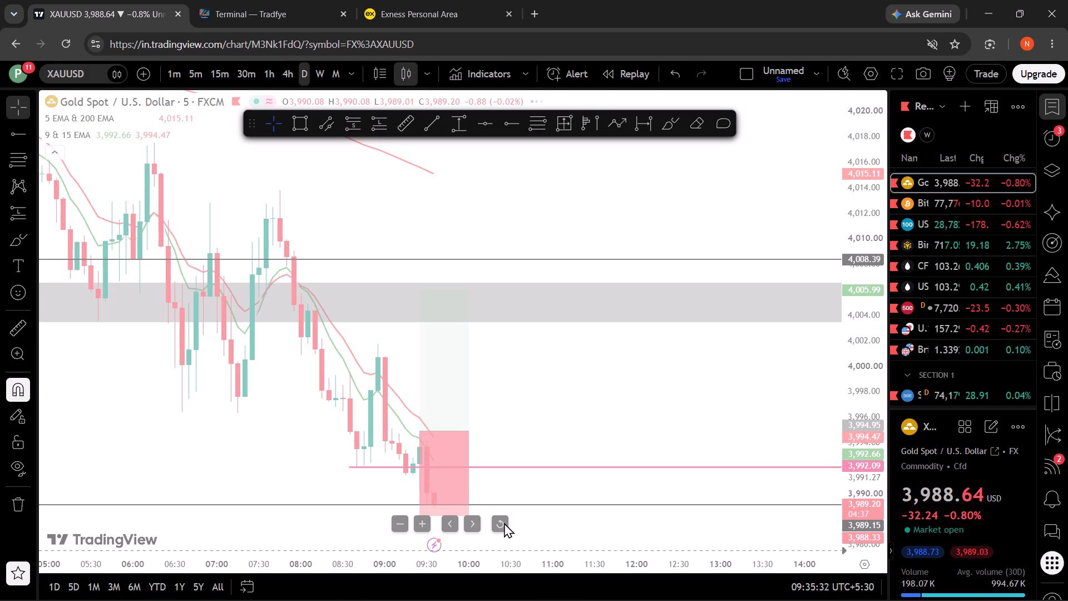
{"action": "left_click", "coordinate": [504, 523]}
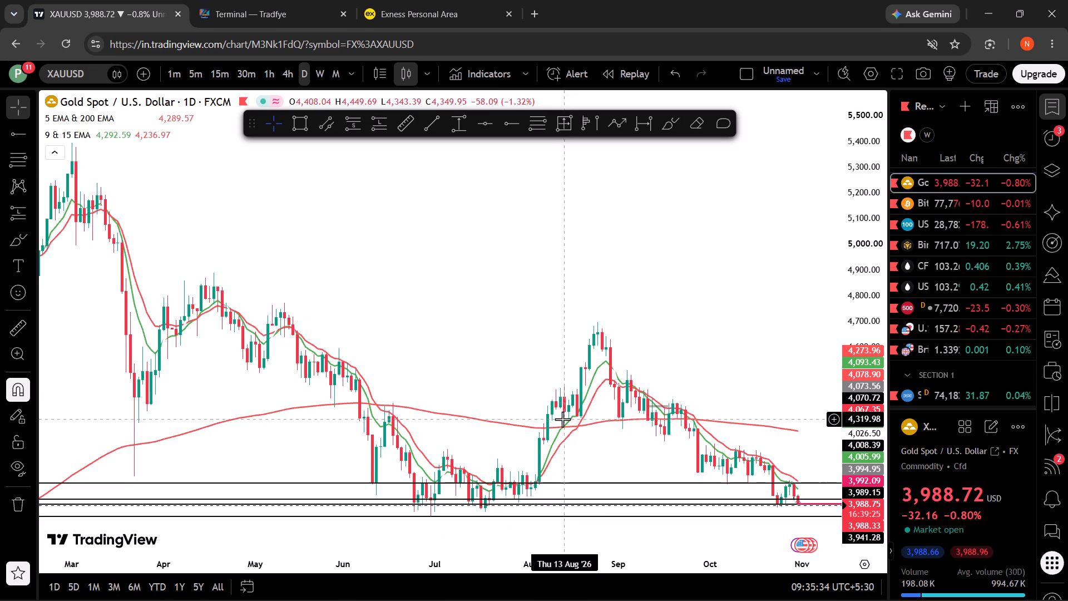
Examine the lower wick of the 30 October daily gold candle around the black support line.
{"action": "scroll", "coordinate": [562, 419], "scroll_direction": "up", "scroll_amount": 20}
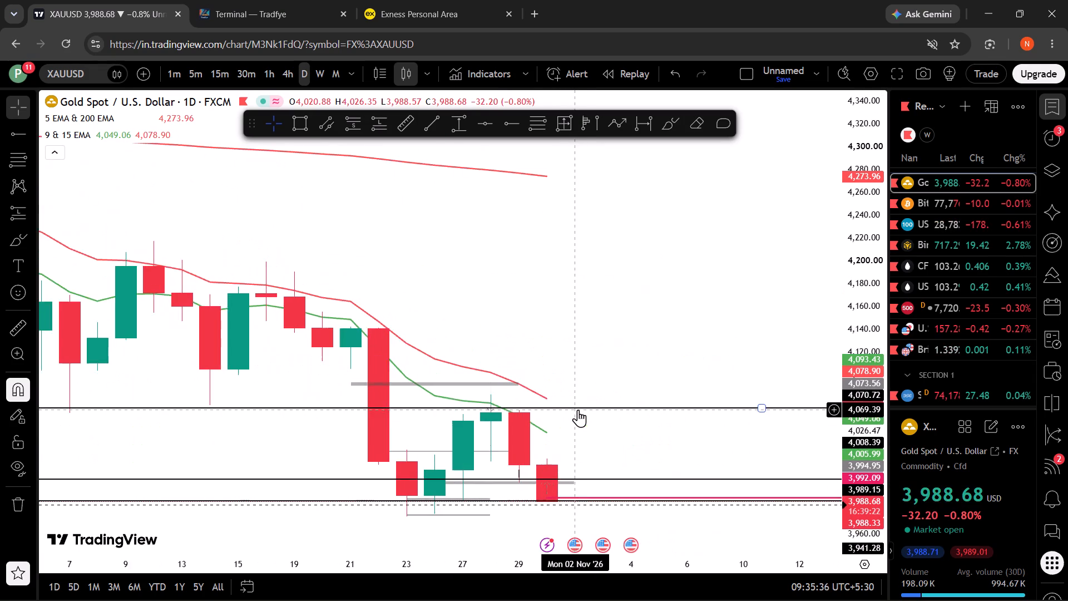
{"action": "scroll", "coordinate": [578, 410], "scroll_direction": "up", "scroll_amount": 13}
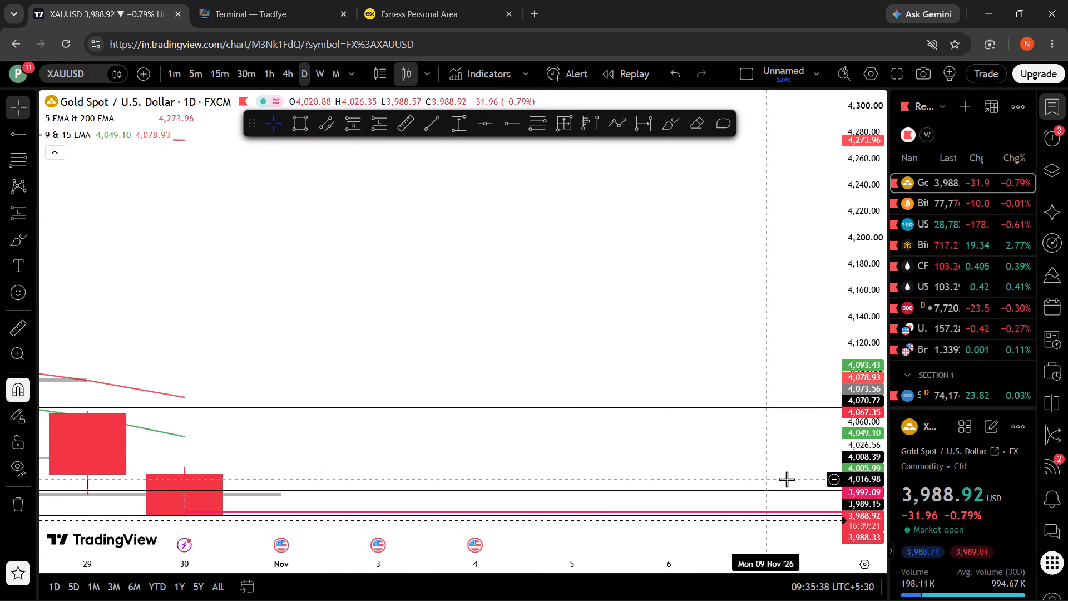
{"action": "scroll", "coordinate": [848, 499], "scroll_direction": "up", "scroll_amount": 4}
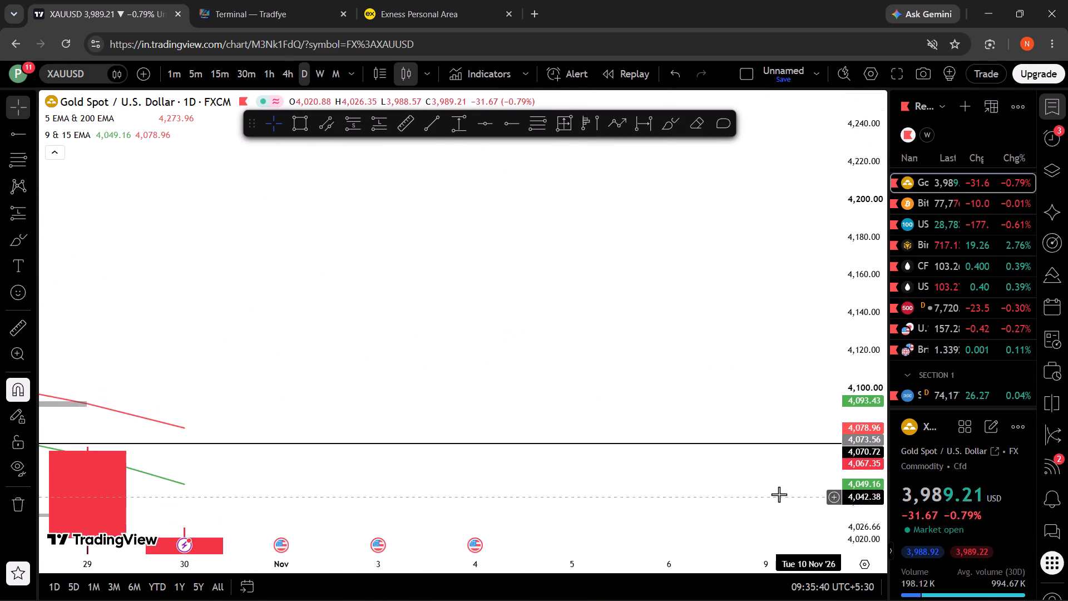
{"action": "left_click_drag", "start_coordinate": [601, 487], "coordinate": [701, 274]}
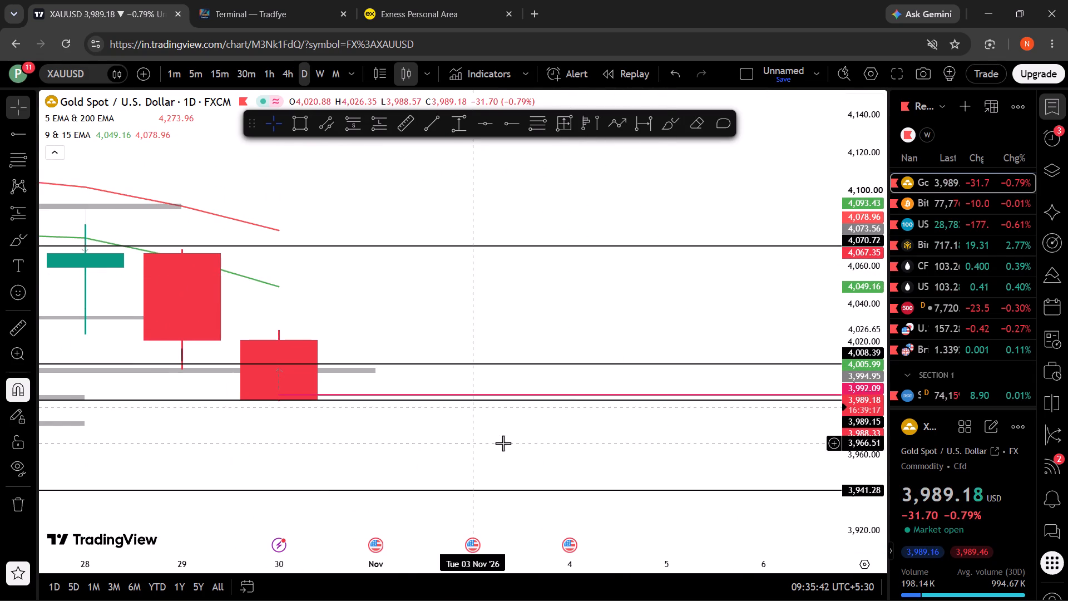
{"action": "scroll", "coordinate": [546, 476], "scroll_direction": "up", "scroll_amount": 3}
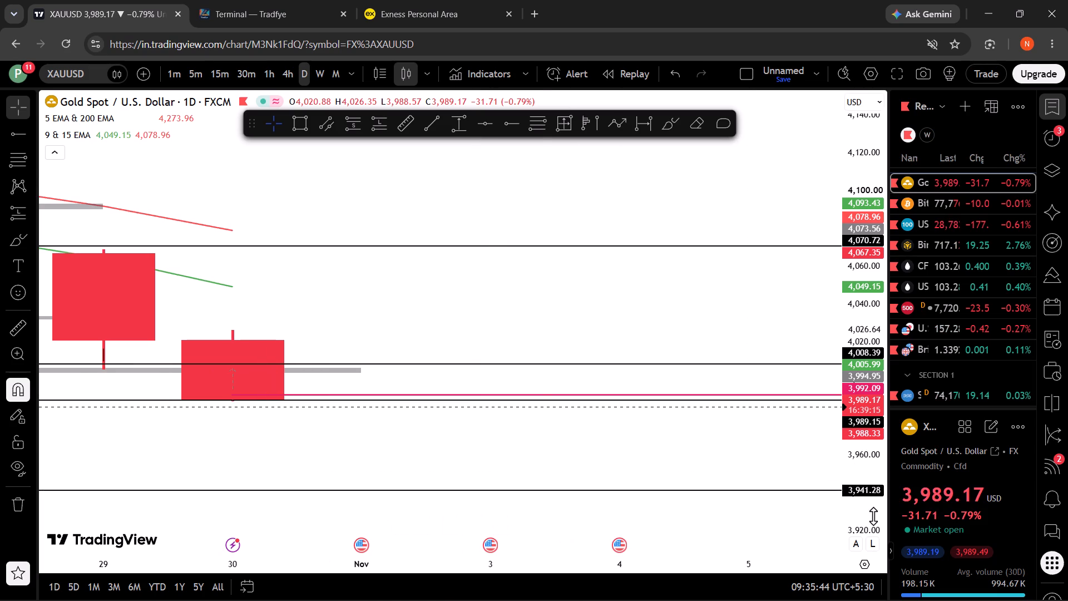
{"action": "left_click_drag", "start_coordinate": [873, 516], "coordinate": [868, 121]}
{"action": "left_click_drag", "start_coordinate": [589, 312], "coordinate": [640, 121]}
{"action": "left_click_drag", "start_coordinate": [512, 280], "coordinate": [566, 111]}
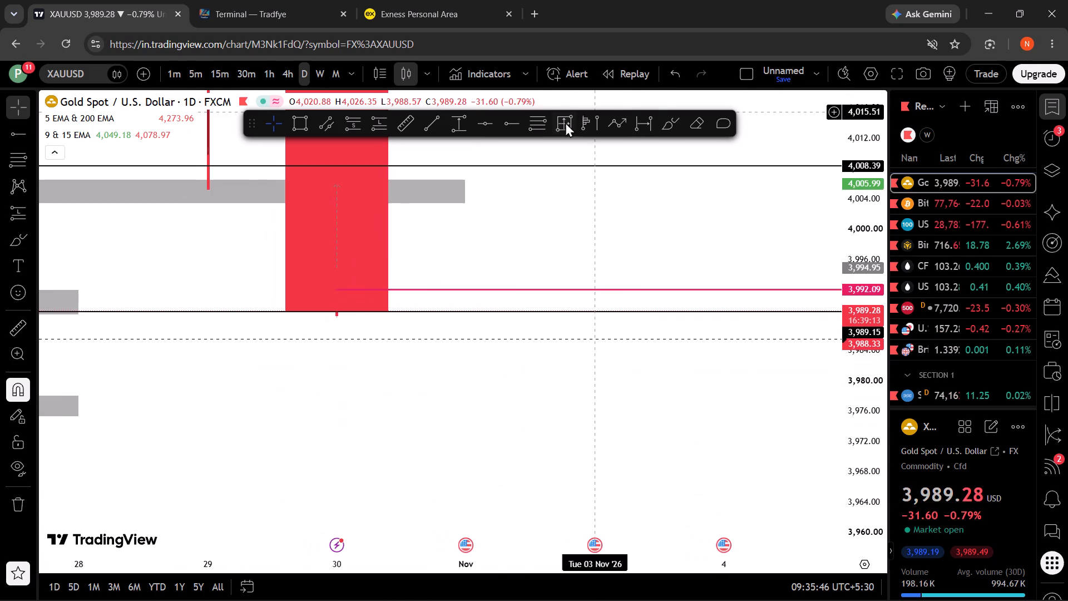
{"action": "scroll", "coordinate": [863, 463], "scroll_direction": "up", "scroll_amount": 3}
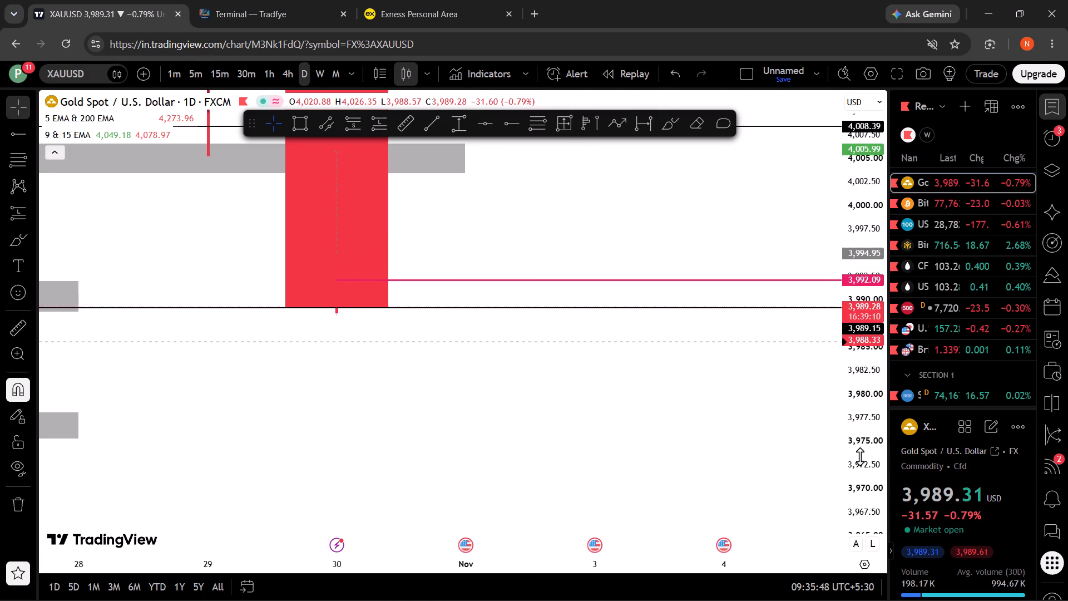
{"action": "scroll", "coordinate": [858, 456], "scroll_direction": "up", "scroll_amount": 13}
{"action": "scroll", "coordinate": [853, 456], "scroll_direction": "up", "scroll_amount": 8}
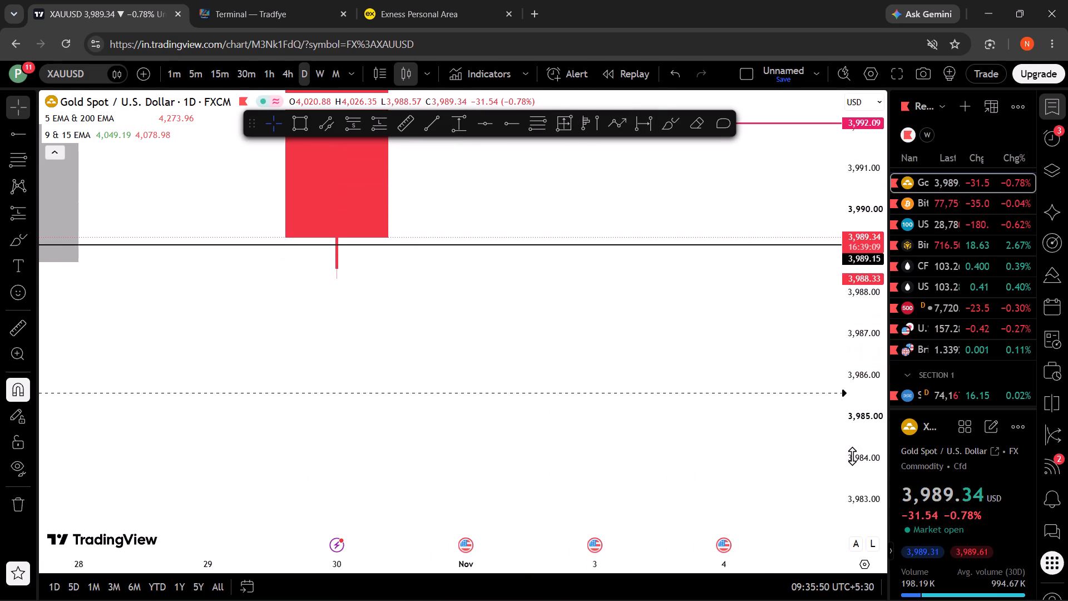
{"action": "scroll", "coordinate": [852, 456], "scroll_direction": "up", "scroll_amount": 12}
{"action": "scroll", "coordinate": [852, 454], "scroll_direction": "down", "scroll_amount": 1}
{"action": "scroll", "coordinate": [852, 454], "scroll_direction": "up", "scroll_amount": 8}
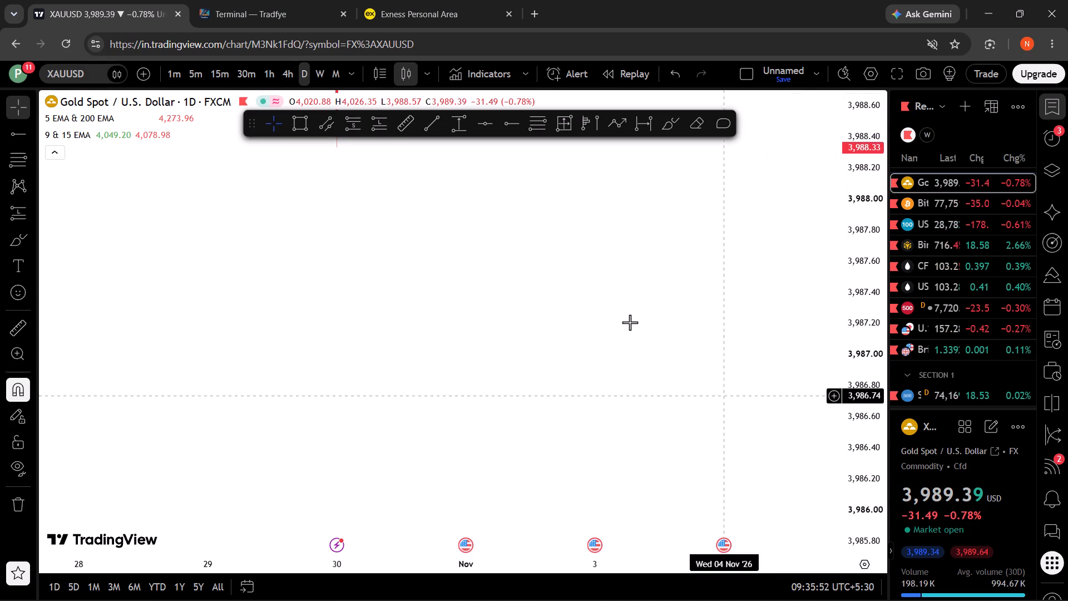
{"action": "left_click_drag", "start_coordinate": [619, 322], "coordinate": [612, 459]}
{"action": "scroll", "coordinate": [364, 319], "scroll_direction": "up", "scroll_amount": 12}
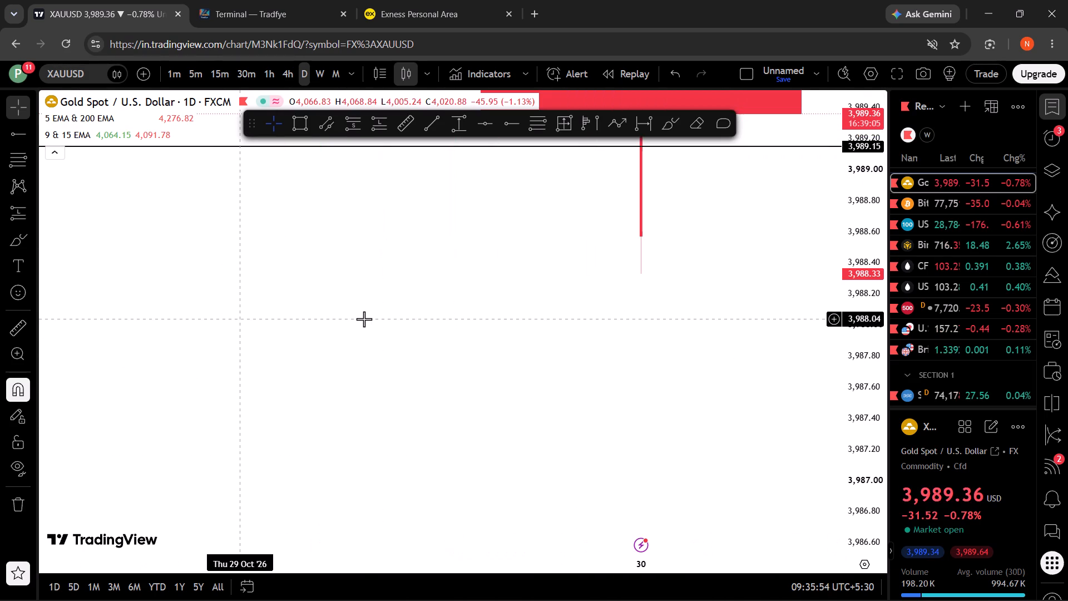
{"action": "scroll", "coordinate": [364, 319], "scroll_direction": "up", "scroll_amount": 8}
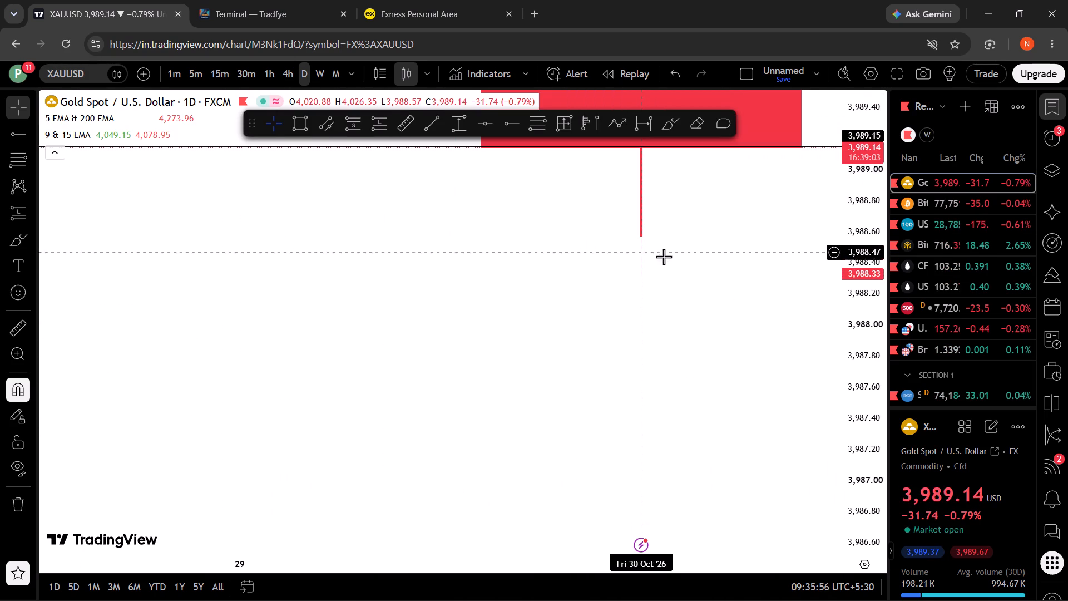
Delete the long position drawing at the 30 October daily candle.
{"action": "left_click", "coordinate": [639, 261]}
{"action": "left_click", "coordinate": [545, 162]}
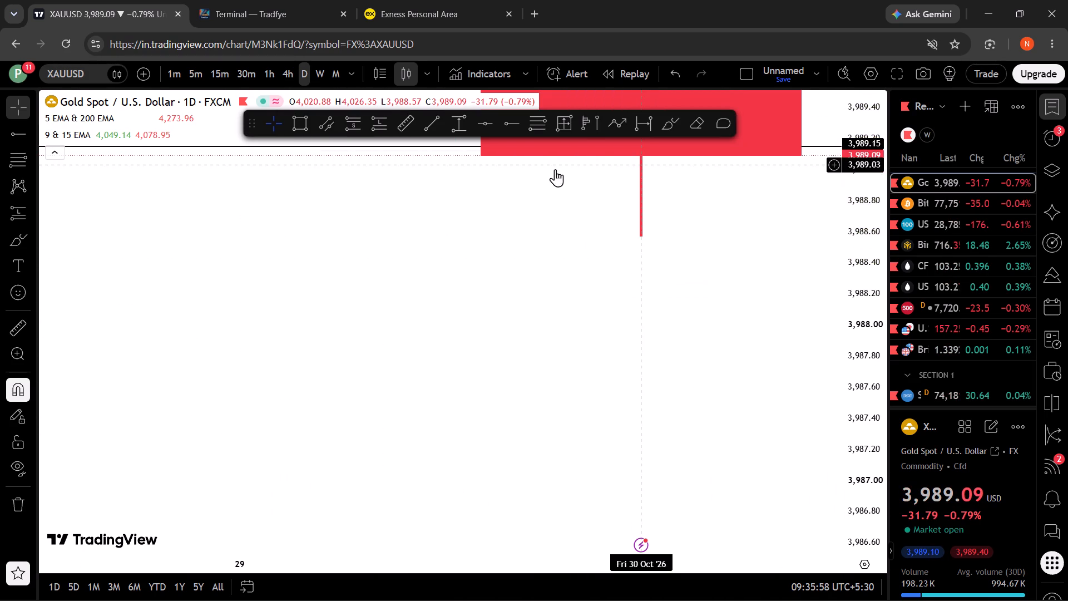
Draw a horizontal ray from the low of the 30 October daily candle at 3,988.57.
{"action": "left_click", "coordinate": [488, 122]}
{"action": "left_click", "coordinate": [510, 125]}
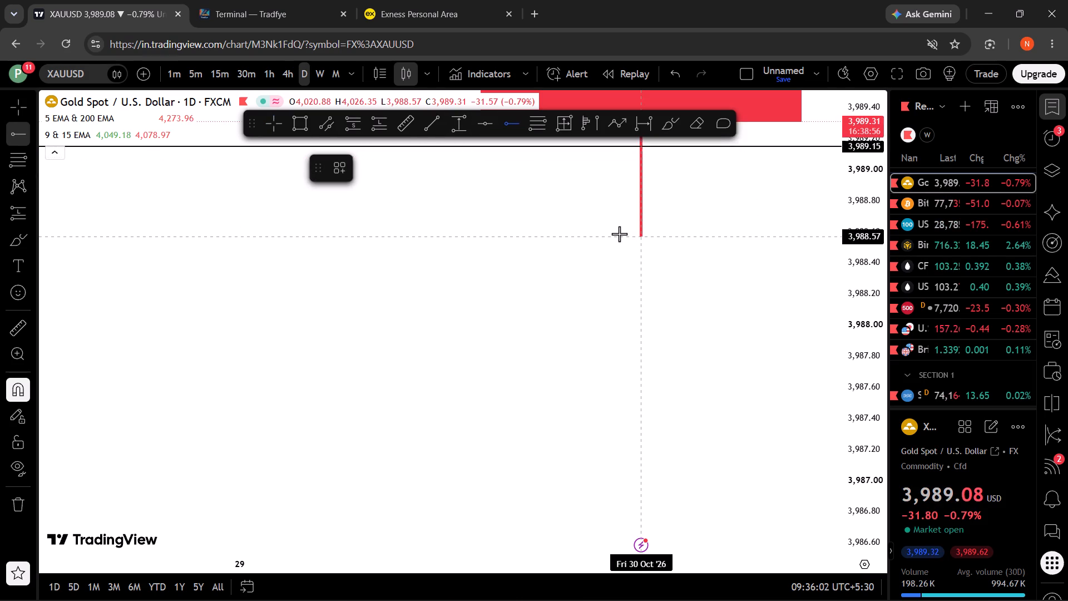
{"action": "left_click", "coordinate": [619, 234]}
{"action": "left_click", "coordinate": [688, 254]}
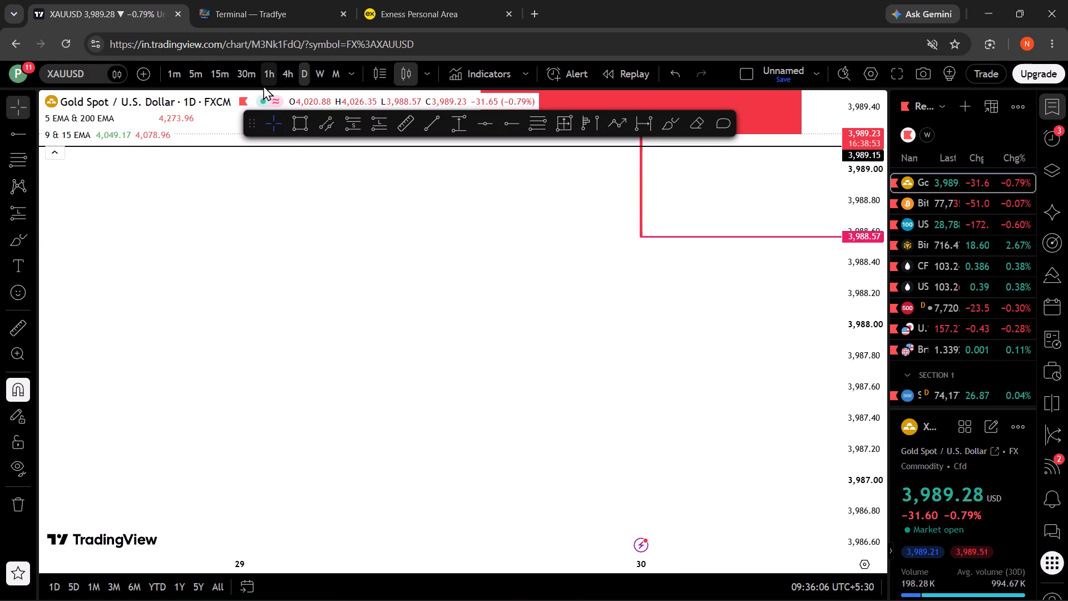
Examine the recent daily gold candles against the grey zones, black levels and pink rays.
{"action": "left_click_drag", "start_coordinate": [430, 229], "coordinate": [396, 589]}
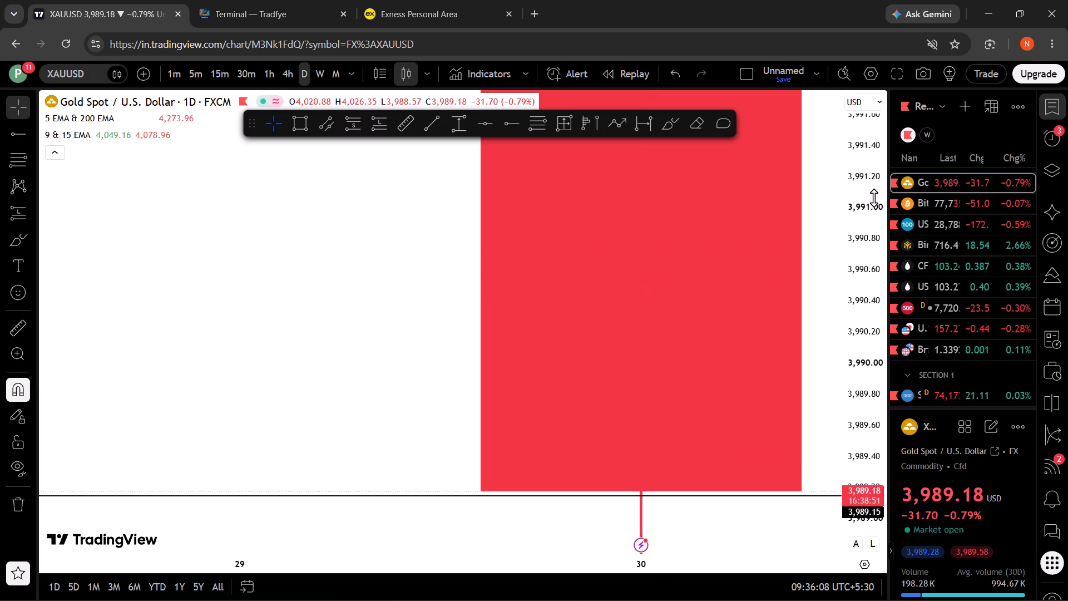
{"action": "left_click_drag", "start_coordinate": [874, 203], "coordinate": [840, 577]}
{"action": "scroll", "coordinate": [602, 471], "scroll_direction": "down", "scroll_amount": 6}
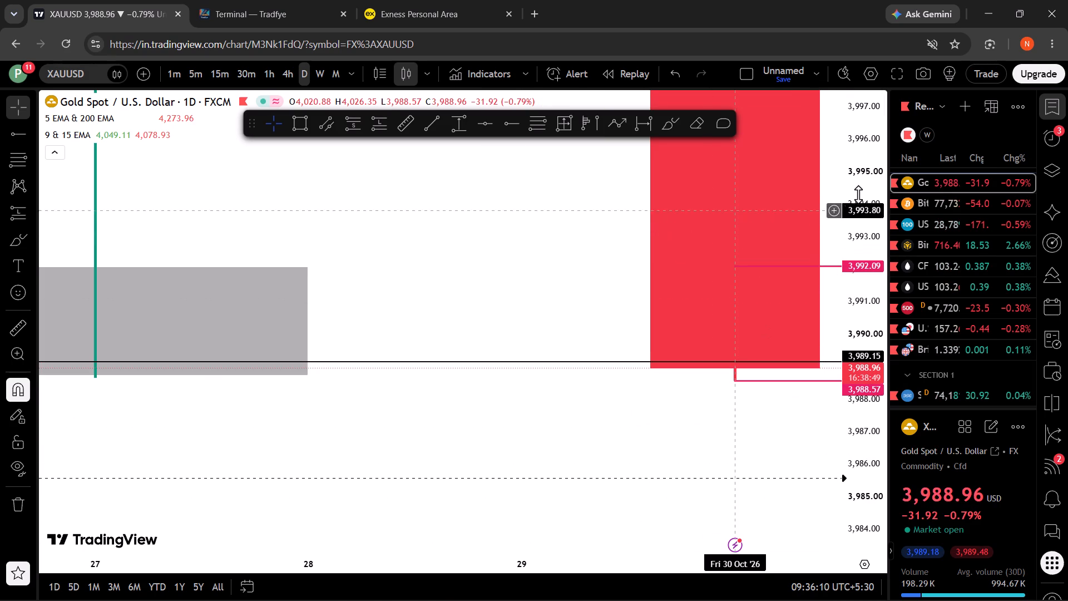
{"action": "left_click_drag", "start_coordinate": [872, 188], "coordinate": [815, 572]}
{"action": "scroll", "coordinate": [617, 480], "scroll_direction": "down", "scroll_amount": 5}
{"action": "scroll", "coordinate": [647, 422], "scroll_direction": "down", "scroll_amount": 8}
{"action": "left_click_drag", "start_coordinate": [652, 381], "coordinate": [322, 600]}
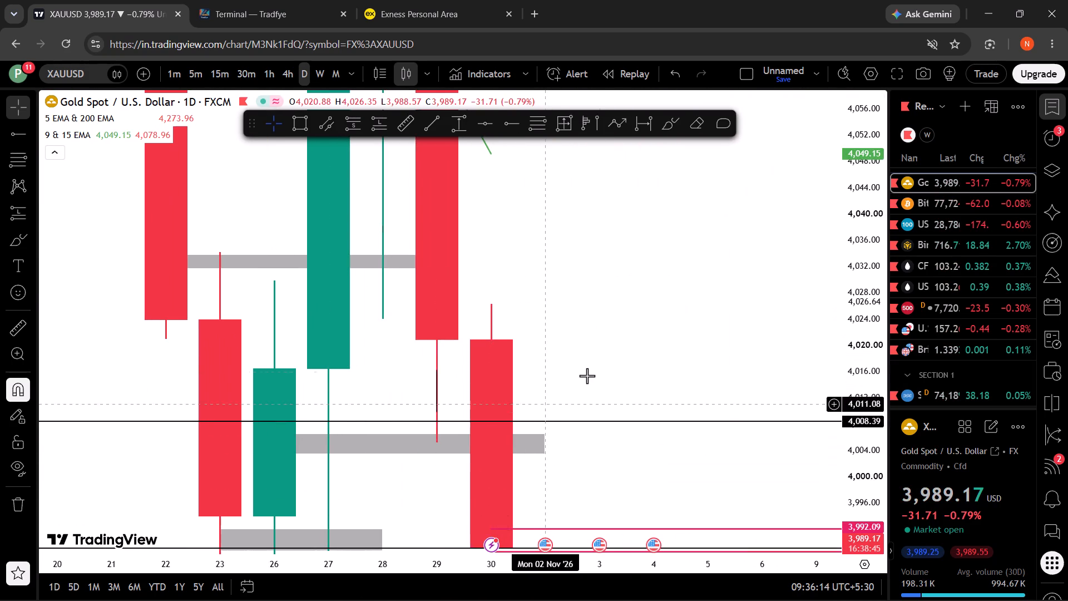
{"action": "left_click_drag", "start_coordinate": [584, 359], "coordinate": [576, 230]}
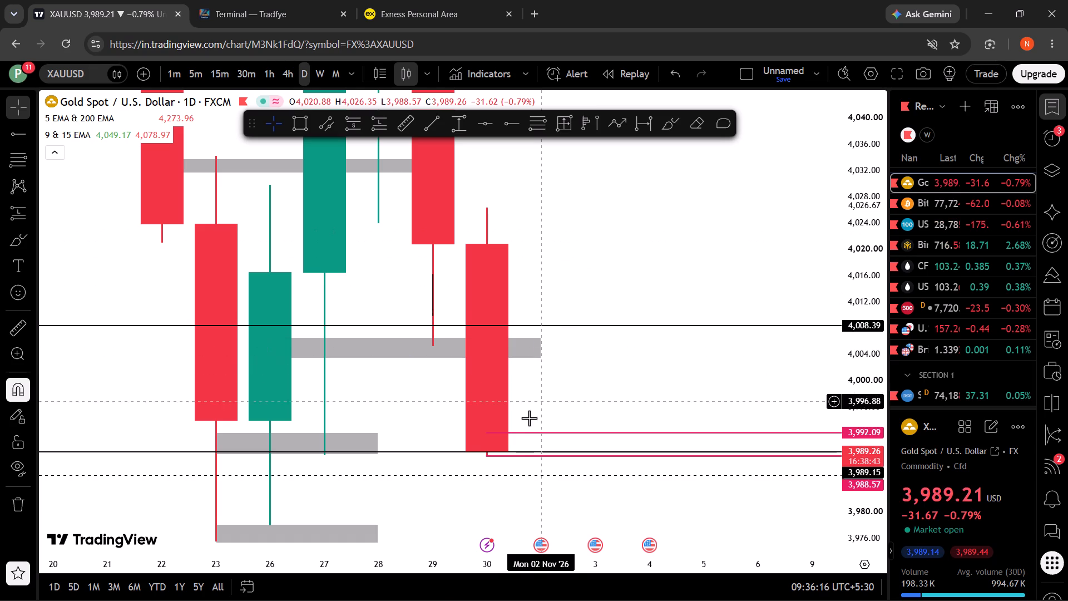
Extend the lowest grey zone, starting at the 23 October daily candle, to 4 November 2026.
{"action": "left_click_drag", "start_coordinate": [493, 503], "coordinate": [460, 425]}
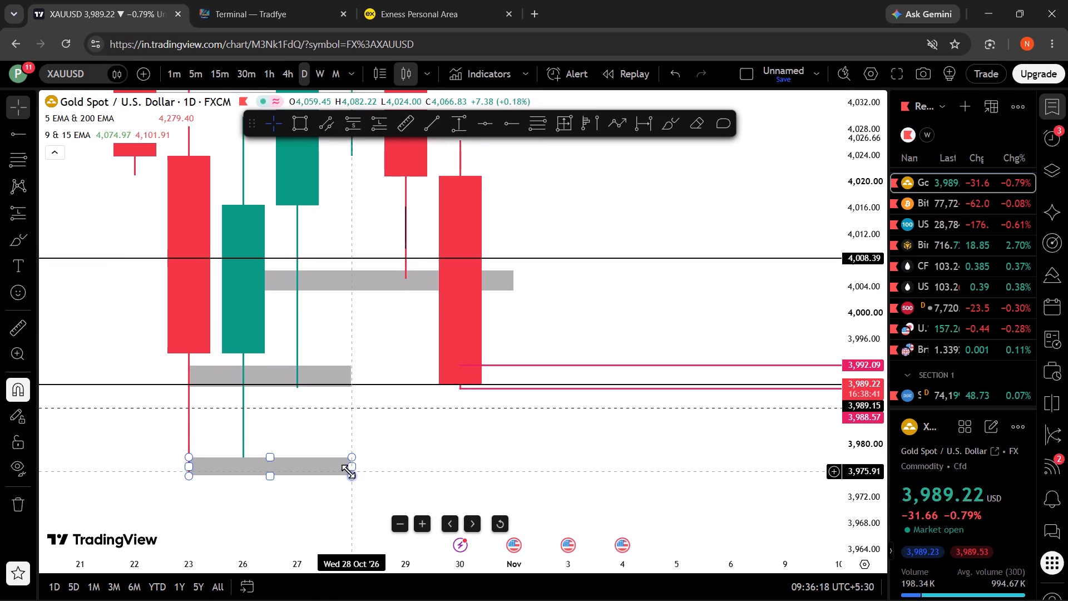
{"action": "left_click_drag", "start_coordinate": [352, 469], "coordinate": [647, 474]}
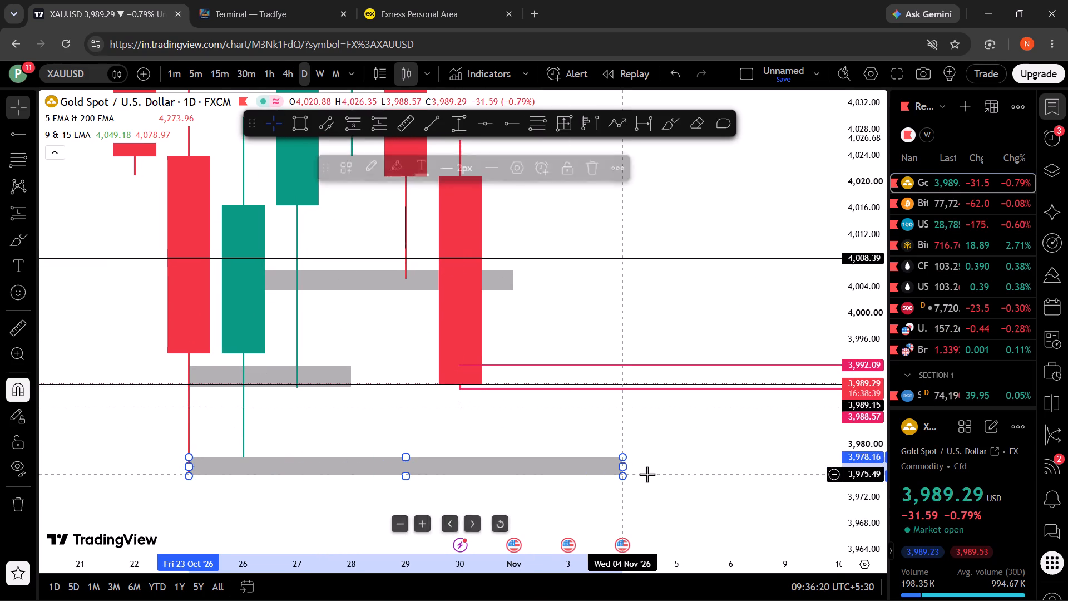
{"action": "left_click", "coordinate": [599, 518]}
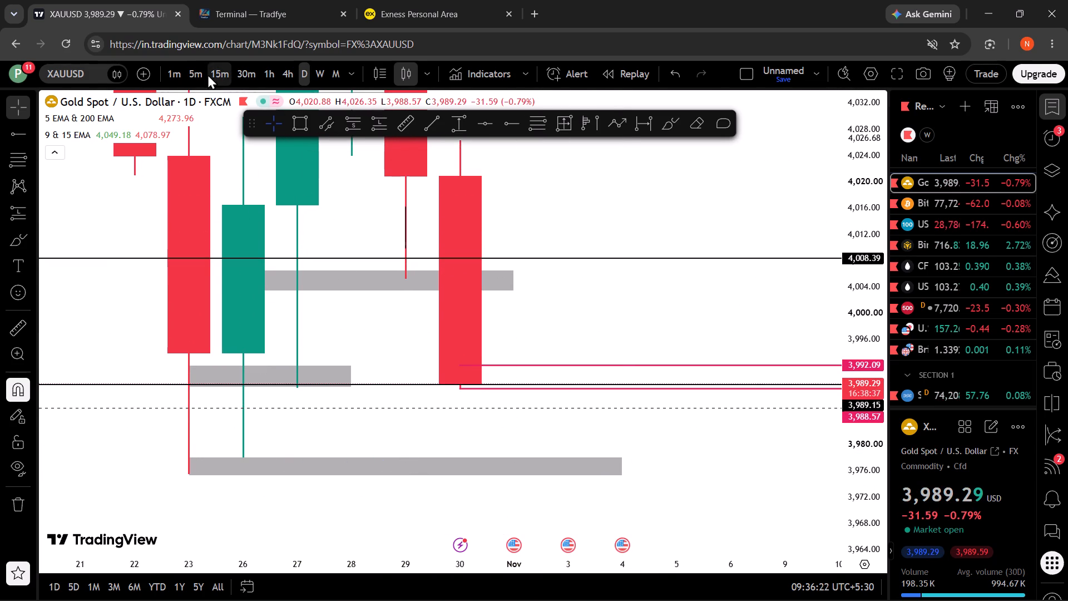
Switch the gold chart to the 5-minute timeframe and reset the chart view.
{"action": "left_click", "coordinate": [190, 72]}
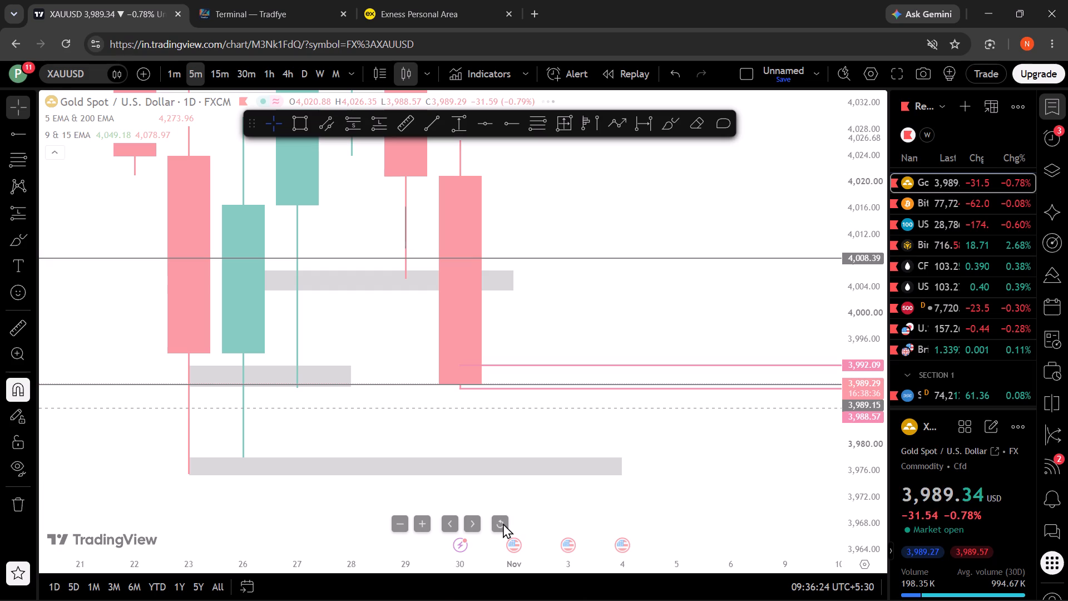
{"action": "left_click", "coordinate": [499, 526]}
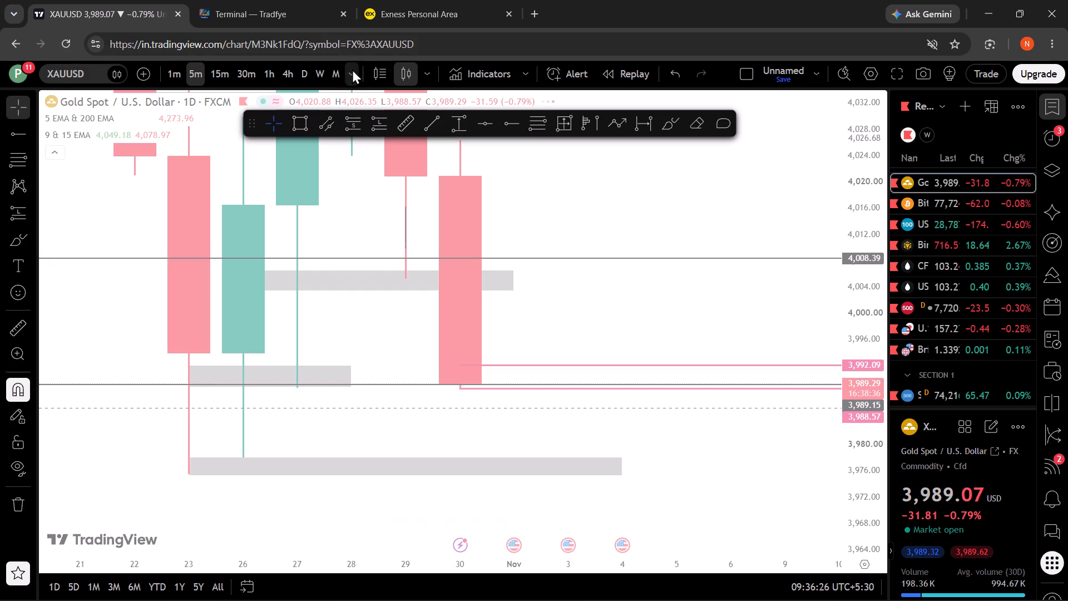
Switch to the Tradfye terminal and examine the XAUT/USDT heatmap and the session volume profile near 4018.
{"action": "left_click", "coordinate": [273, 9]}
{"action": "left_click", "coordinate": [66, 156]}
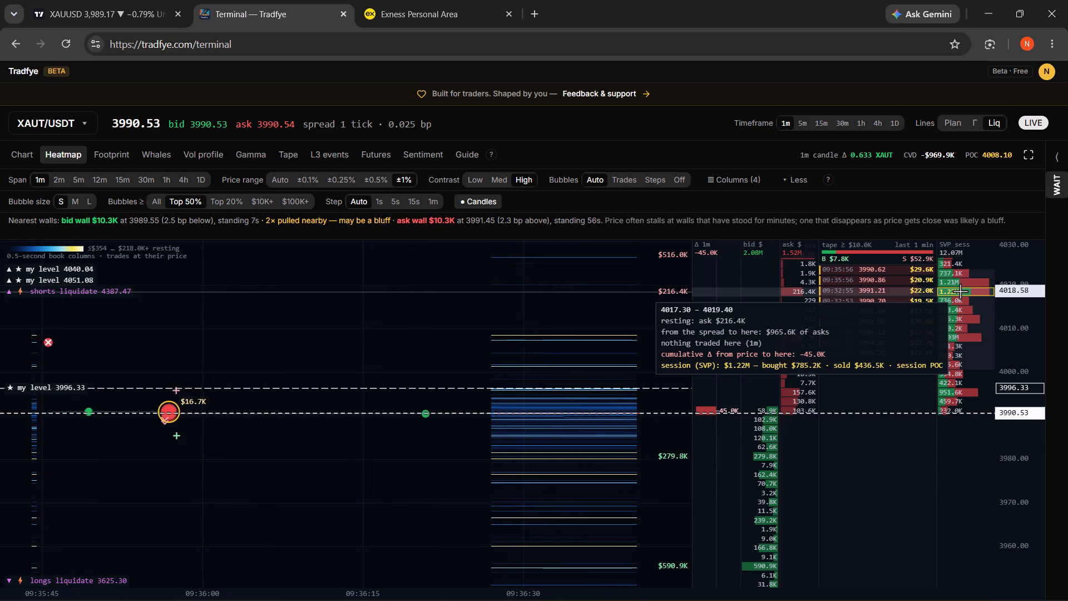
{"action": "left_click", "coordinate": [960, 291]}
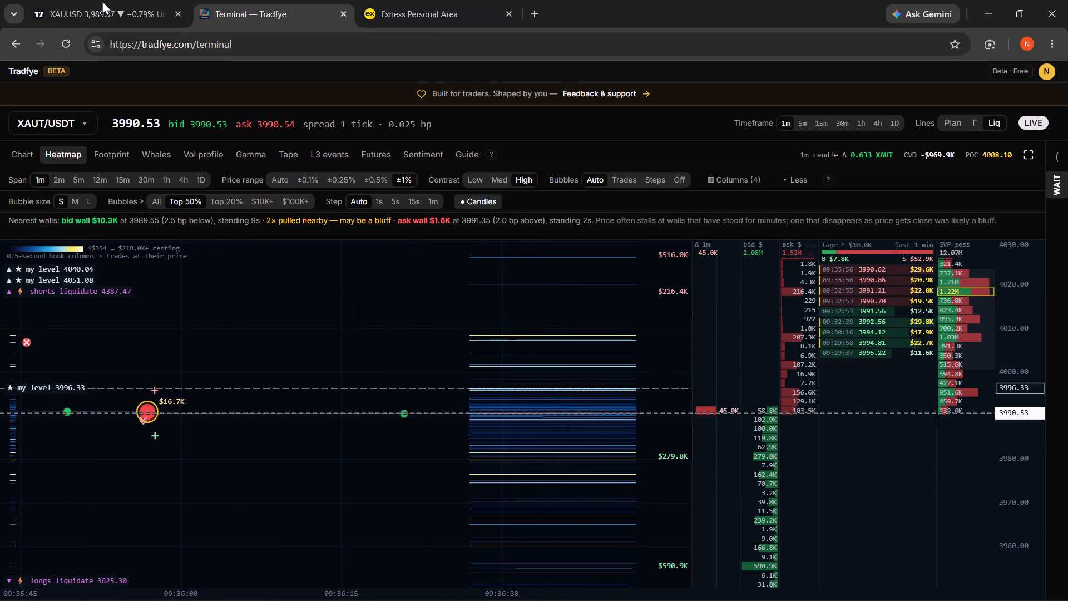
Return to the TradingView gold chart and move the floating favourite drawing tools so they overlap the watchlist's edge.
{"action": "left_click", "coordinate": [41, 0]}
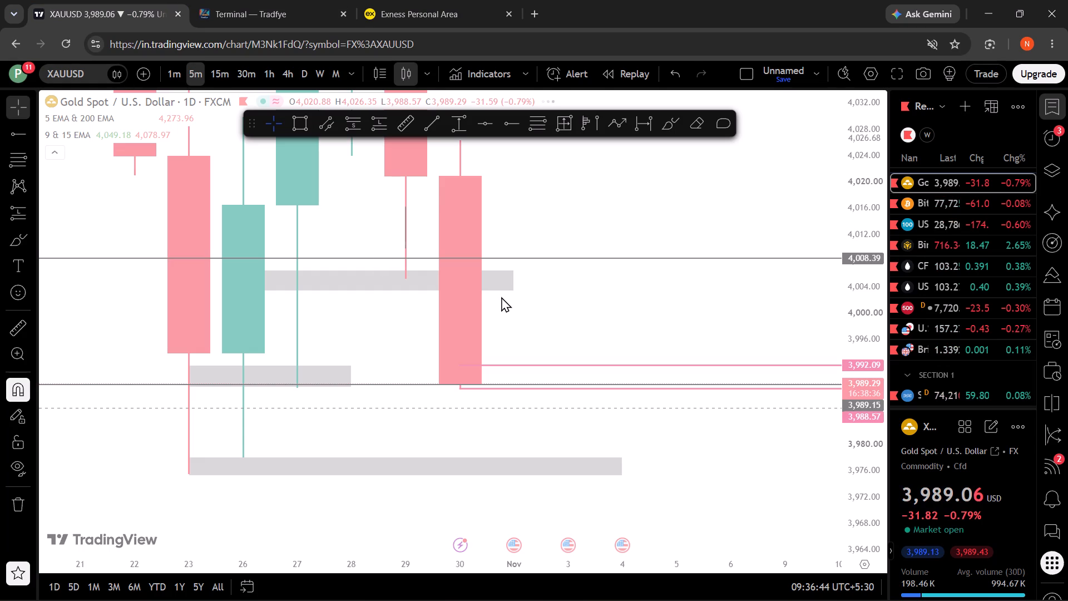
{"action": "left_click_drag", "start_coordinate": [547, 303], "coordinate": [546, 391]}
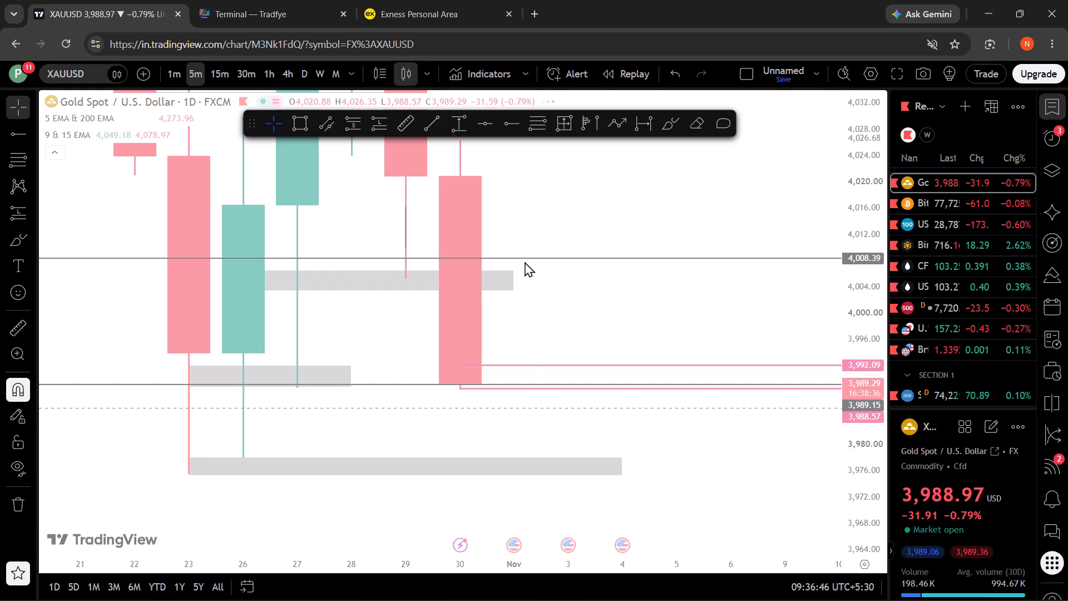
{"action": "left_click_drag", "start_coordinate": [254, 126], "coordinate": [491, 139]}
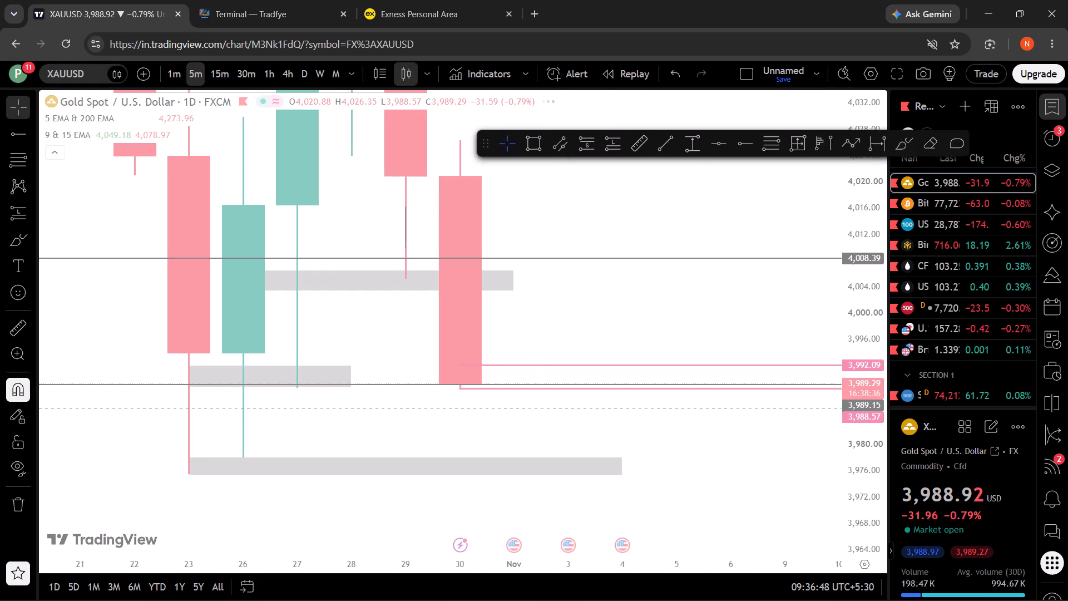
{"action": "left_click_drag", "start_coordinate": [491, 139], "coordinate": [503, 122]}
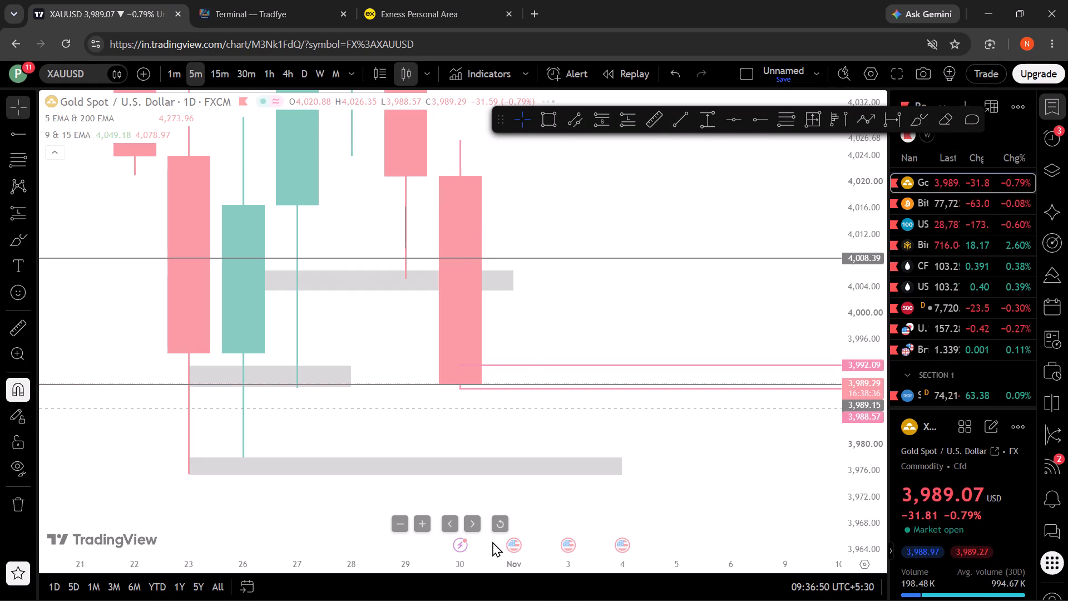
{"action": "left_click", "coordinate": [493, 518]}
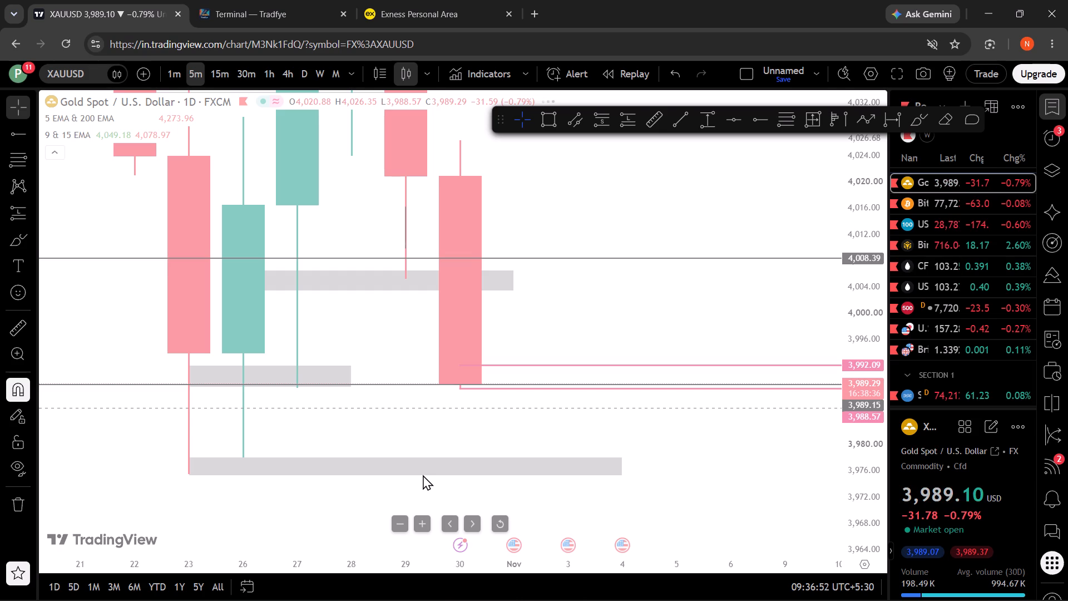
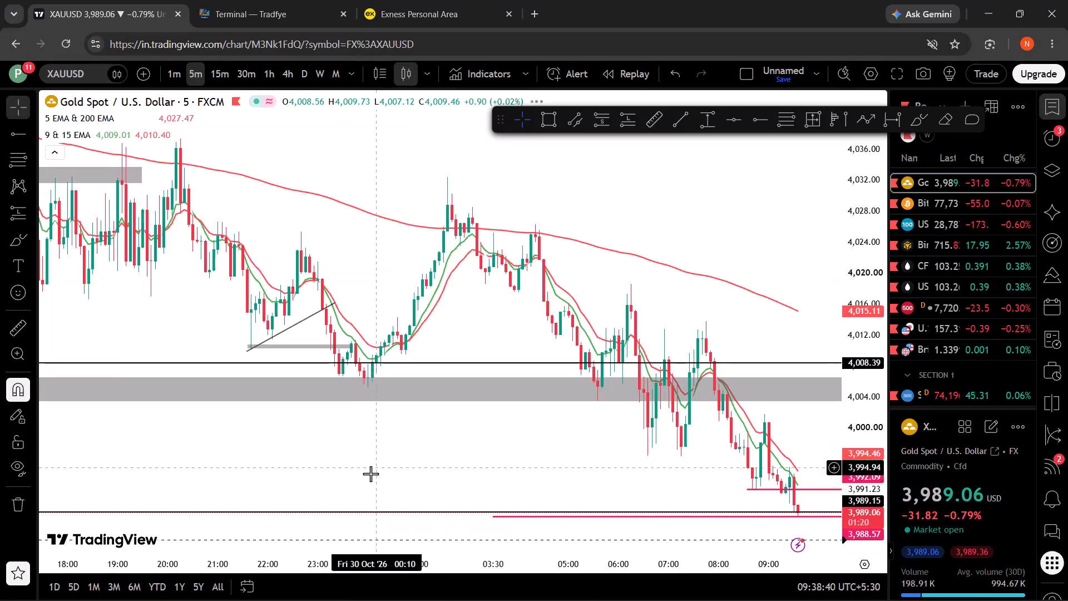
Widen the watchlist panel slightly beside the gold chart.
{"action": "scroll", "coordinate": [357, 485], "scroll_direction": "up", "scroll_amount": 6}
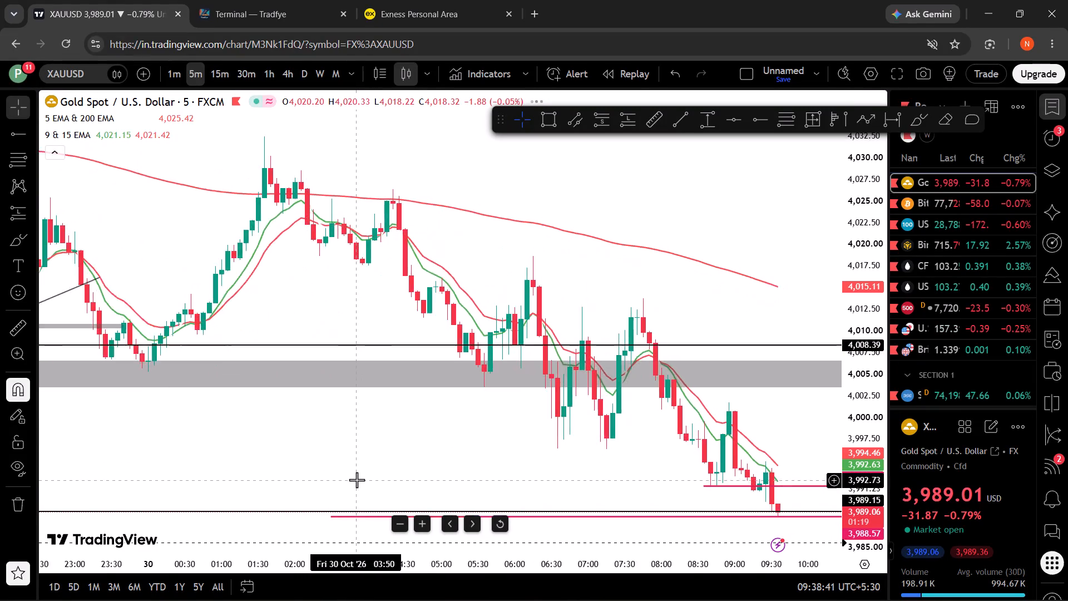
{"action": "scroll", "coordinate": [357, 480], "scroll_direction": "up", "scroll_amount": 14}
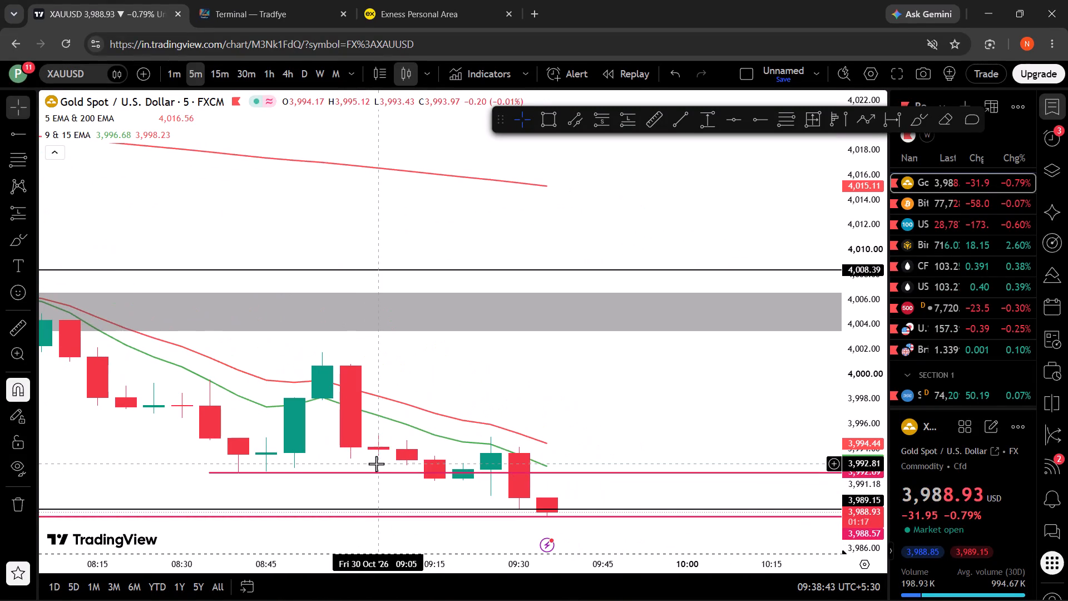
{"action": "left_click_drag", "start_coordinate": [889, 482], "coordinate": [864, 487]}
Examine gold's latest 5-minute candles and the space down to the grey zone near 3,977, ending with a chart view reset.
{"action": "left_click_drag", "start_coordinate": [843, 489], "coordinate": [840, 347]}
{"action": "left_click_drag", "start_coordinate": [747, 427], "coordinate": [741, 82]}
{"action": "left_click_drag", "start_coordinate": [621, 457], "coordinate": [624, 338]}
{"action": "scroll", "coordinate": [763, 461], "scroll_direction": "up", "scroll_amount": 3}
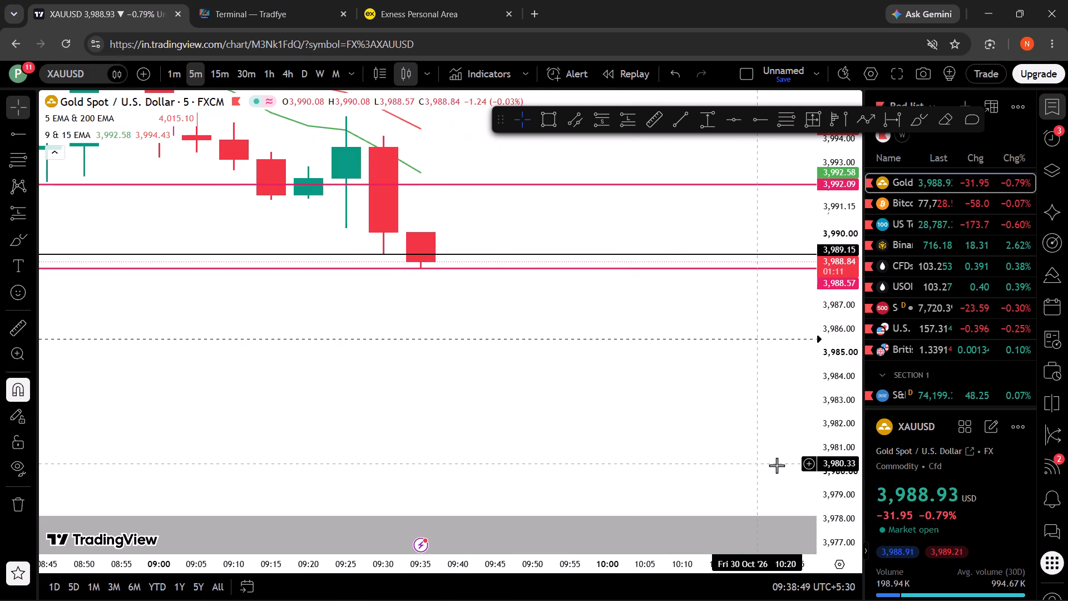
{"action": "left_click_drag", "start_coordinate": [813, 464], "coordinate": [812, 413]}
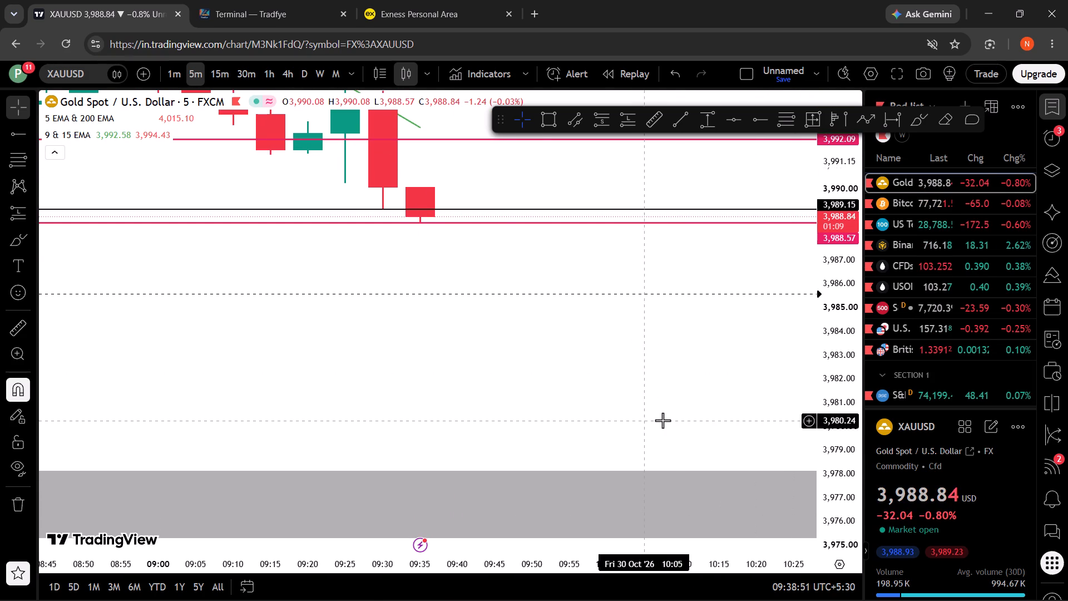
{"action": "scroll", "coordinate": [662, 420], "scroll_direction": "down", "scroll_amount": 7}
{"action": "left_click_drag", "start_coordinate": [667, 362], "coordinate": [624, 481]}
{"action": "left_click_drag", "start_coordinate": [863, 454], "coordinate": [869, 399]}
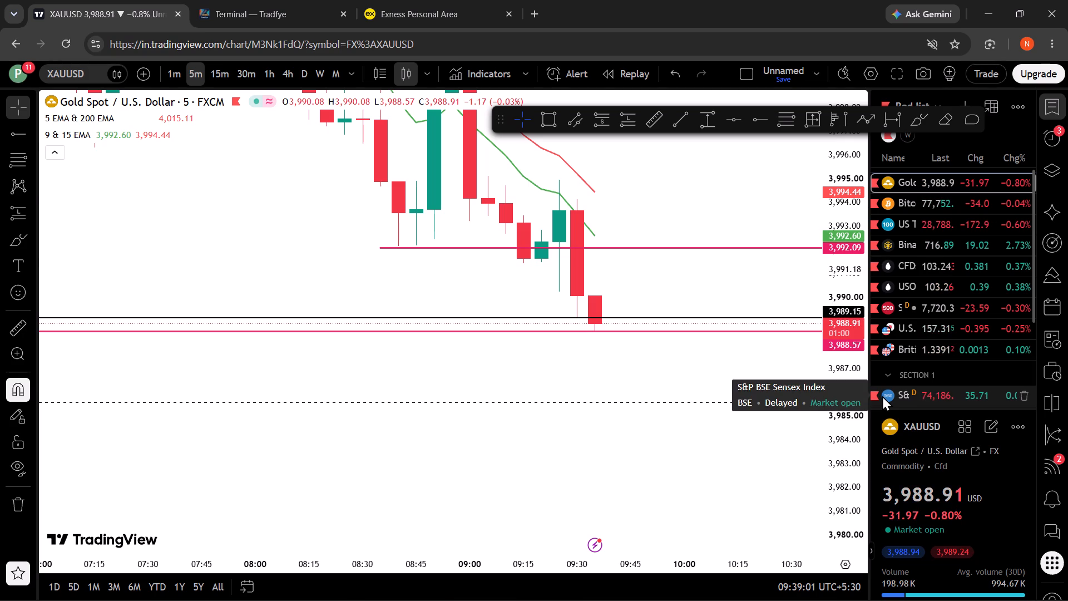
{"action": "key", "text": "alt+r"}
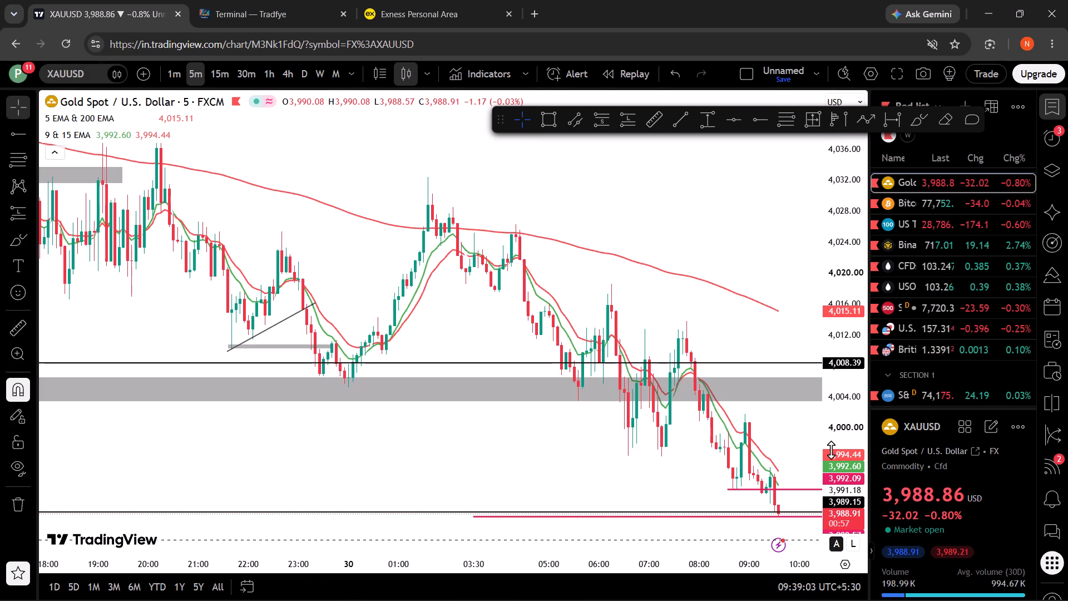
Examine gold's 5-minute decline through the 3,989.15 and 3,988.57 lines and the grey zone below them.
{"action": "left_click_drag", "start_coordinate": [696, 446], "coordinate": [680, 405]}
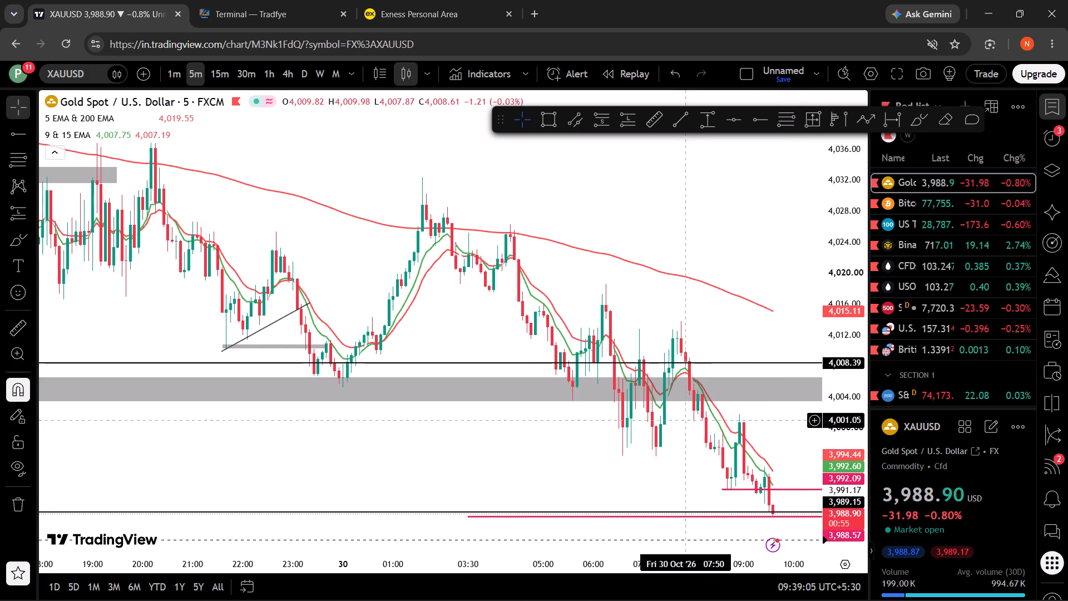
{"action": "left_click_drag", "start_coordinate": [680, 405], "coordinate": [669, 370]}
{"action": "left_click_drag", "start_coordinate": [848, 478], "coordinate": [839, 440]}
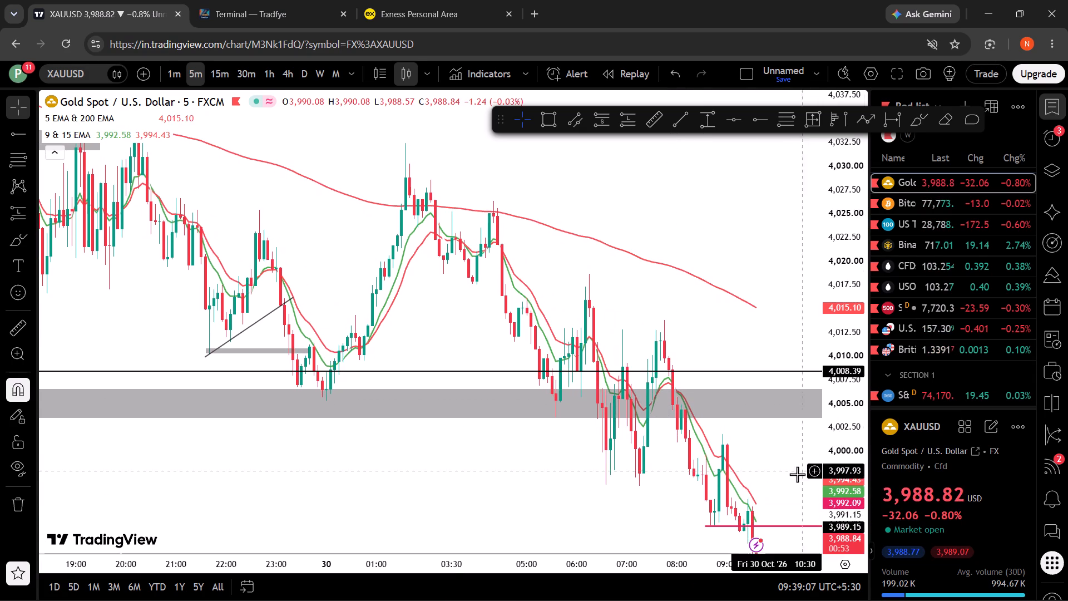
{"action": "left_click_drag", "start_coordinate": [794, 476], "coordinate": [675, 255]}
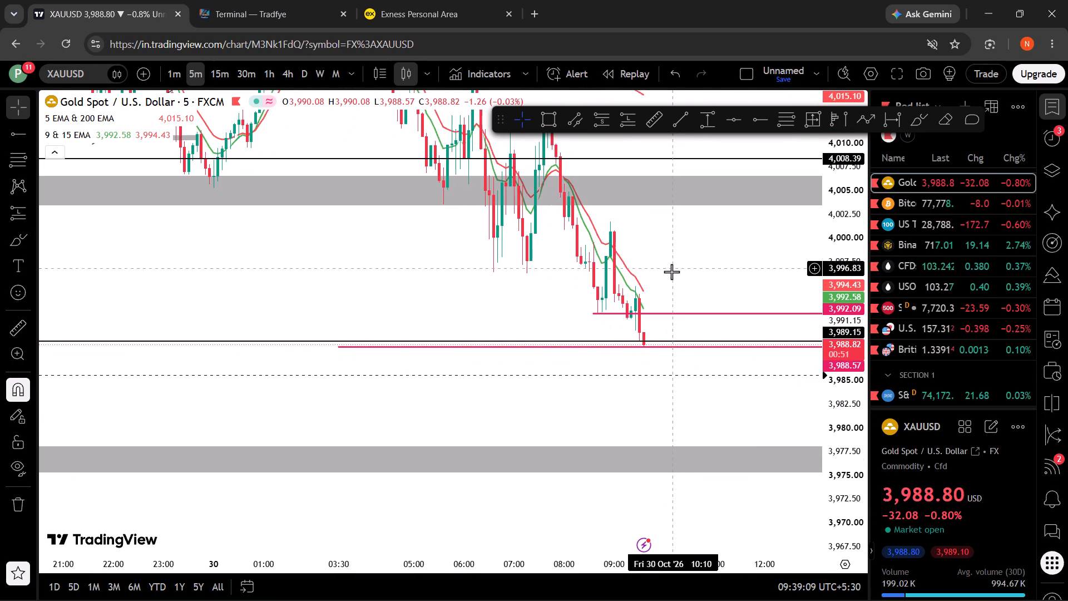
{"action": "left_click_drag", "start_coordinate": [669, 284], "coordinate": [668, 250]}
{"action": "left_click_drag", "start_coordinate": [664, 373], "coordinate": [657, 327]}
{"action": "left_click_drag", "start_coordinate": [840, 516], "coordinate": [820, 228]}
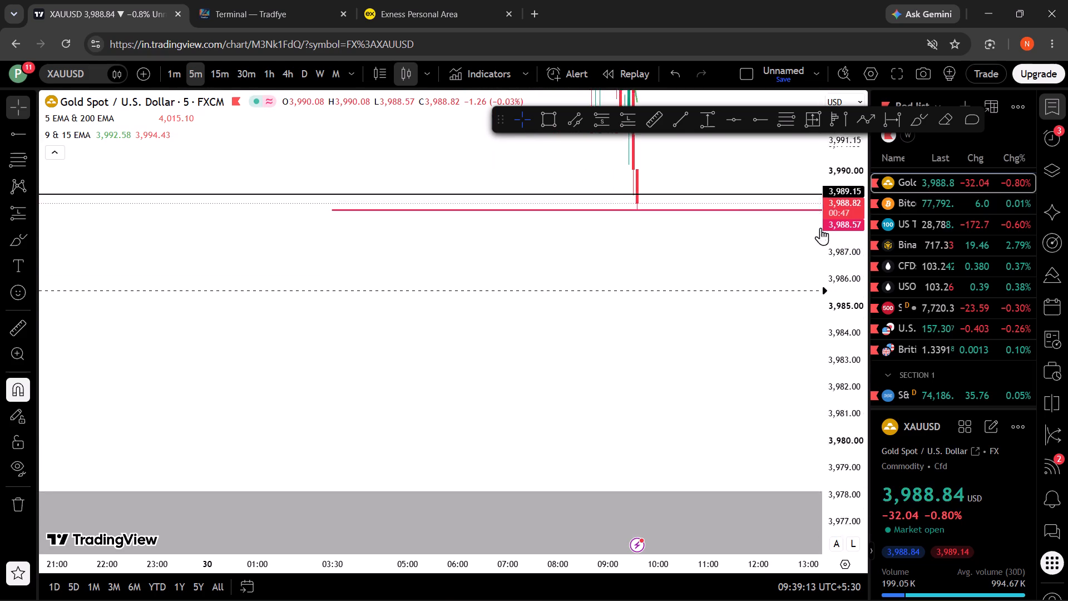
{"action": "left_click_drag", "start_coordinate": [820, 228], "coordinate": [819, 201]}
Examine the latest gold 5-minute candles up close against the magenta 3,992.09 and 3,988.57 lines.
{"action": "left_click_drag", "start_coordinate": [760, 253], "coordinate": [713, 397]}
{"action": "scroll", "coordinate": [713, 397], "scroll_direction": "up", "scroll_amount": 2}
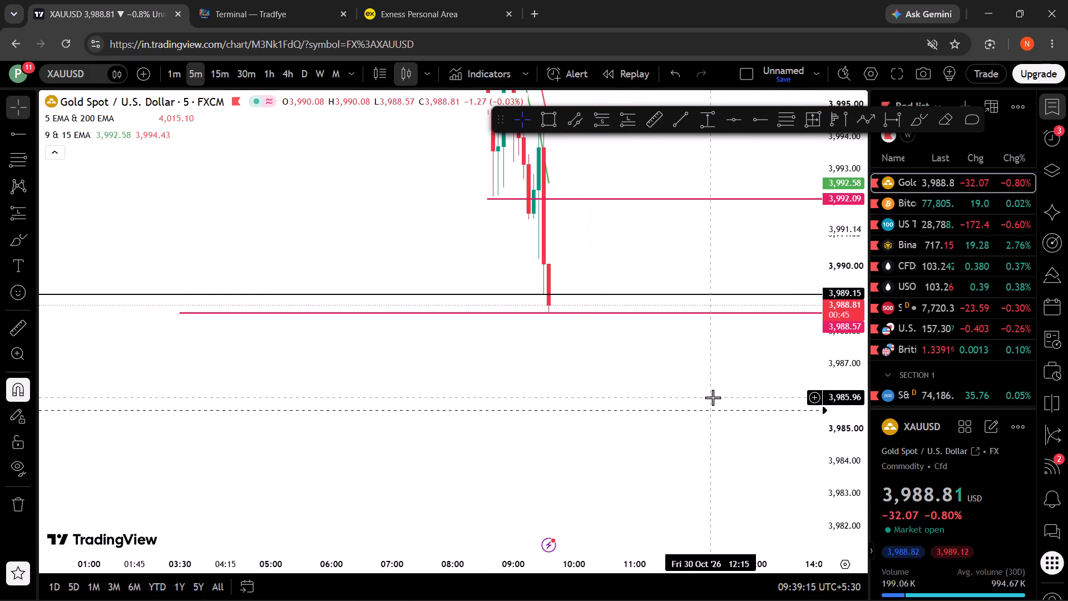
{"action": "scroll", "coordinate": [713, 397], "scroll_direction": "up", "scroll_amount": 12}
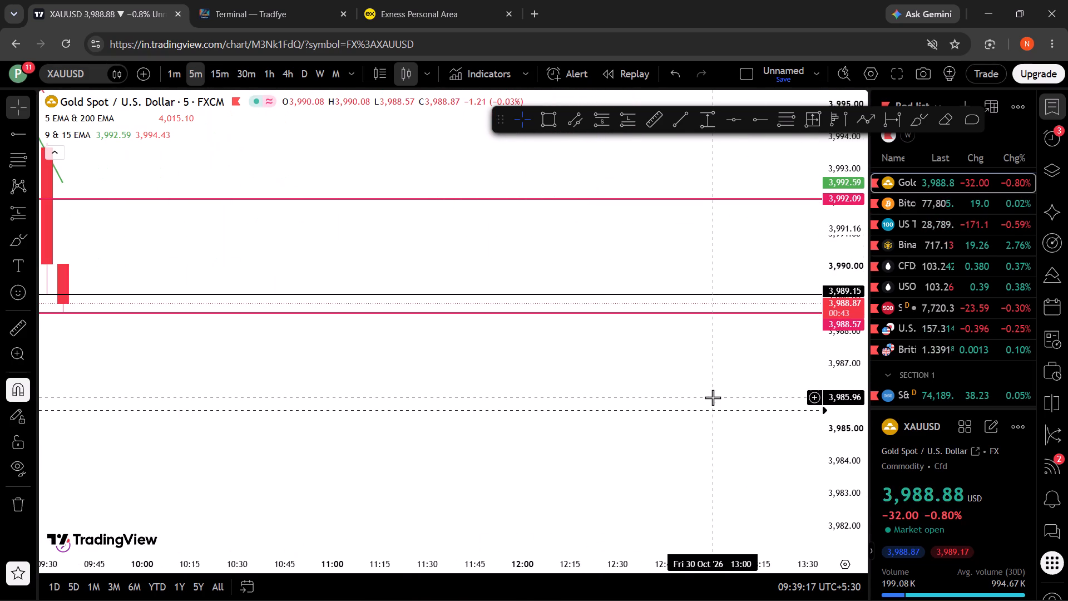
{"action": "left_click_drag", "start_coordinate": [571, 390], "coordinate": [704, 398]}
{"action": "left_click_drag", "start_coordinate": [525, 348], "coordinate": [656, 437]}
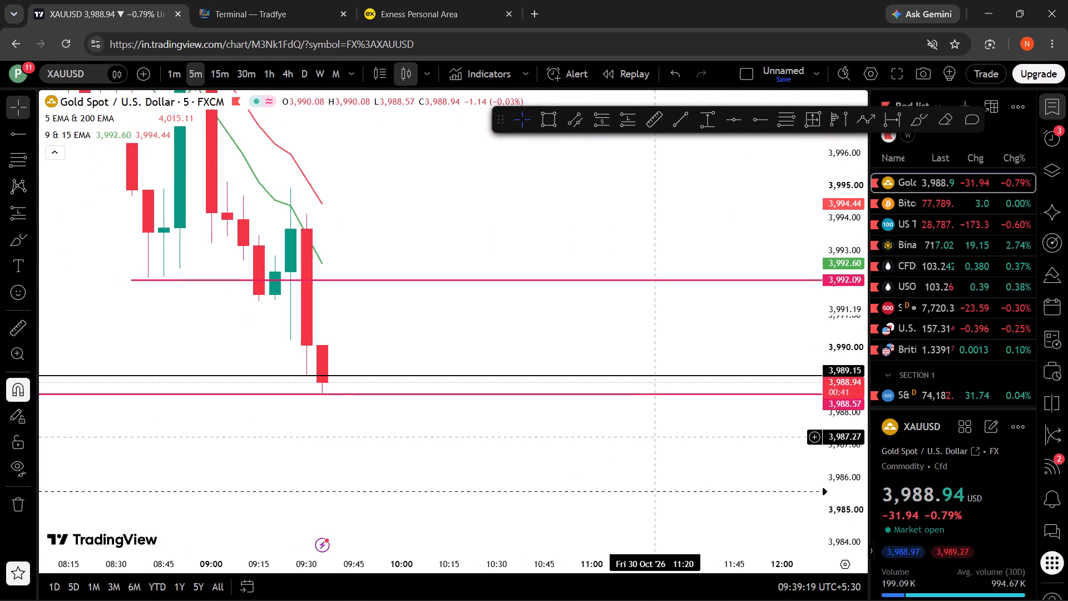
{"action": "left_click_drag", "start_coordinate": [656, 437], "coordinate": [761, 519]}
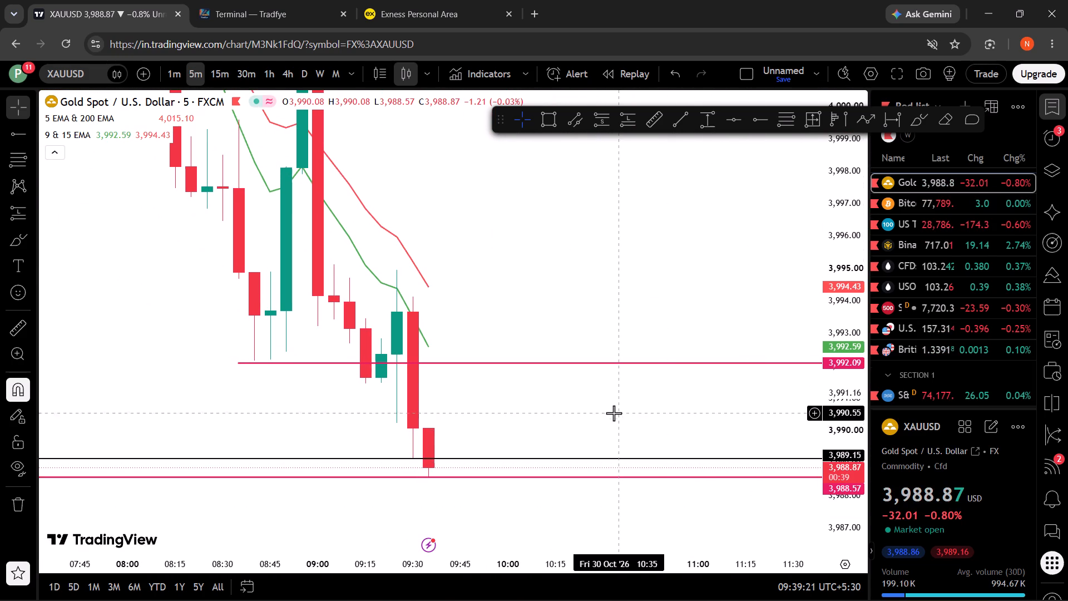
{"action": "left_click_drag", "start_coordinate": [614, 413], "coordinate": [699, 358]}
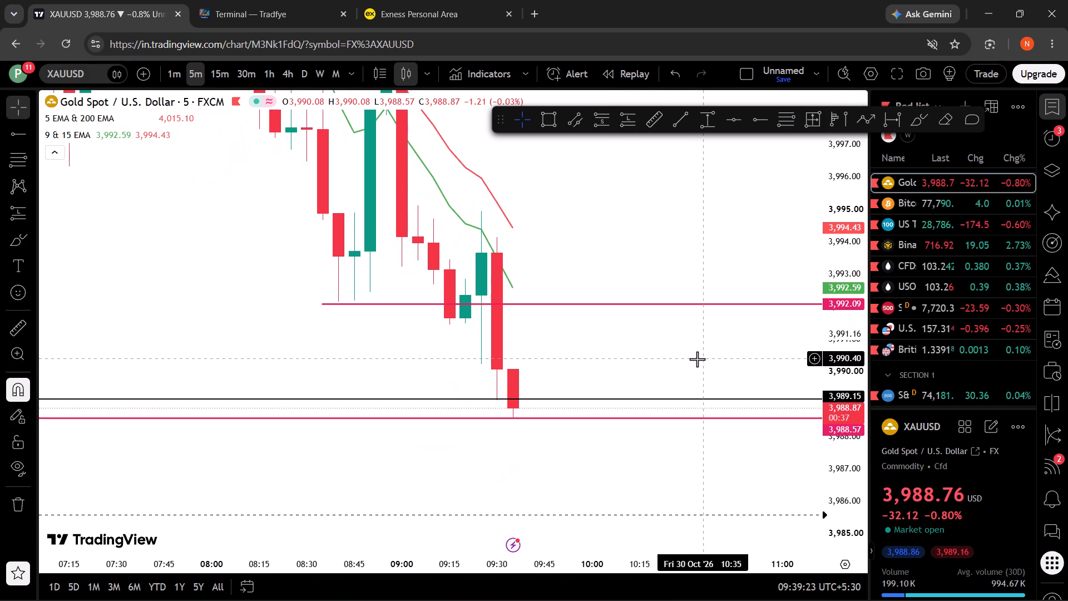
{"action": "left_click_drag", "start_coordinate": [834, 480], "coordinate": [826, 379]}
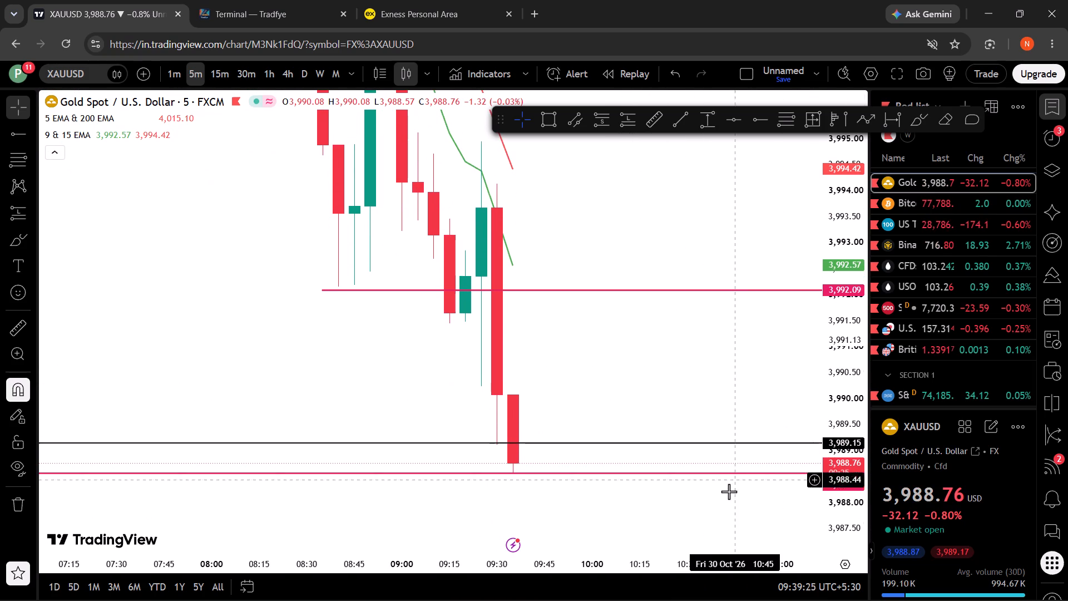
{"action": "left_click_drag", "start_coordinate": [599, 523], "coordinate": [603, 542]}
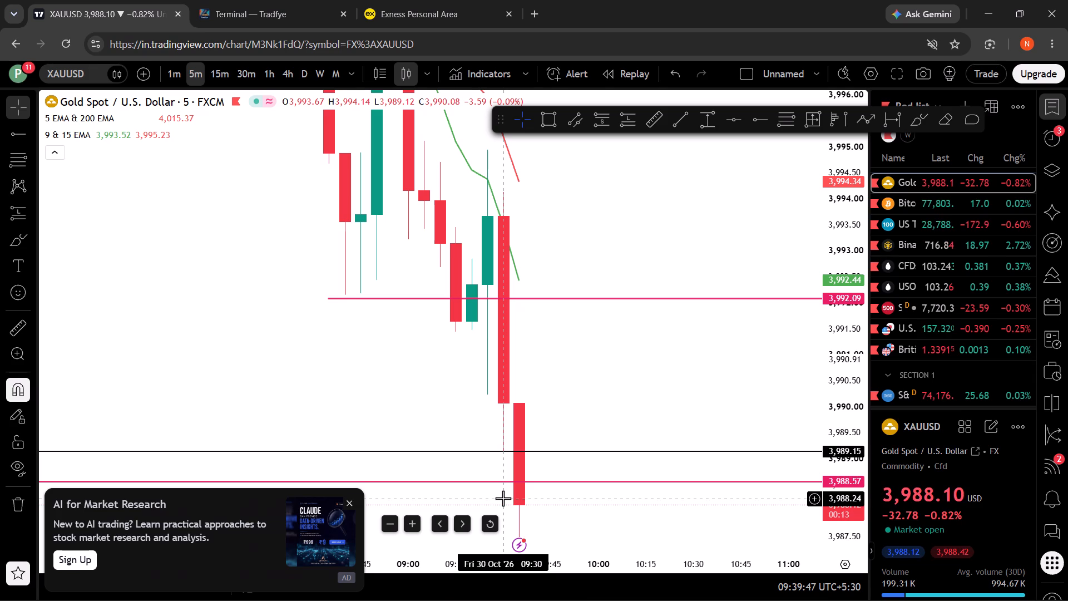
Dismiss the AI for Market Research advertisement covering the chart.
{"action": "left_click", "coordinate": [351, 501]}
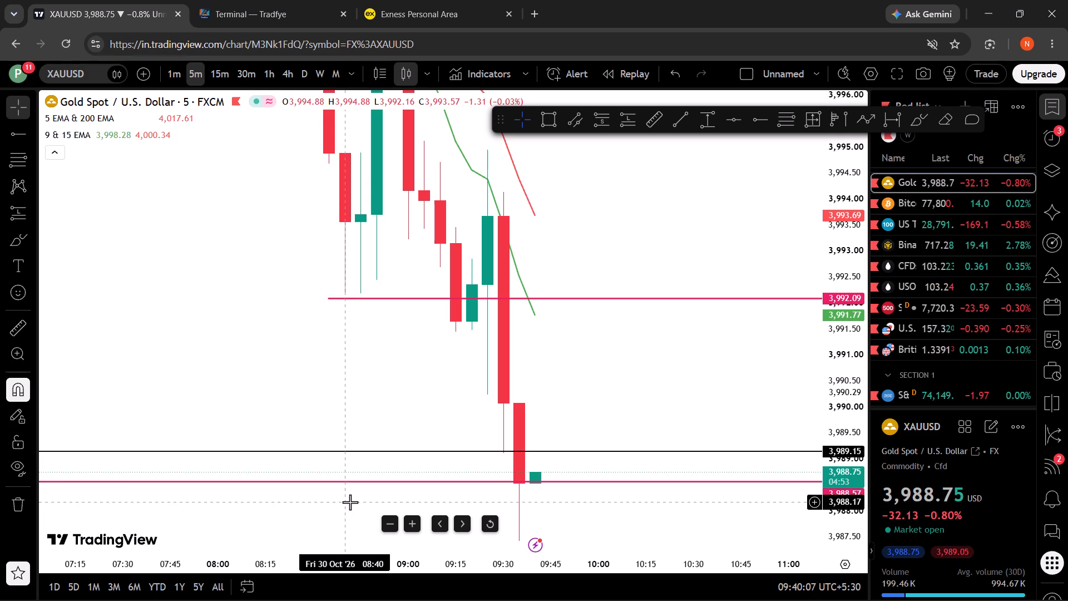
Reset the chart view and examine gold's overnight decline from the 4,008.39 line to the 3,989.15 line.
{"action": "left_click_drag", "start_coordinate": [382, 377], "coordinate": [387, 391]}
{"action": "key", "text": "alt+r"}
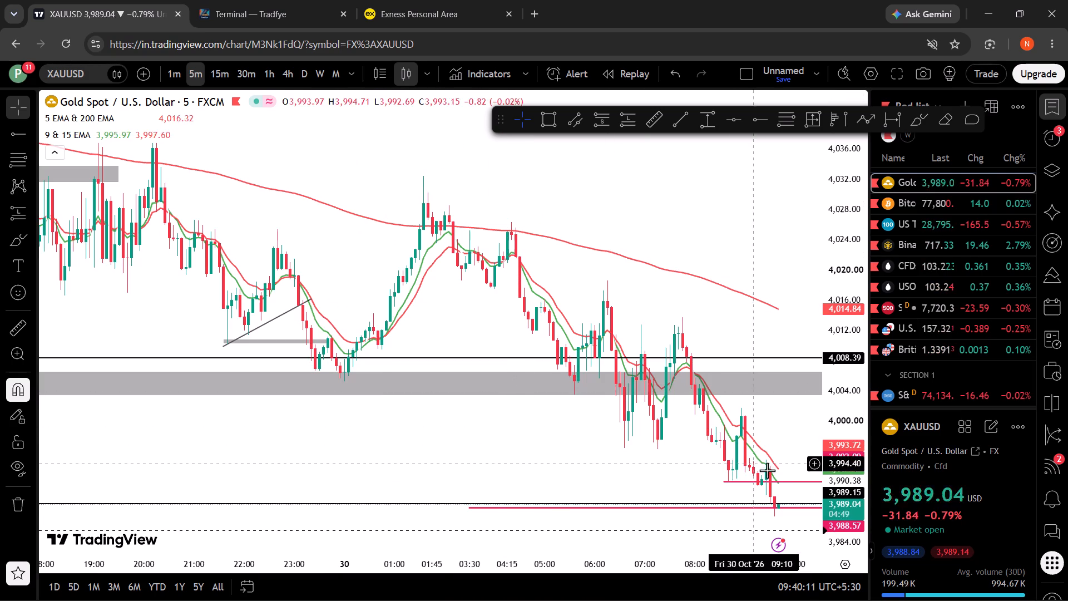
{"action": "left_click_drag", "start_coordinate": [833, 504], "coordinate": [840, 450]}
{"action": "left_click_drag", "start_coordinate": [834, 452], "coordinate": [837, 377]}
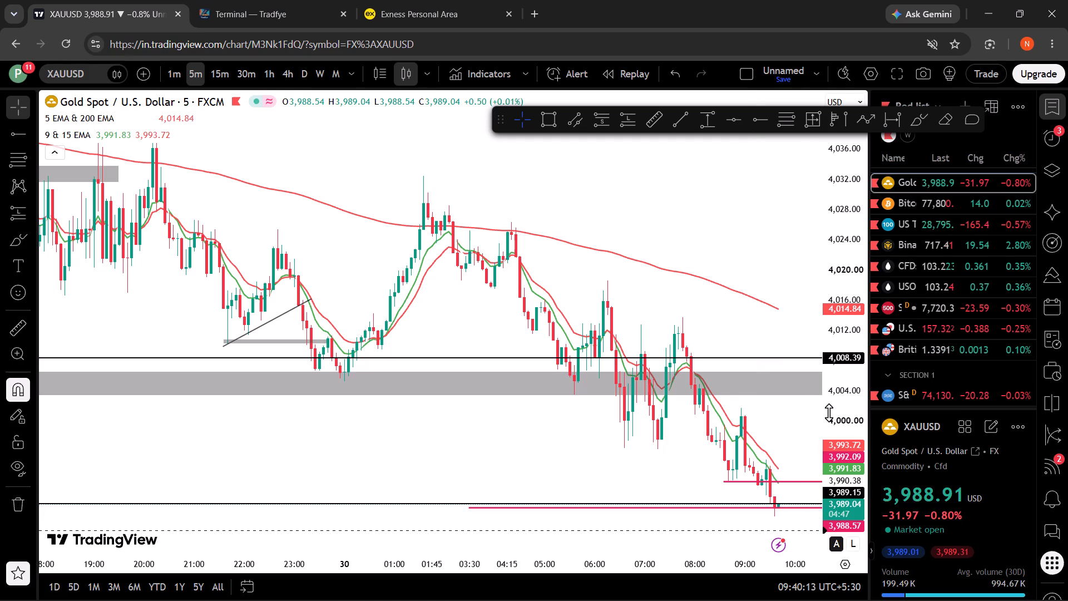
{"action": "left_click_drag", "start_coordinate": [783, 434], "coordinate": [662, 367]}
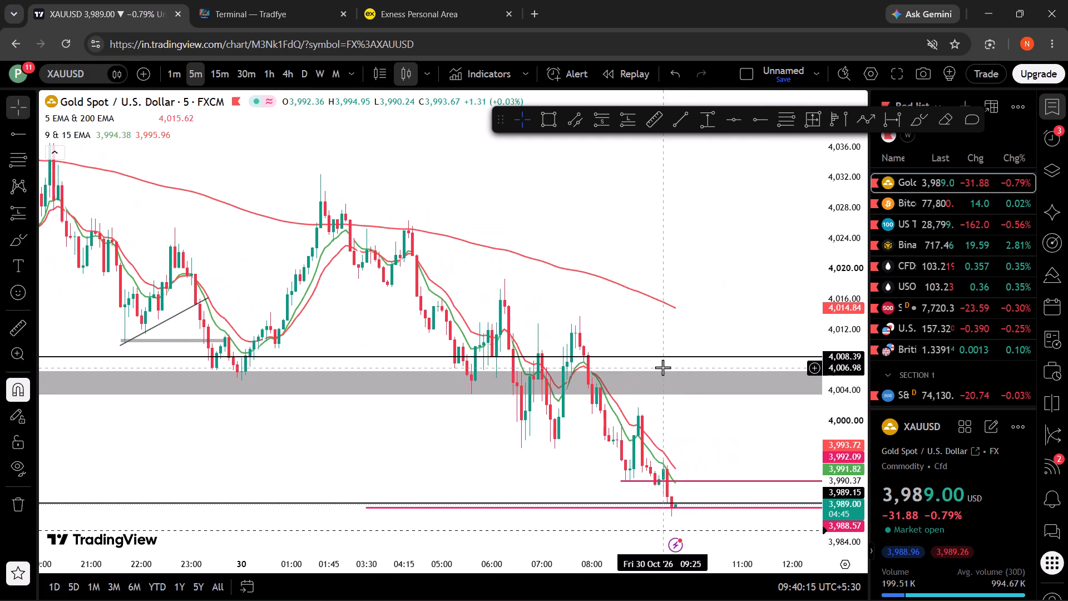
{"action": "left_click_drag", "start_coordinate": [841, 470], "coordinate": [847, 431]}
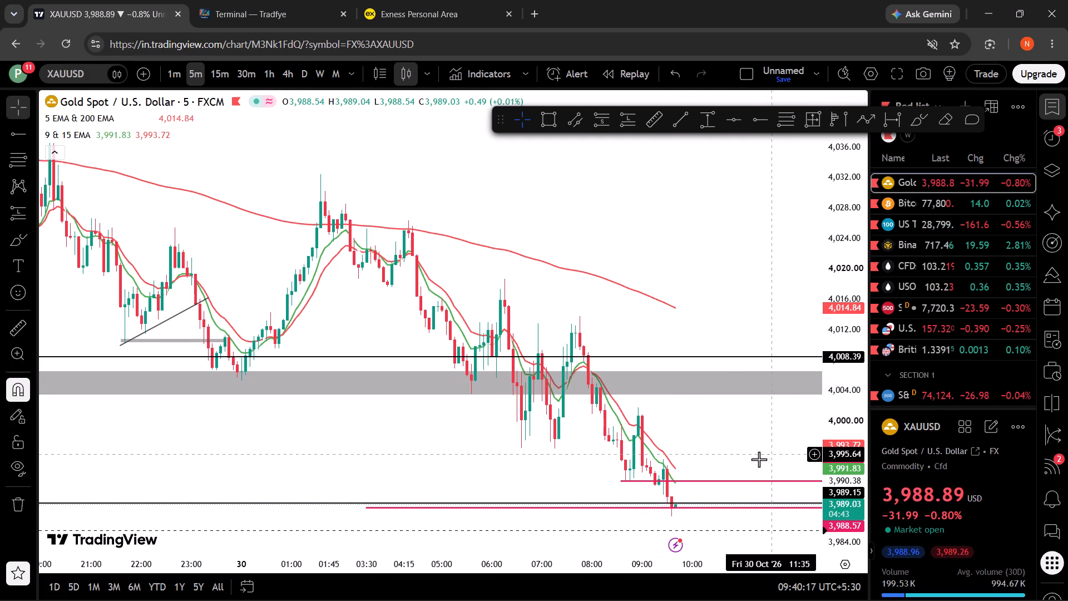
{"action": "left_click_drag", "start_coordinate": [749, 470], "coordinate": [679, 425]}
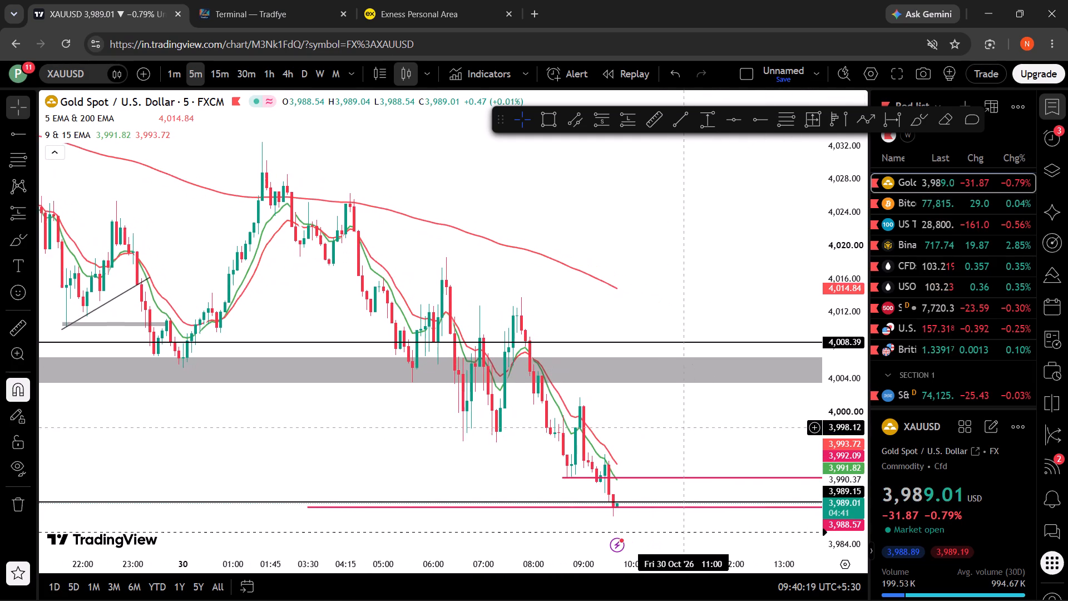
{"action": "left_click_drag", "start_coordinate": [679, 425], "coordinate": [665, 418]}
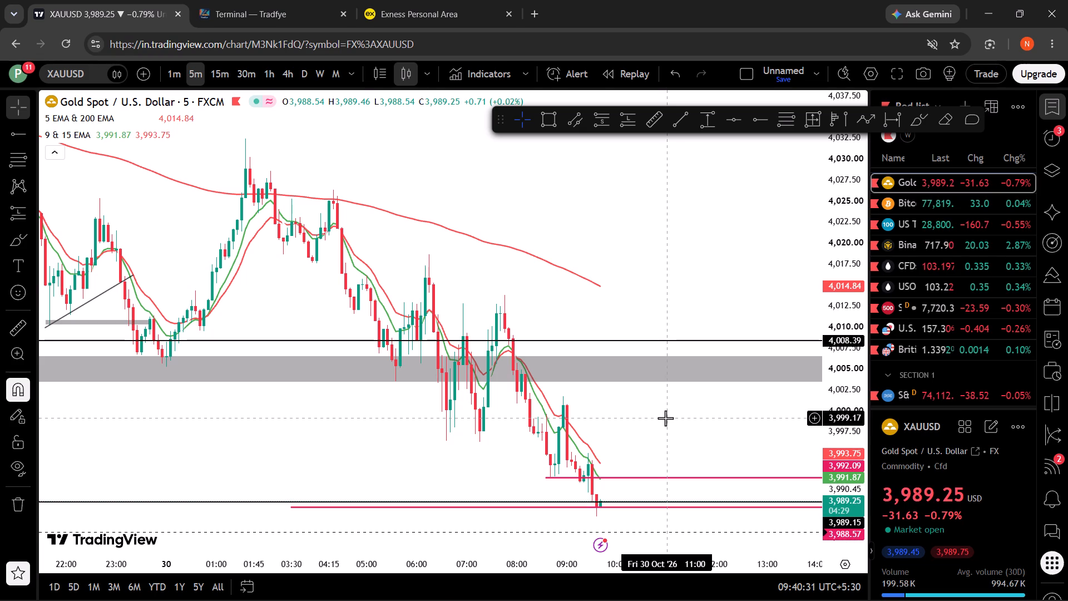
Reset the chart view and examine the candles since 06:00 against the grey 4,005 zone and the magenta lines.
{"action": "key", "text": "alt+r"}
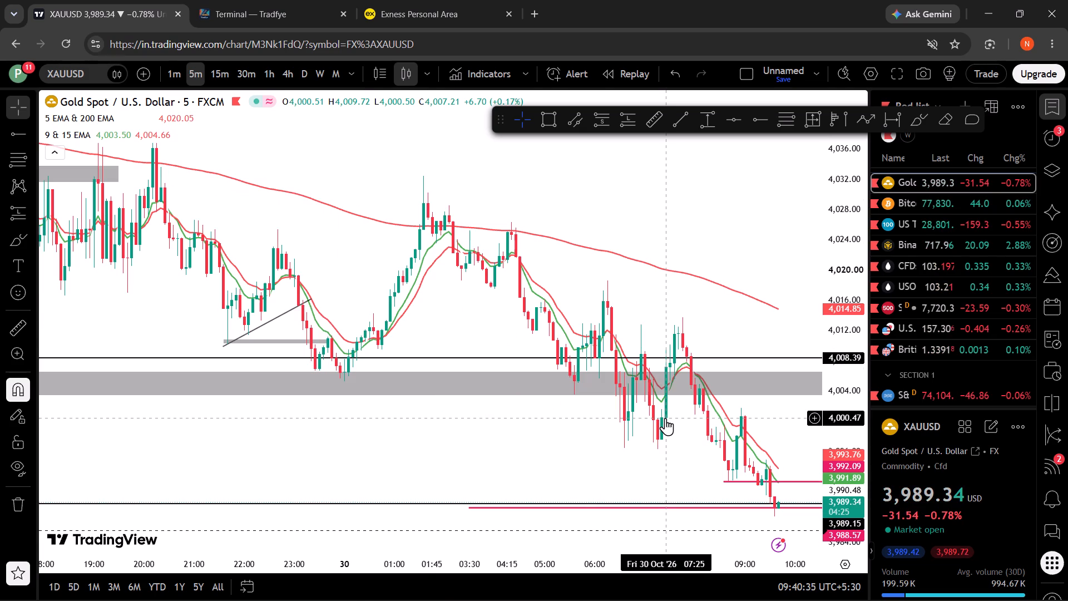
{"action": "scroll", "coordinate": [695, 432], "scroll_direction": "up", "scroll_amount": 7}
{"action": "scroll", "coordinate": [695, 432], "scroll_direction": "down", "scroll_amount": 1}
{"action": "scroll", "coordinate": [695, 432], "scroll_direction": "up", "scroll_amount": 3}
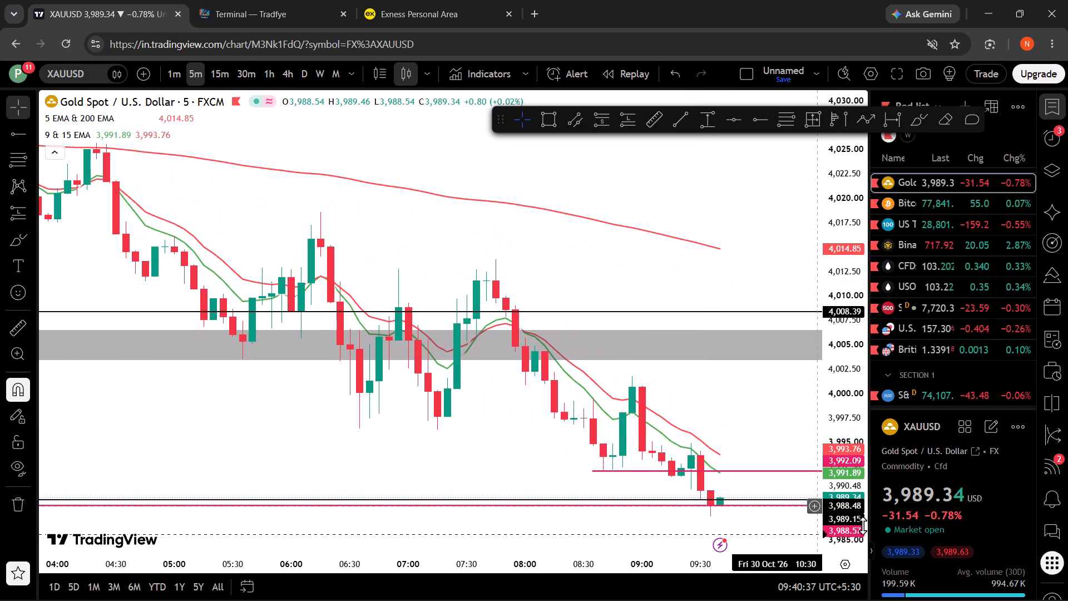
{"action": "left_click_drag", "start_coordinate": [855, 523], "coordinate": [855, 431]}
{"action": "left_click_drag", "start_coordinate": [828, 453], "coordinate": [830, 380]}
{"action": "left_click_drag", "start_coordinate": [778, 418], "coordinate": [632, 467]}
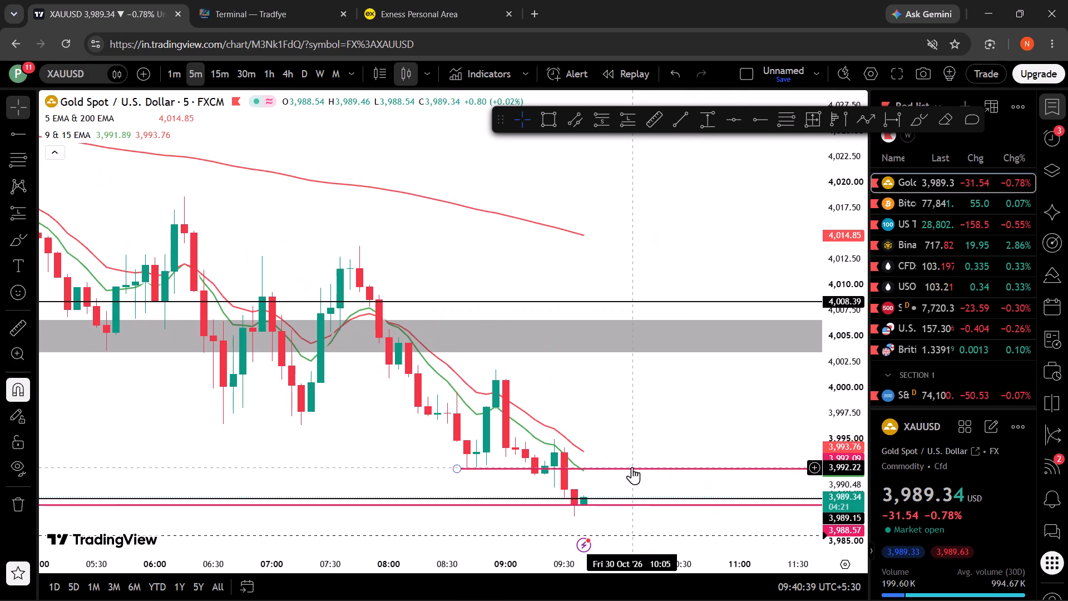
{"action": "left_click_drag", "start_coordinate": [631, 463], "coordinate": [615, 385]}
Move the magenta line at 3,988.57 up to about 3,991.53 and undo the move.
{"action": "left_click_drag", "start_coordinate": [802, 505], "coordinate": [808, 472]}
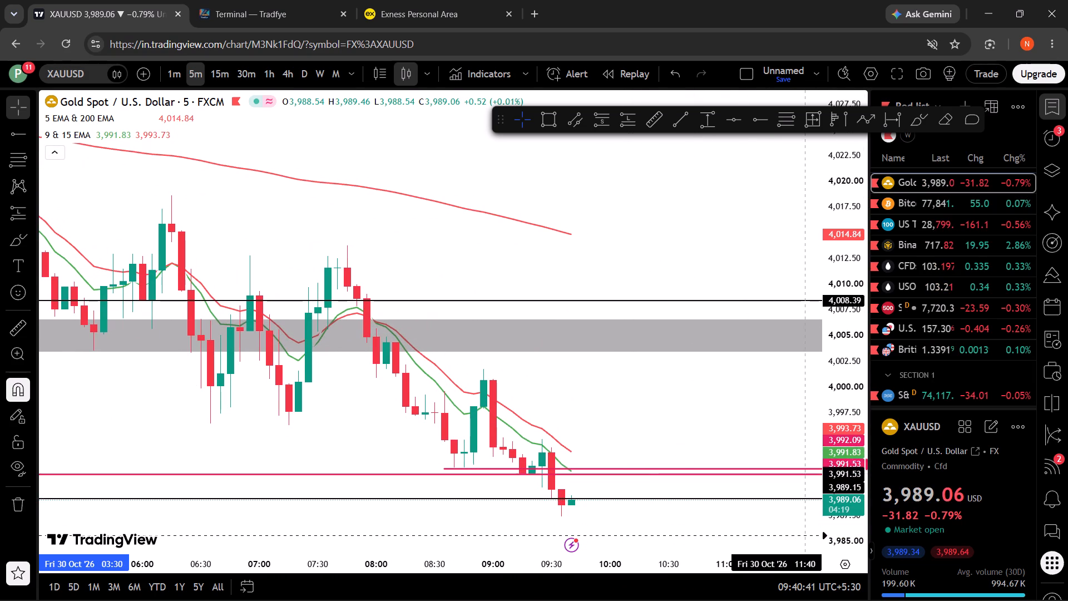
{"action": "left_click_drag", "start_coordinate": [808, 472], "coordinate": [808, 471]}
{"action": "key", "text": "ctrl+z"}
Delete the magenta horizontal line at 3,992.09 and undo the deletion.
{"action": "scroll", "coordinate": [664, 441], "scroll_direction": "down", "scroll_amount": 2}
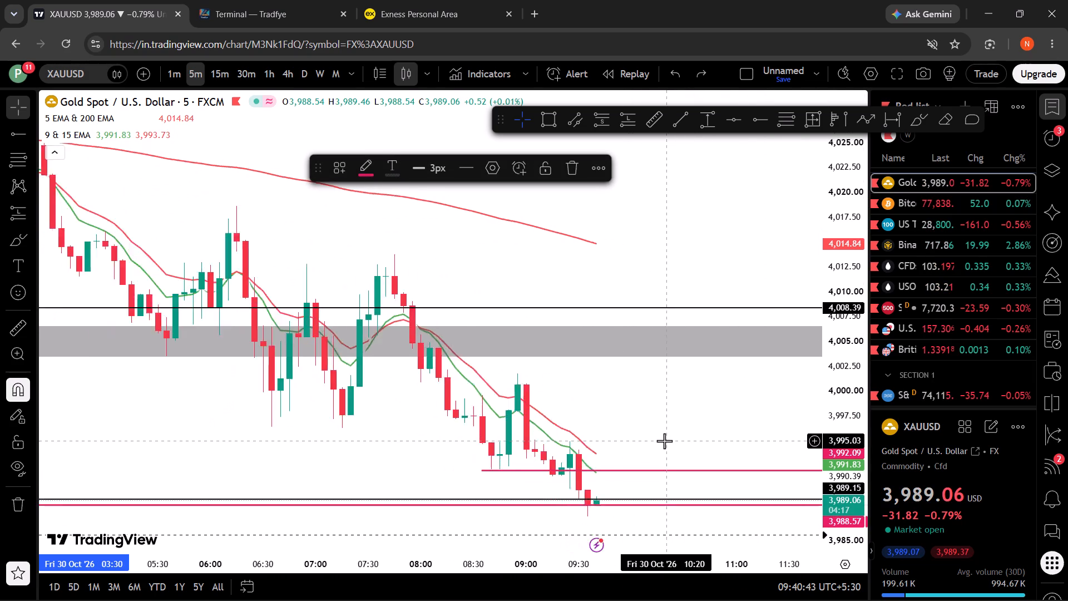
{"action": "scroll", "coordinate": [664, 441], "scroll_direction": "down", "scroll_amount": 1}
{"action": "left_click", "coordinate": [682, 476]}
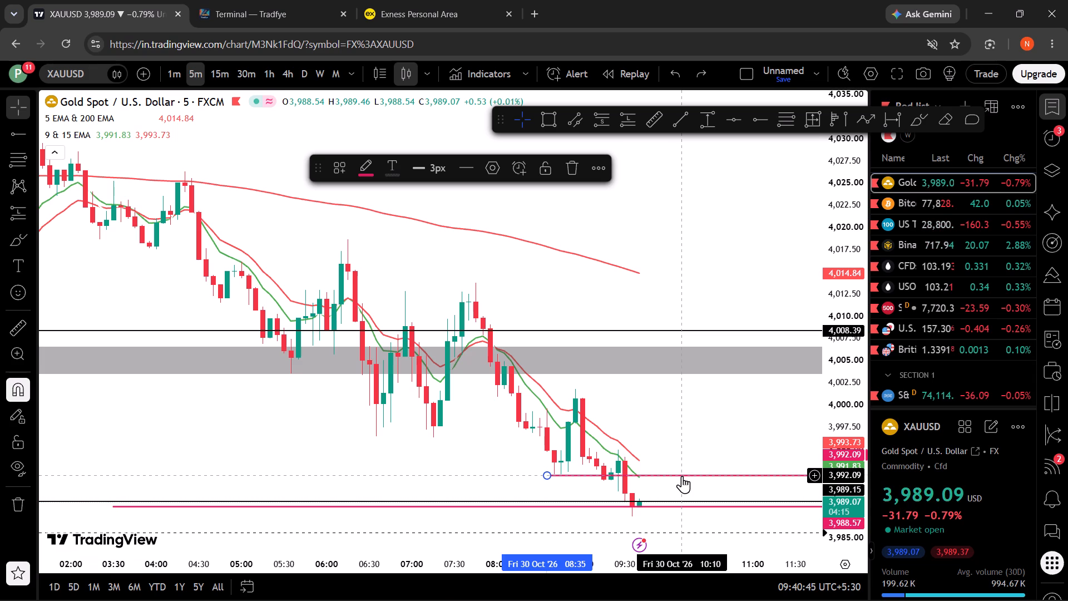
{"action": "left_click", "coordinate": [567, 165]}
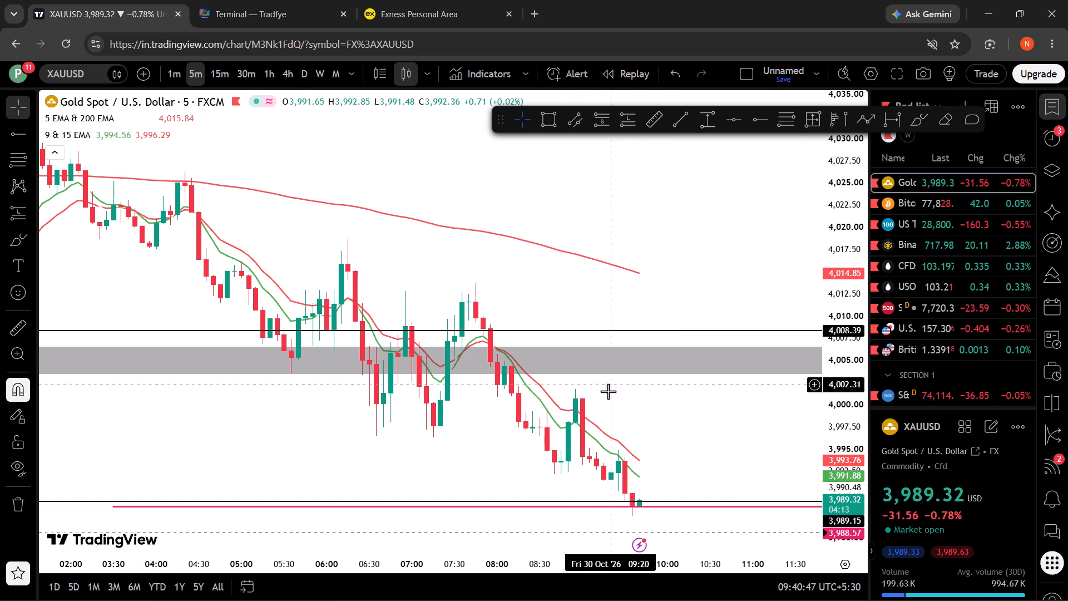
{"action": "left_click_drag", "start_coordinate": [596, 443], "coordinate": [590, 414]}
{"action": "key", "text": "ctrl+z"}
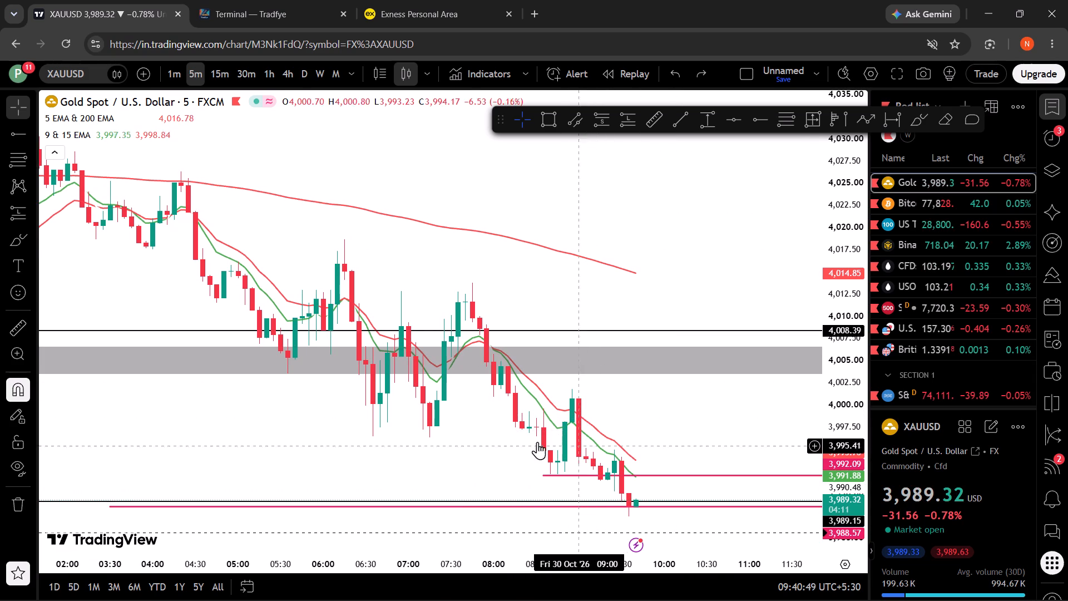
Measure the price move from about 3,992.44 at 08:50 to 3,987.41 at 10:05, and clear the measurement.
{"action": "left_click", "coordinate": [19, 328]}
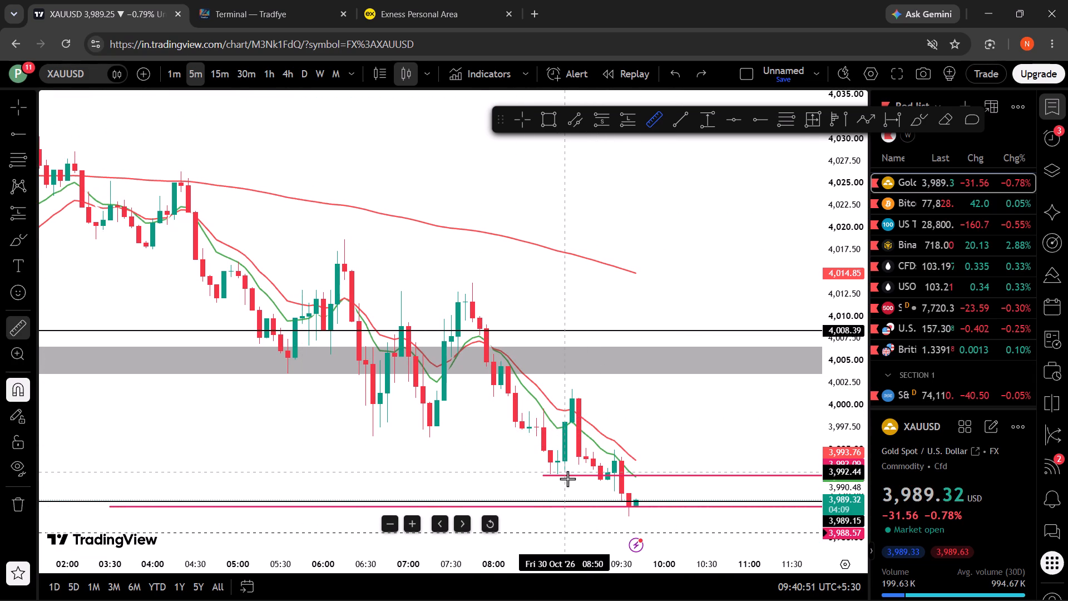
{"action": "left_click", "coordinate": [568, 479]}
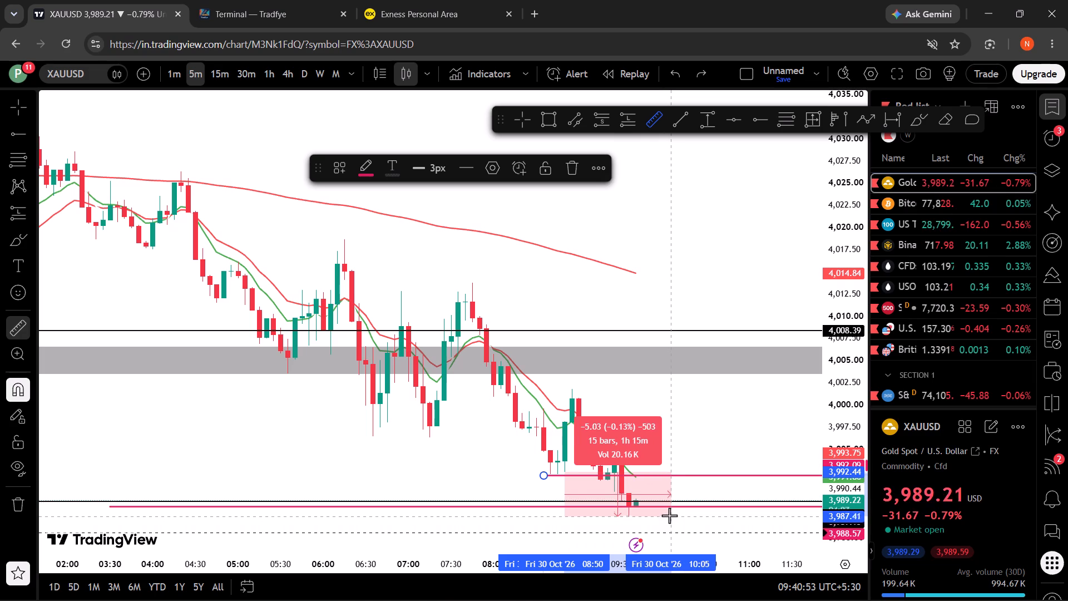
{"action": "left_click", "coordinate": [669, 515]}
{"action": "left_click", "coordinate": [676, 440]}
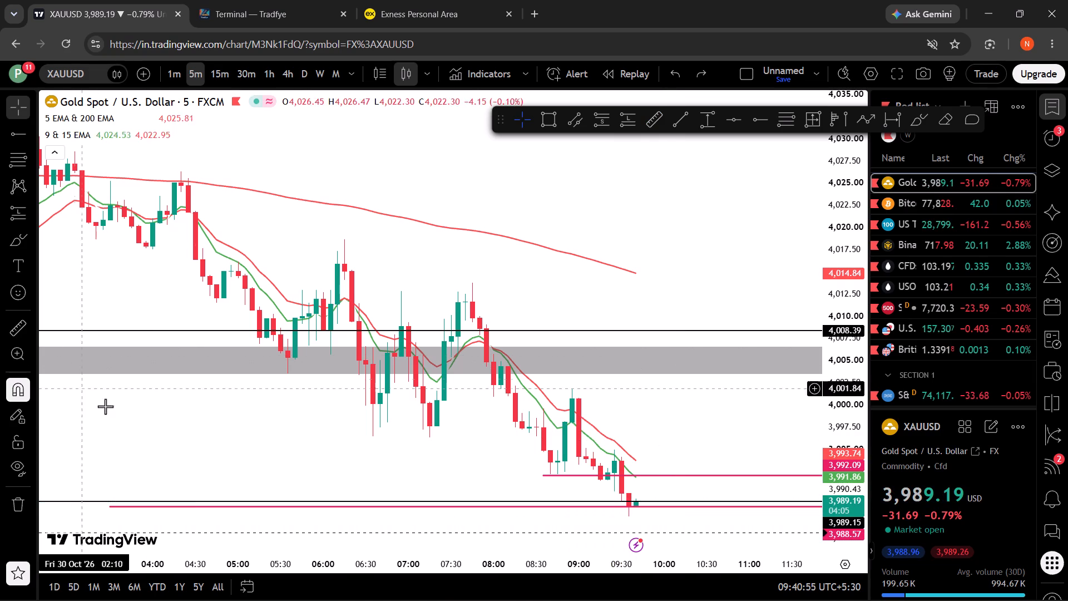
Delete the magenta horizontal line at 3,992.09 on the gold 5-minute chart.
{"action": "left_click", "coordinate": [600, 475]}
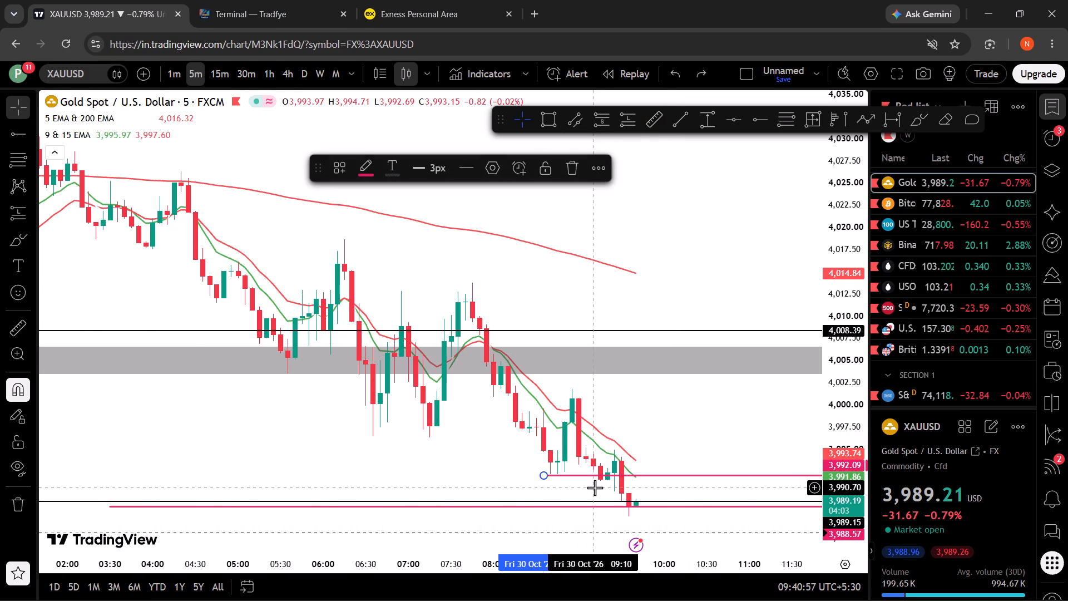
{"action": "key", "text": "Delete"}
Examine gold's 5-minute decline since the previous evening, closing in on the latest candles around the 3,989.15 and 3,988.57 lines.
{"action": "left_click_drag", "start_coordinate": [590, 491], "coordinate": [510, 469]}
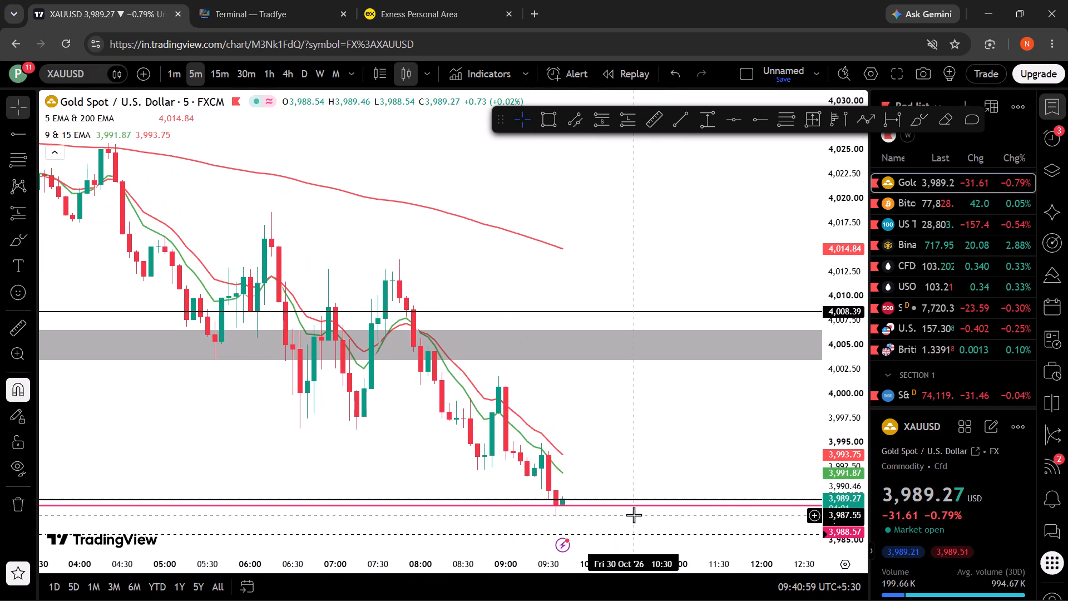
{"action": "left_click_drag", "start_coordinate": [636, 528], "coordinate": [636, 523]}
{"action": "left_click", "coordinate": [624, 482]}
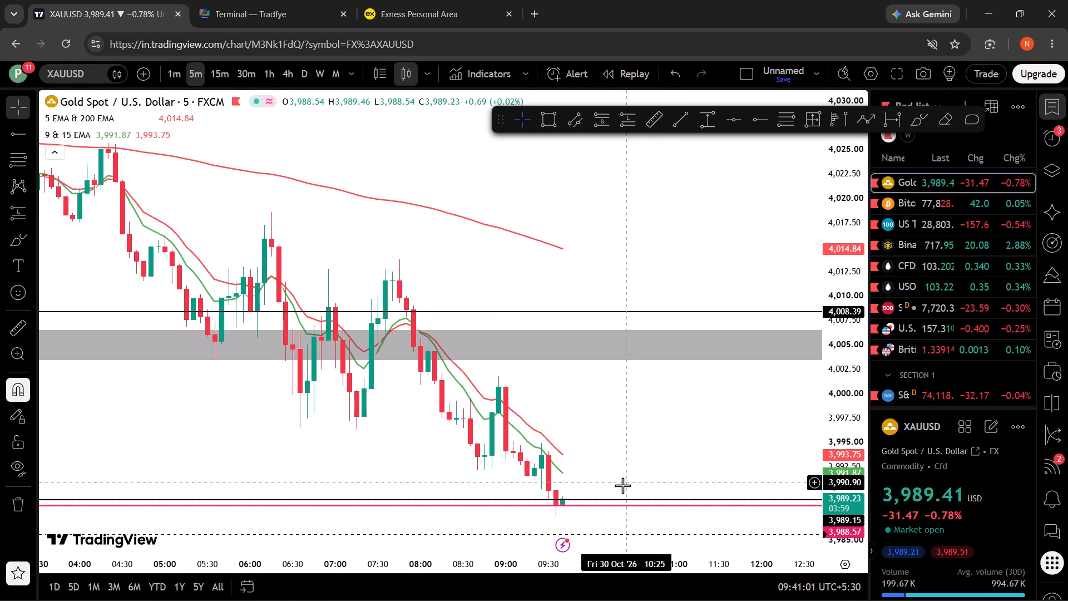
{"action": "left_click_drag", "start_coordinate": [838, 508], "coordinate": [843, 460]}
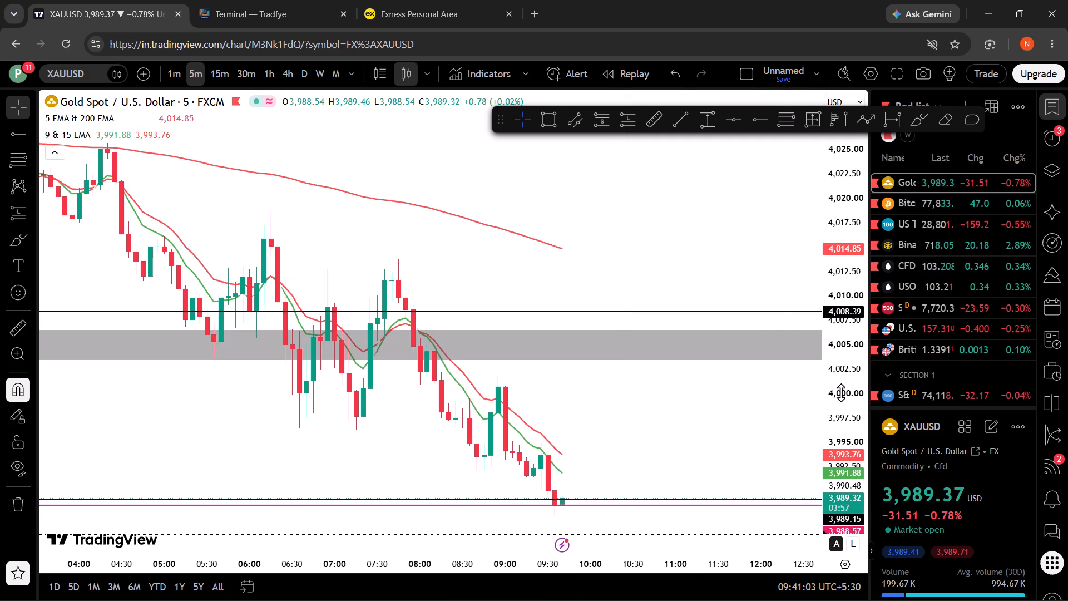
{"action": "left_click_drag", "start_coordinate": [841, 388], "coordinate": [832, 530]}
{"action": "scroll", "coordinate": [730, 434], "scroll_direction": "down", "scroll_amount": 4}
{"action": "key", "text": "alt+r"}
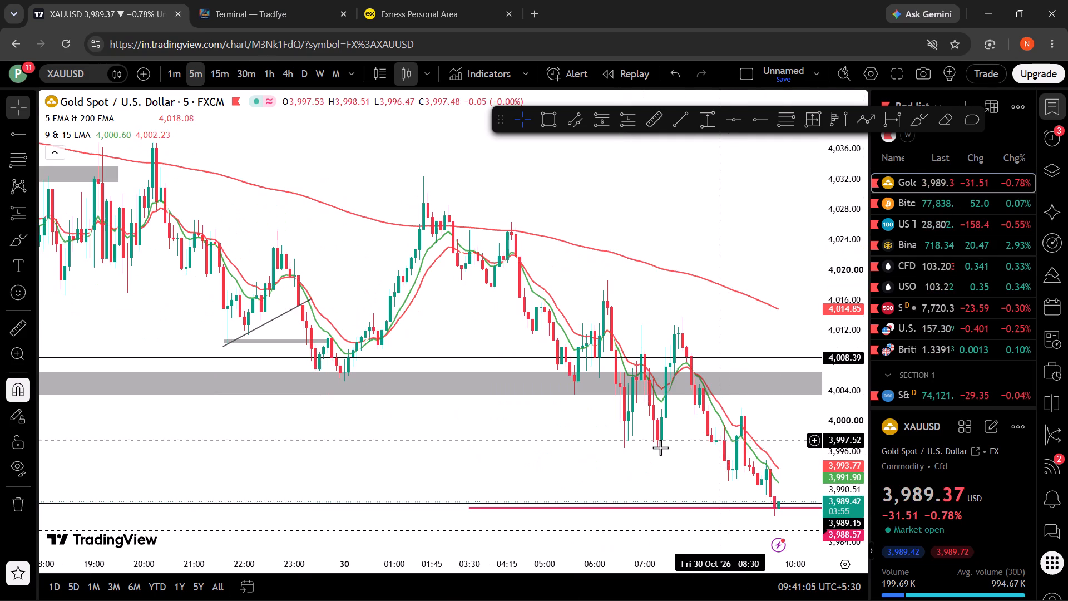
{"action": "left_click_drag", "start_coordinate": [623, 445], "coordinate": [224, 422]}
{"action": "left_click_drag", "start_coordinate": [841, 362], "coordinate": [839, 466]}
{"action": "key", "text": "alt+r"}
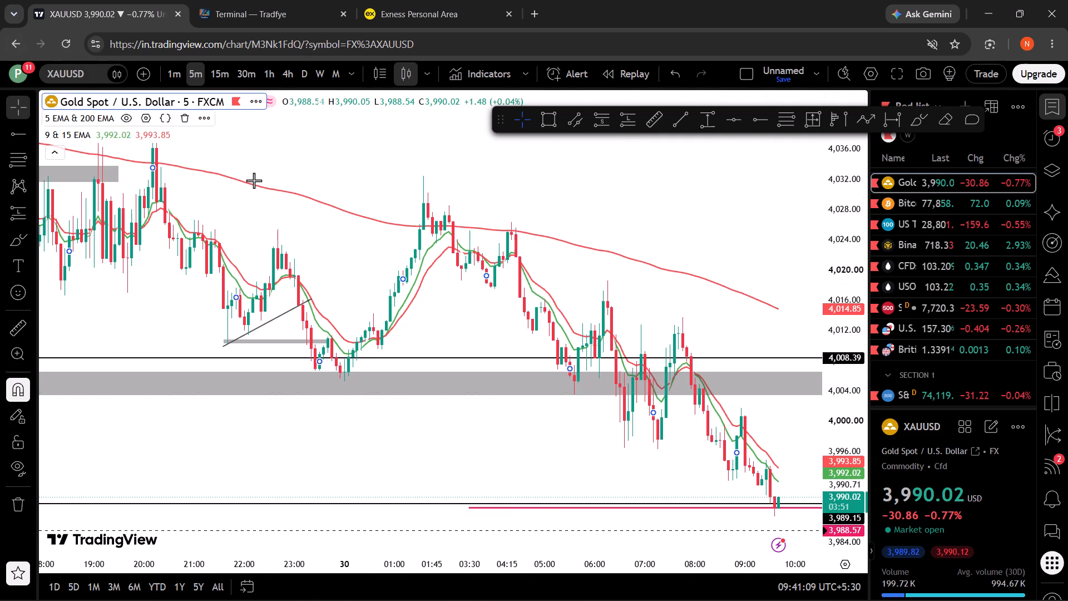
{"action": "scroll", "coordinate": [493, 309], "scroll_direction": "down", "scroll_amount": 5}
{"action": "scroll", "coordinate": [494, 381], "scroll_direction": "up", "scroll_amount": 11}
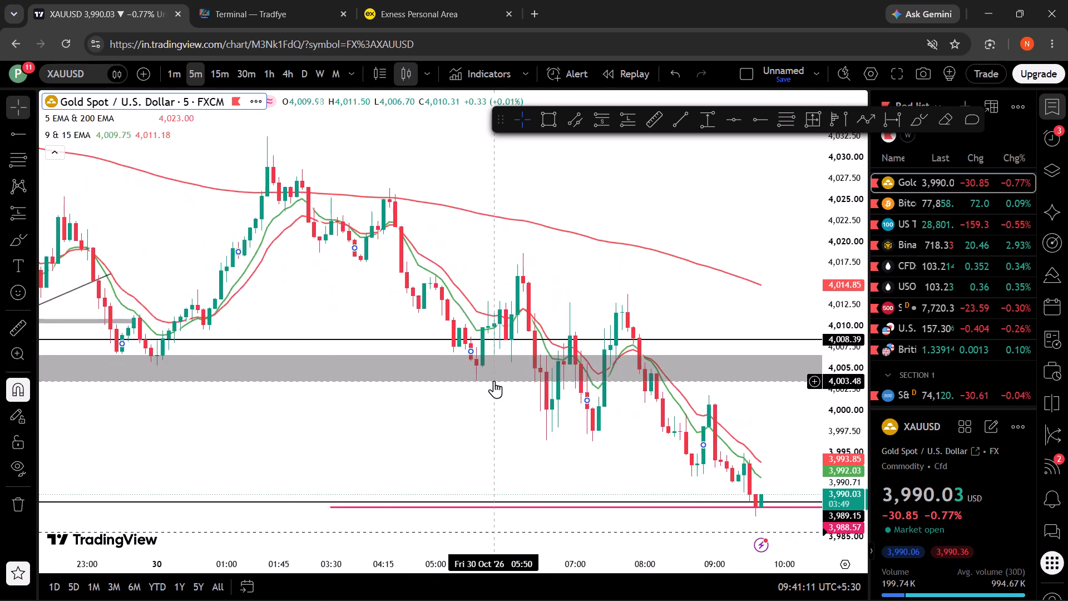
{"action": "scroll", "coordinate": [494, 381], "scroll_direction": "up", "scroll_amount": 12}
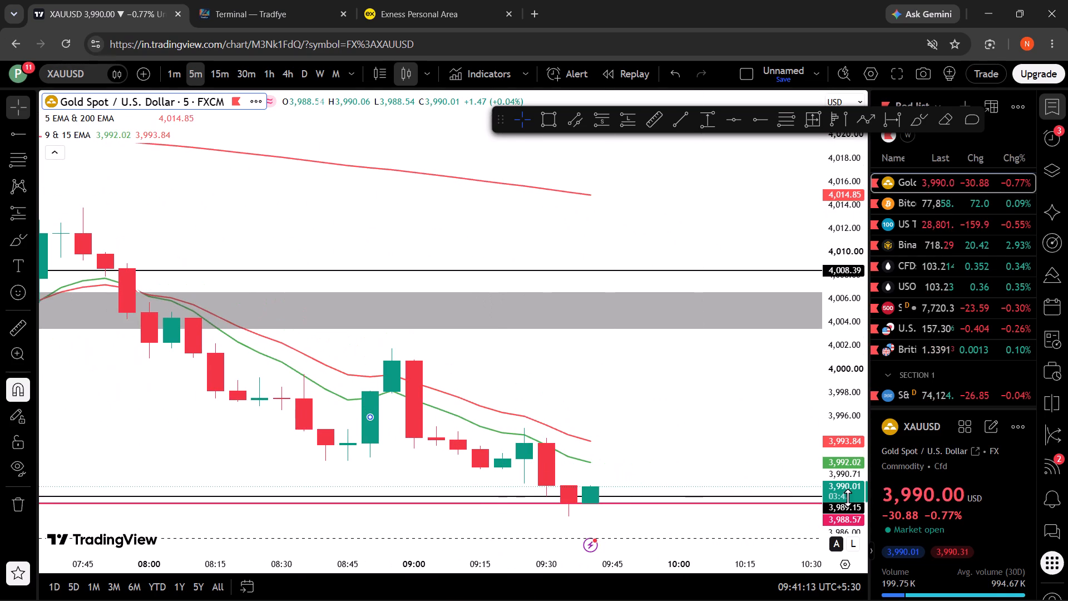
{"action": "left_click_drag", "start_coordinate": [852, 447], "coordinate": [854, 530]}
{"action": "left_click", "coordinate": [491, 524]}
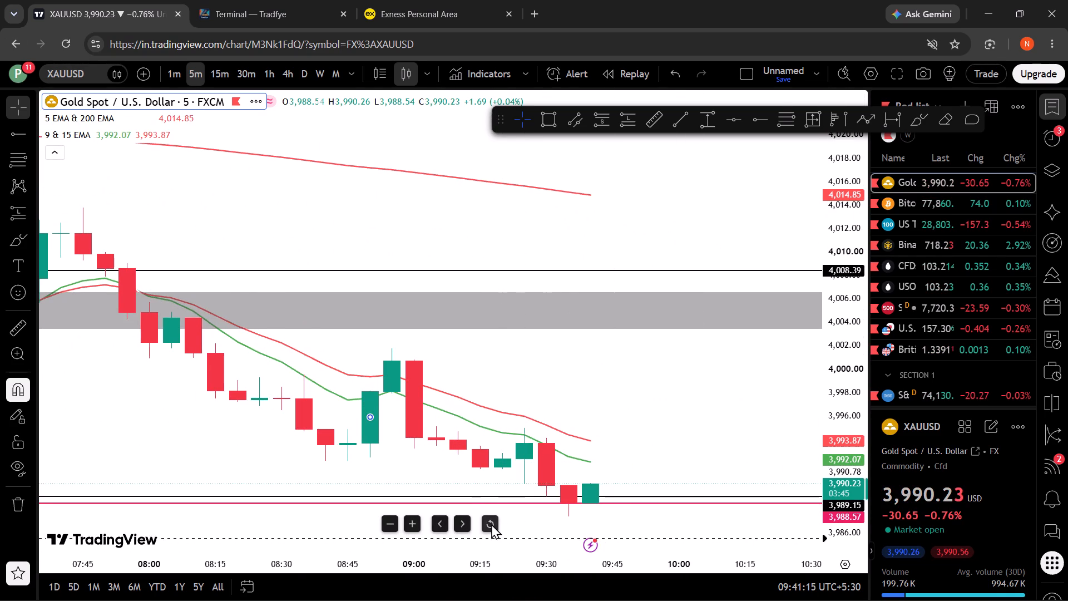
{"action": "left_click_drag", "start_coordinate": [852, 183], "coordinate": [852, 356]}
{"action": "left_click_drag", "start_coordinate": [847, 293], "coordinate": [847, 304]}
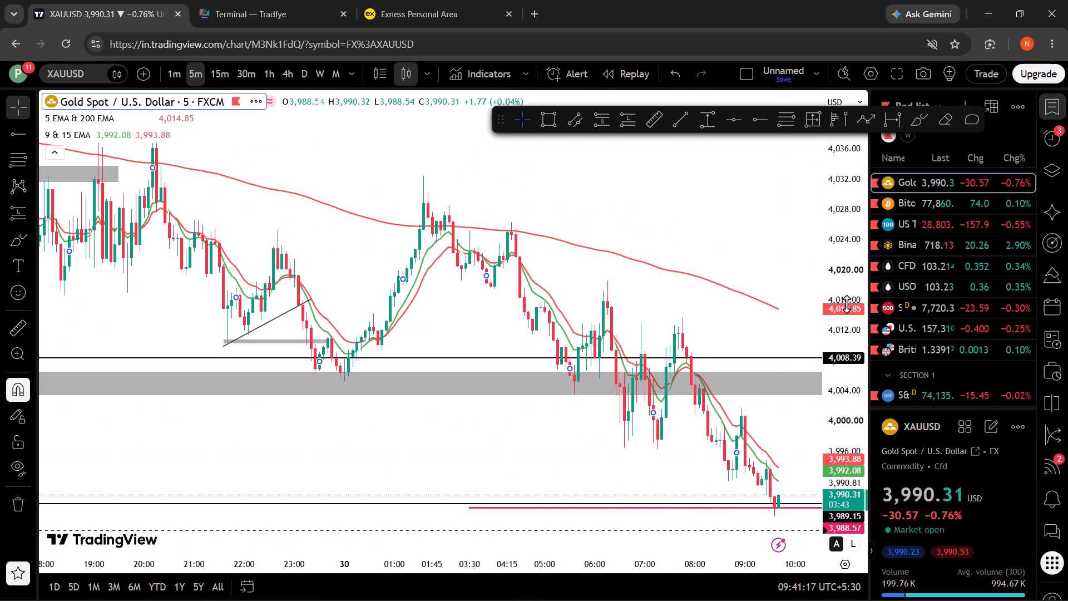
{"action": "left_click_drag", "start_coordinate": [847, 304], "coordinate": [847, 403]}
Reload the XAUUSD chart page, accepting that unsaved changes may be lost.
{"action": "left_click", "coordinate": [61, 40]}
{"action": "left_click", "coordinate": [576, 119]}
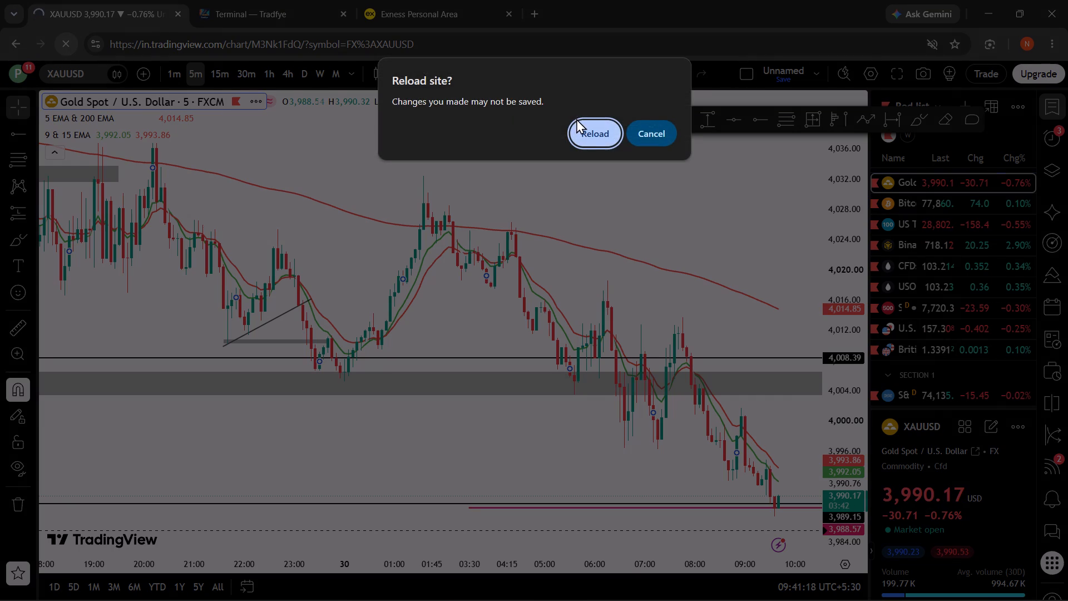
{"action": "left_click", "coordinate": [588, 136]}
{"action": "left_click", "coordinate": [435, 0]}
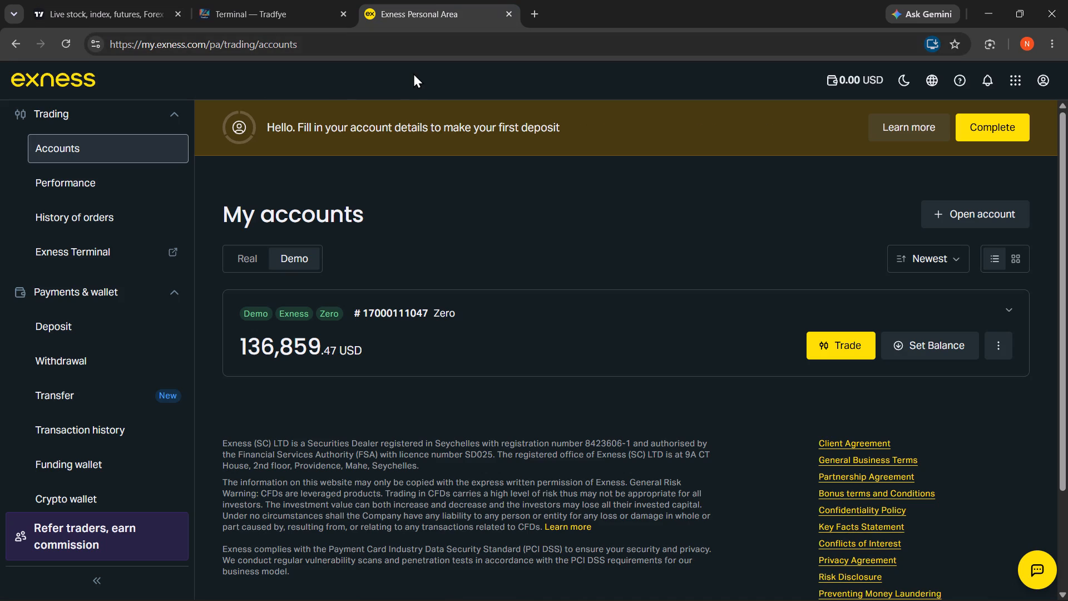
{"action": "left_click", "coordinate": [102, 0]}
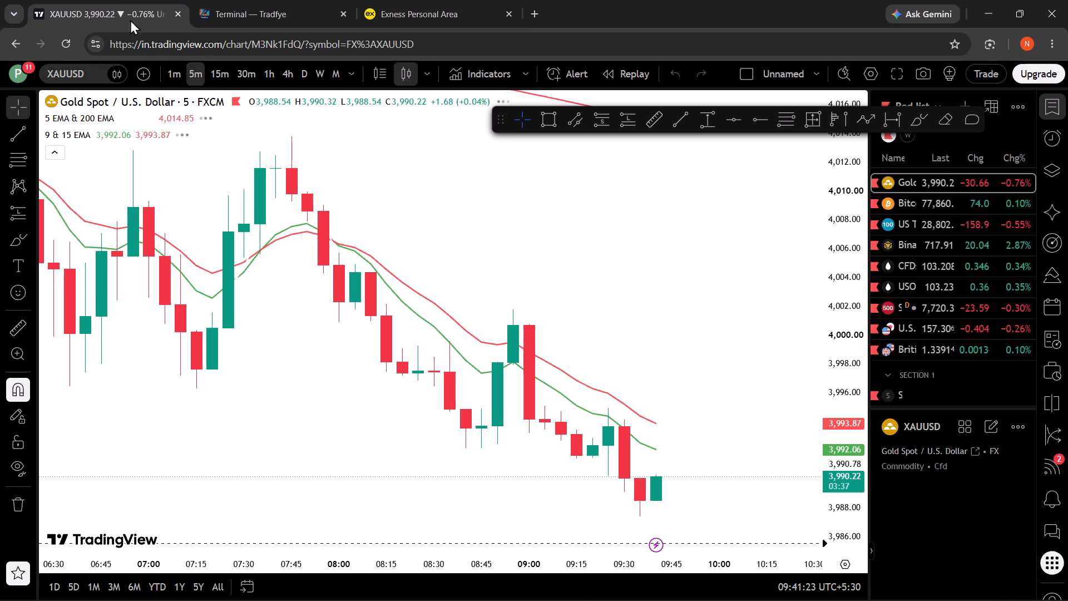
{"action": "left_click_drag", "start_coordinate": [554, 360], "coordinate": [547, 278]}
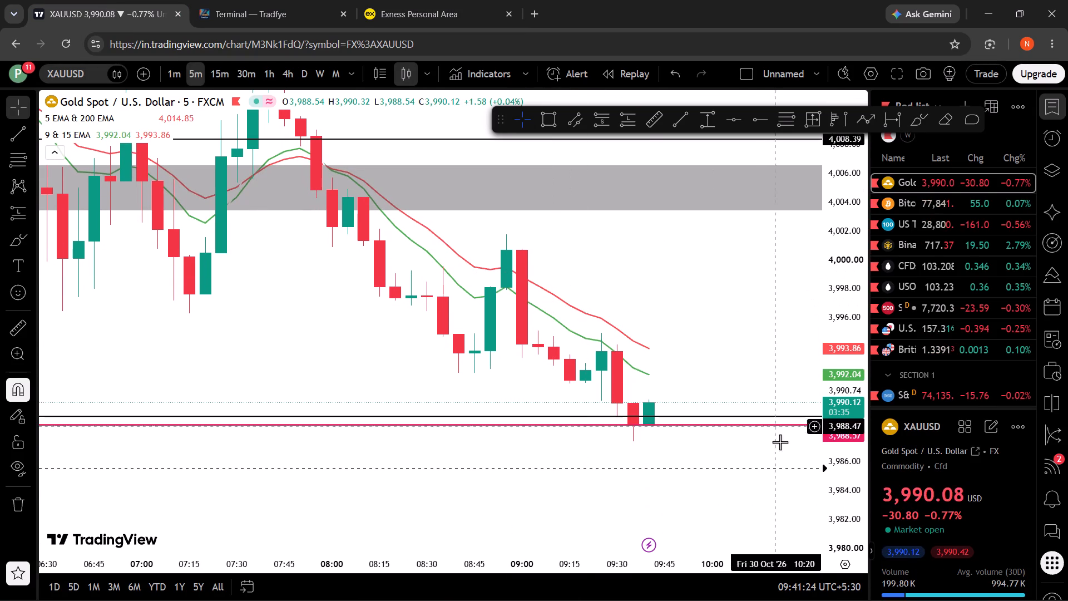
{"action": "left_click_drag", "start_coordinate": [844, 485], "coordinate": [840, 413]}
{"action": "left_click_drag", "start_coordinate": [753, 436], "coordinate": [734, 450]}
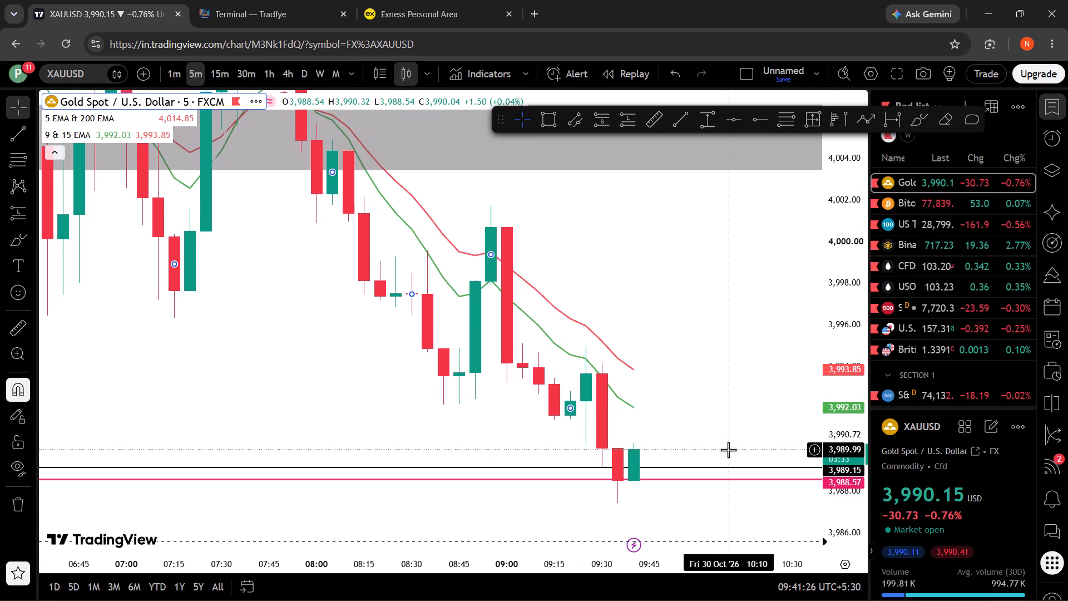
Switch to the Exness Personal Area with the demo Zero trading account.
{"action": "left_click", "coordinate": [411, 8]}
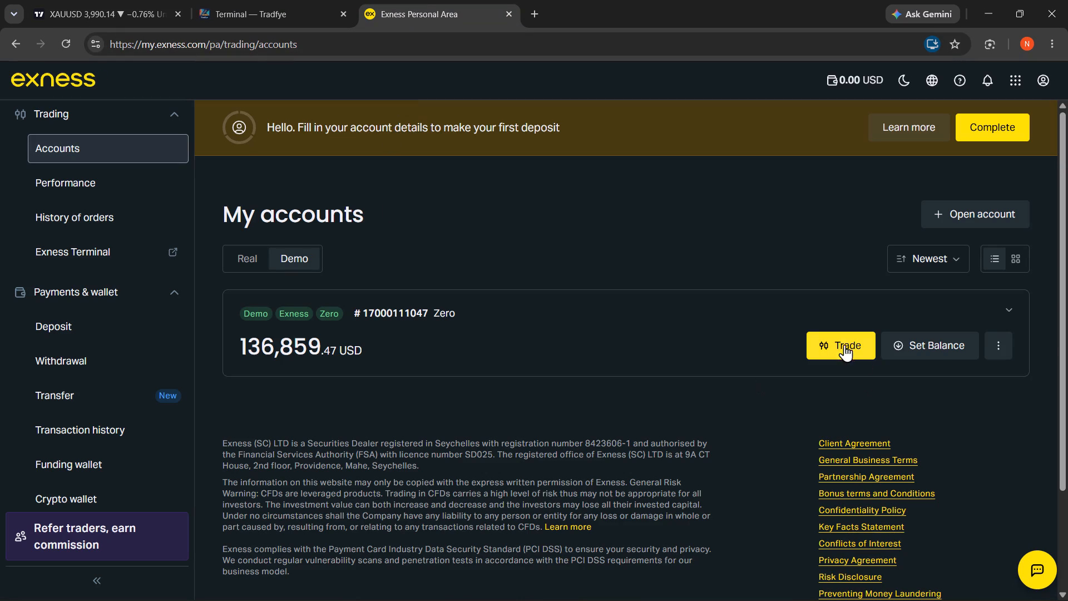
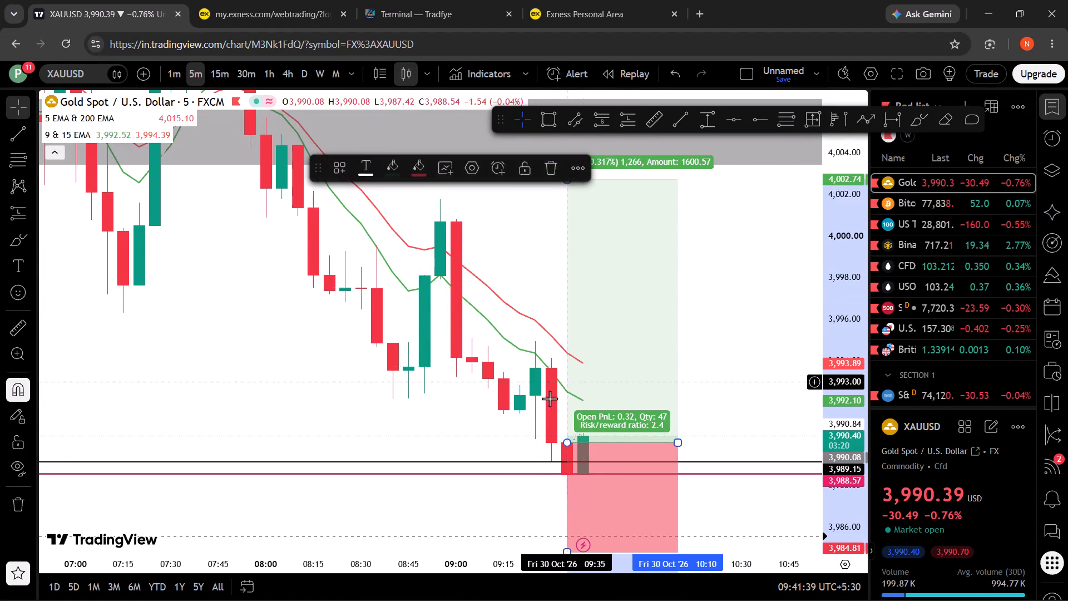
Set the long position's stop level to 3,985.75 on the gold 5-minute chart and extend the position's end to about 10:20.
{"action": "left_click_drag", "start_coordinate": [512, 408], "coordinate": [471, 322]}
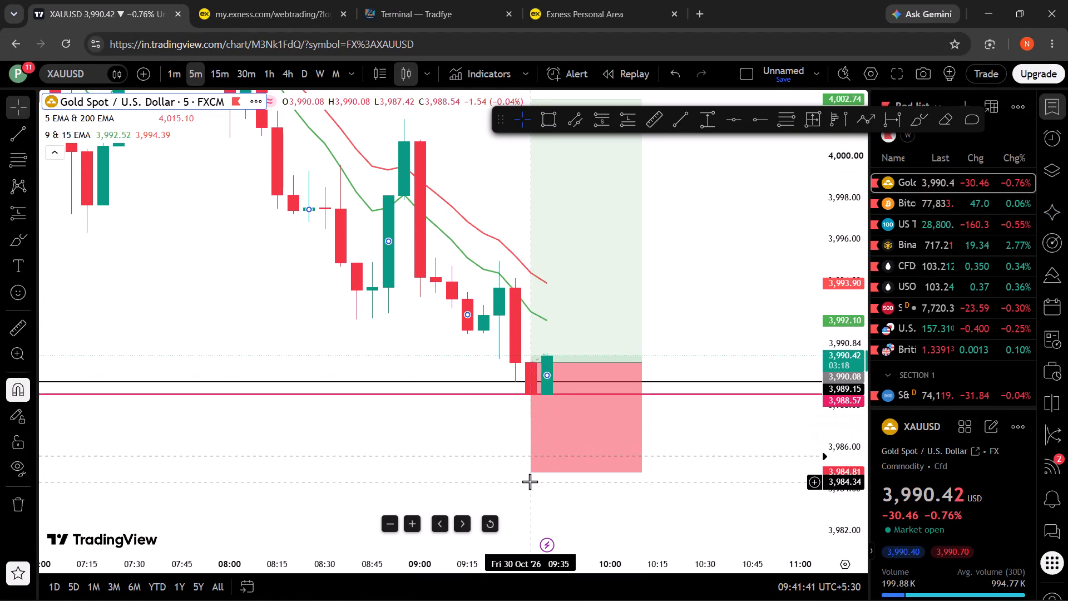
{"action": "left_click", "coordinate": [529, 481]}
{"action": "left_click_drag", "start_coordinate": [534, 474], "coordinate": [534, 457]}
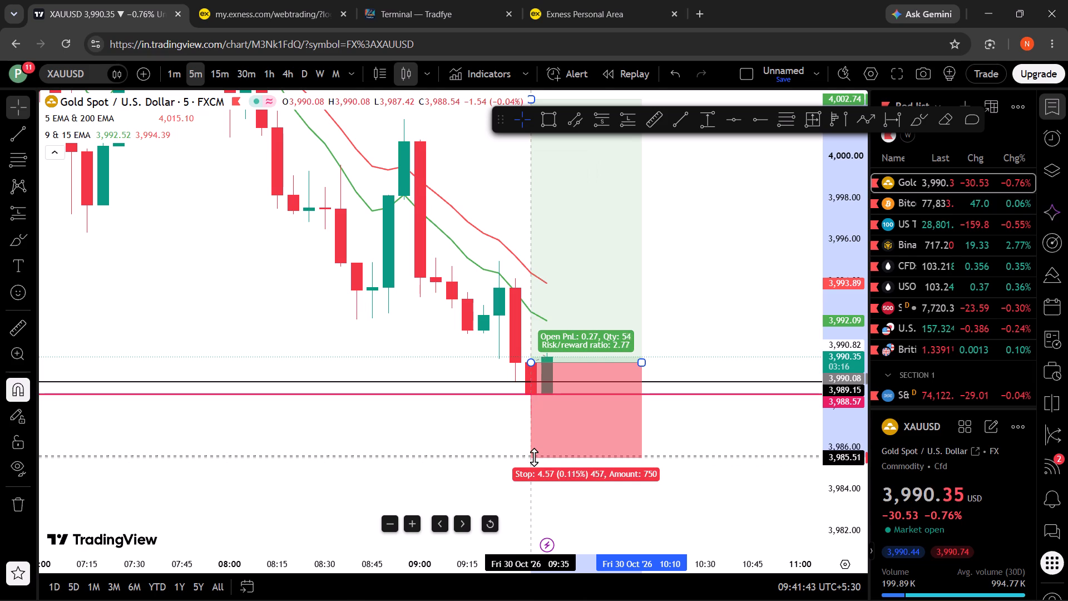
{"action": "left_click_drag", "start_coordinate": [534, 457], "coordinate": [535, 451]}
{"action": "left_click", "coordinate": [565, 485]}
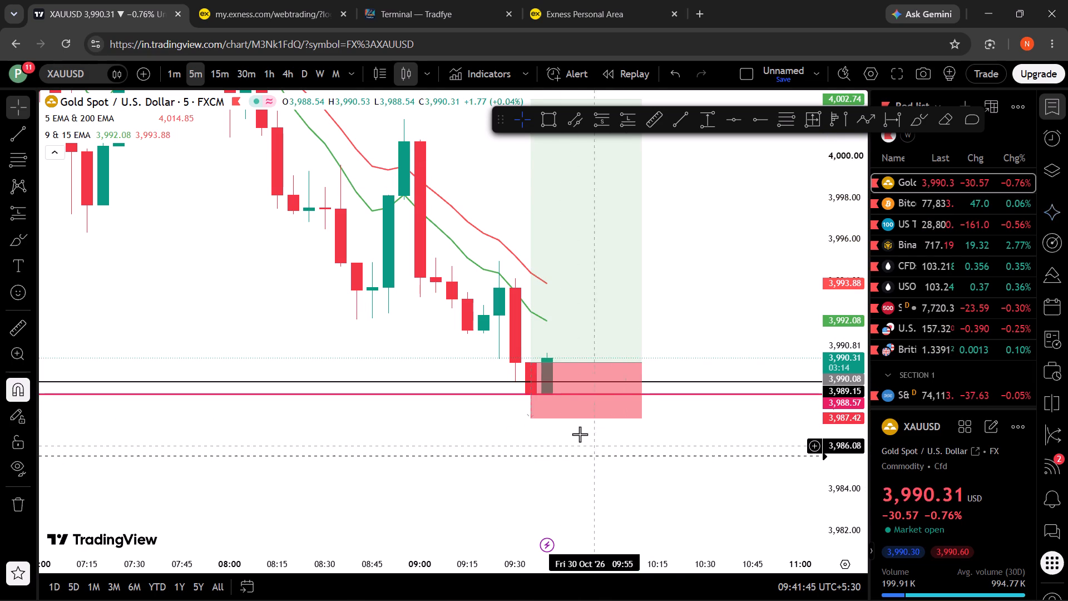
{"action": "left_click_drag", "start_coordinate": [527, 422], "coordinate": [525, 452]}
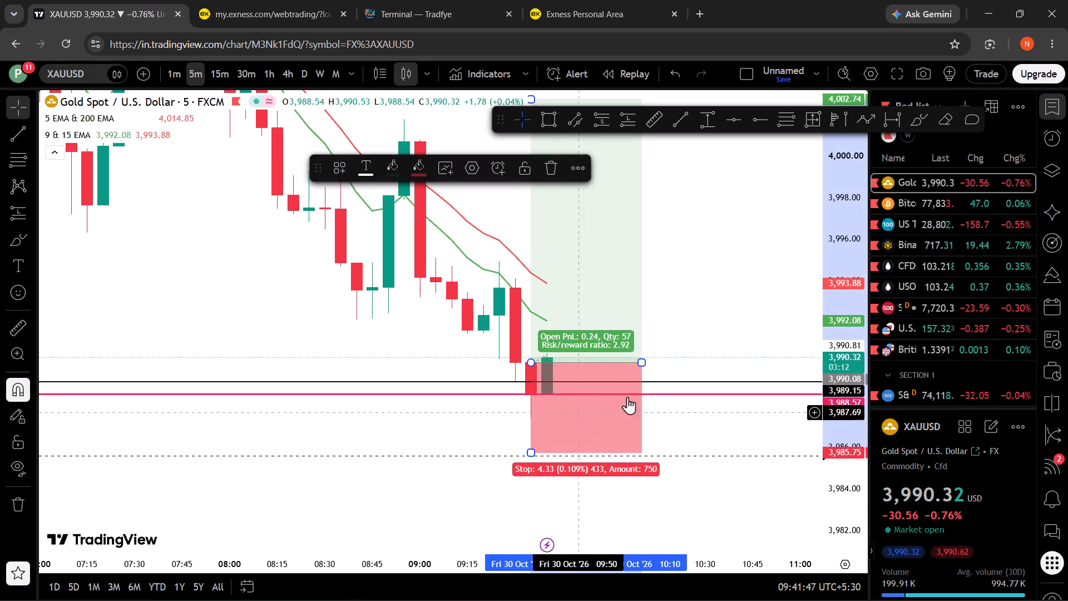
{"action": "left_click_drag", "start_coordinate": [646, 364], "coordinate": [679, 366]}
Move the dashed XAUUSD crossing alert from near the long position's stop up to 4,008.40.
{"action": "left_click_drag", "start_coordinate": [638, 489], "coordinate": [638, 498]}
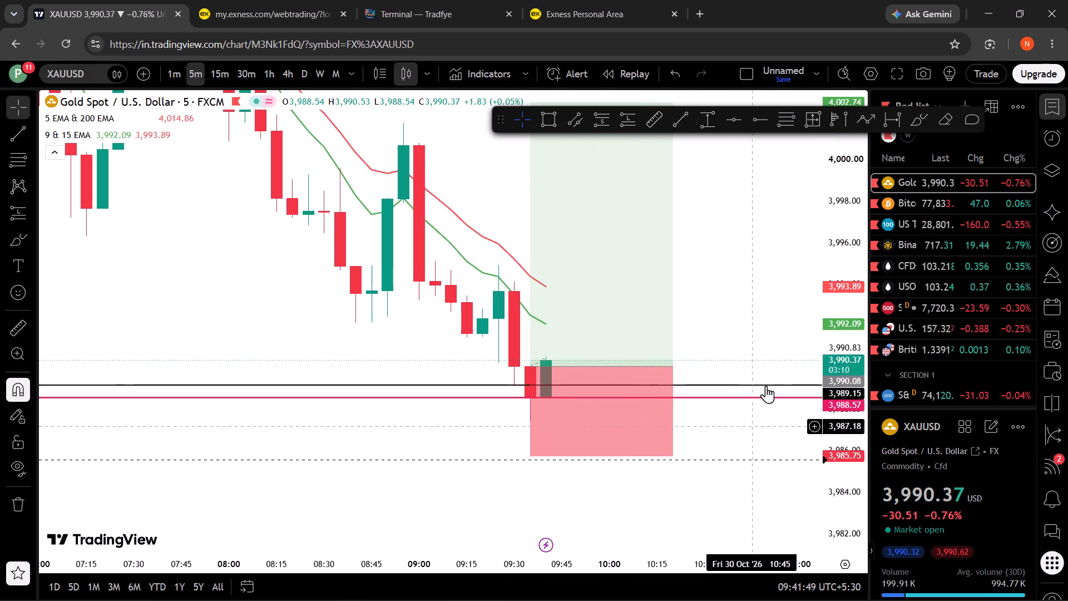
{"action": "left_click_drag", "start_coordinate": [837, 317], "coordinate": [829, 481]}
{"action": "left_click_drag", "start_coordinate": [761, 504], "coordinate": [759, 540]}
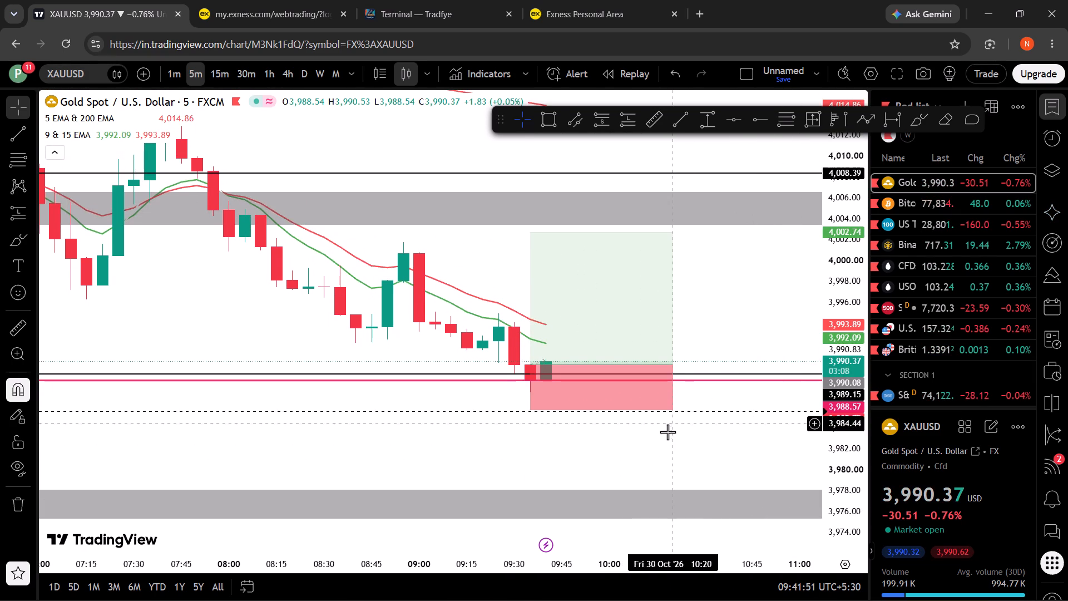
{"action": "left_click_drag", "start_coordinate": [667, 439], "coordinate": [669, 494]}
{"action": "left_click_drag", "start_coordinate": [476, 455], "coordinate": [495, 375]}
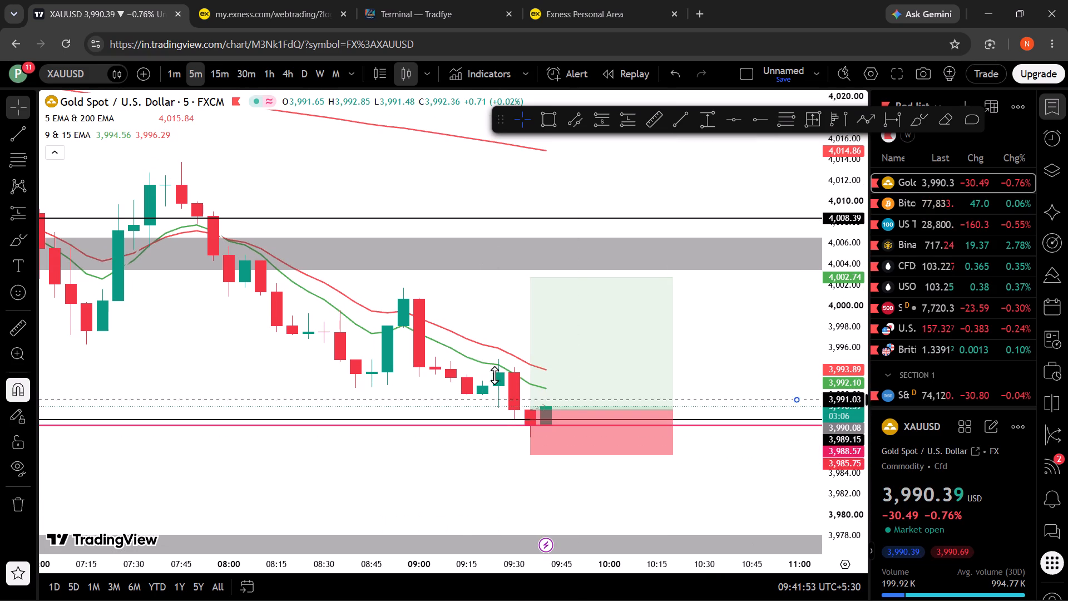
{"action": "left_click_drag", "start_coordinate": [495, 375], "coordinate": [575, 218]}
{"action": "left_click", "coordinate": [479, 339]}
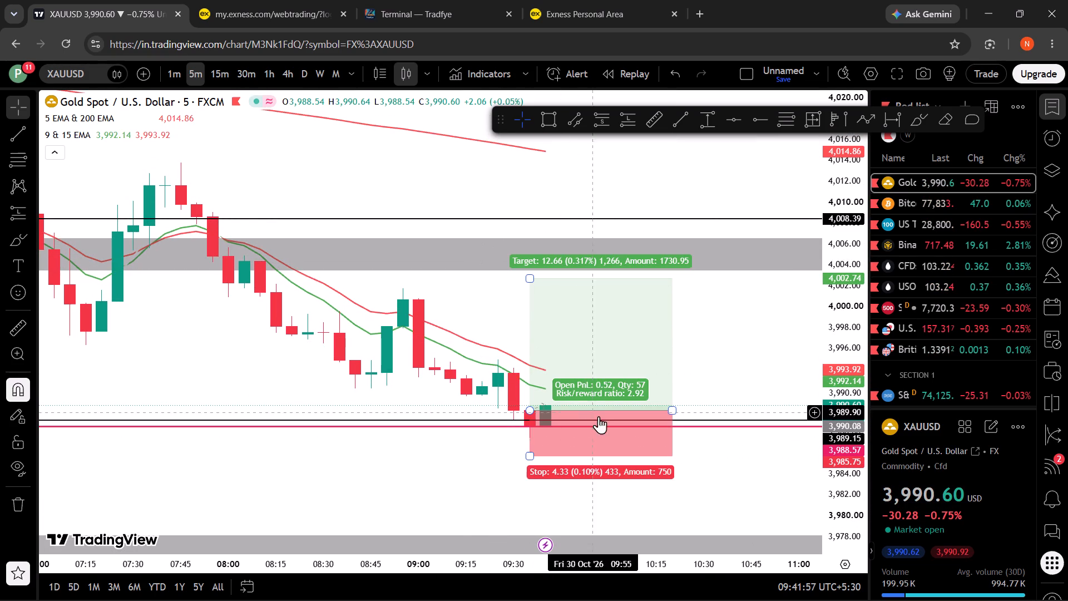
Move the XAUUSD crossing alert from the black line above the grey zone down to 4,000.35.
{"action": "scroll", "coordinate": [616, 445], "scroll_direction": "down", "scroll_amount": 5}
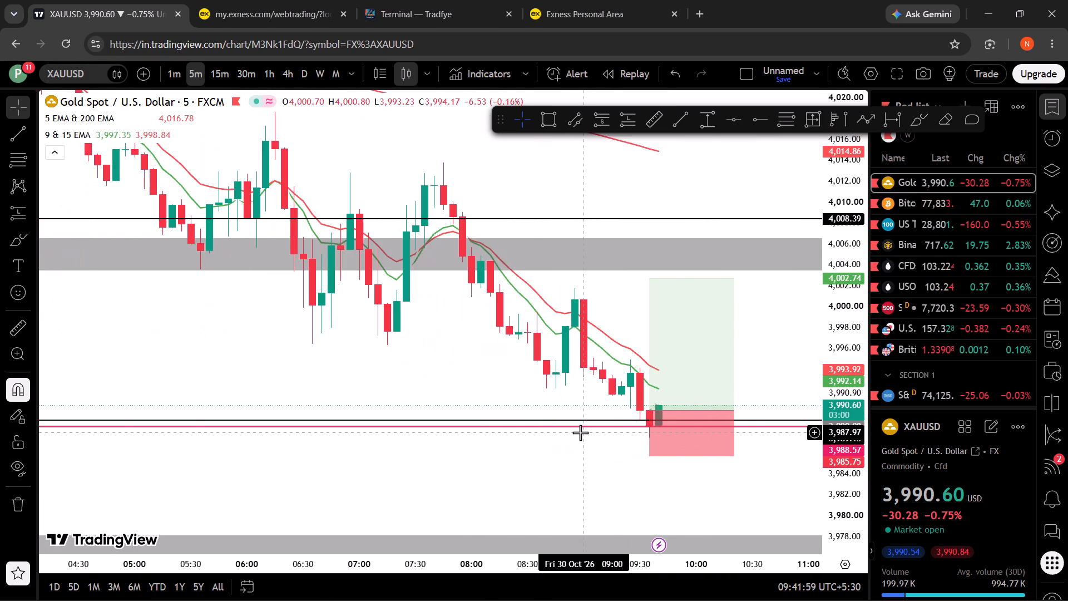
{"action": "scroll", "coordinate": [580, 432], "scroll_direction": "down", "scroll_amount": 11}
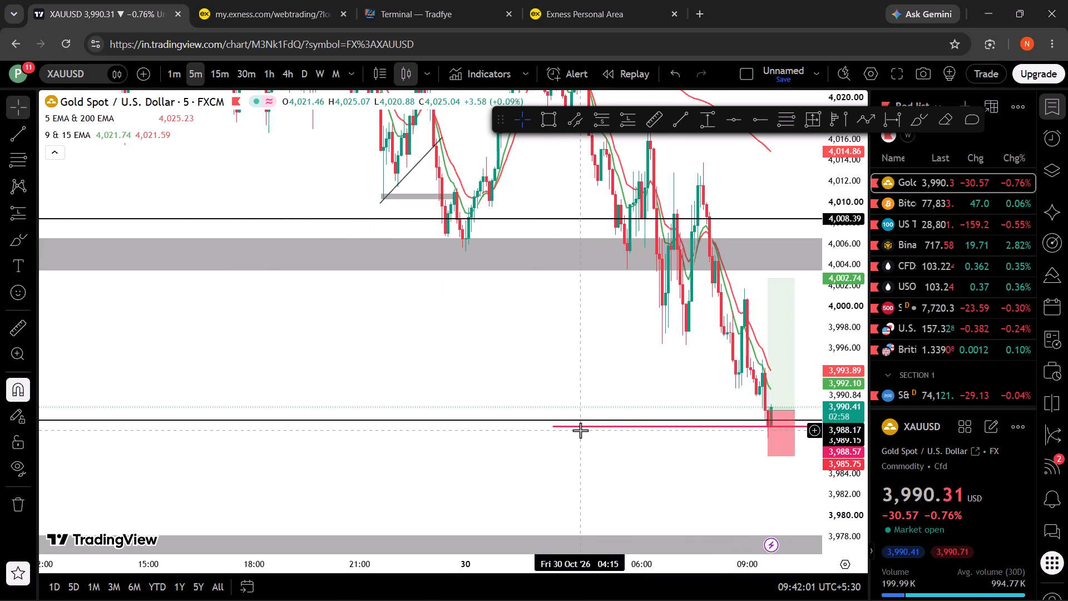
{"action": "scroll", "coordinate": [580, 430], "scroll_direction": "up", "scroll_amount": 11}
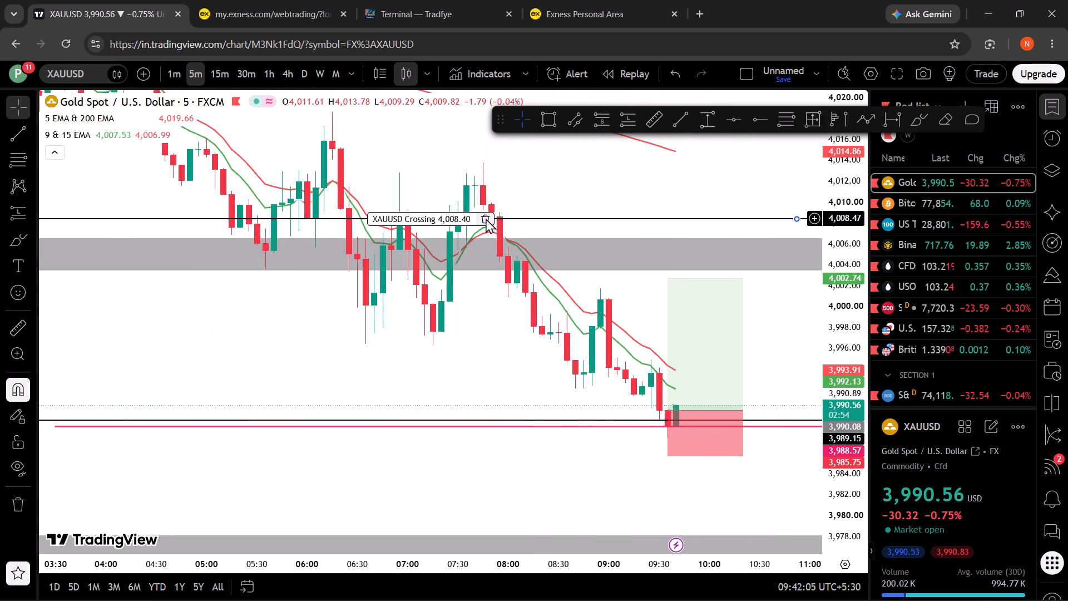
{"action": "left_click_drag", "start_coordinate": [486, 218], "coordinate": [467, 218]}
{"action": "left_click_drag", "start_coordinate": [456, 217], "coordinate": [437, 274]}
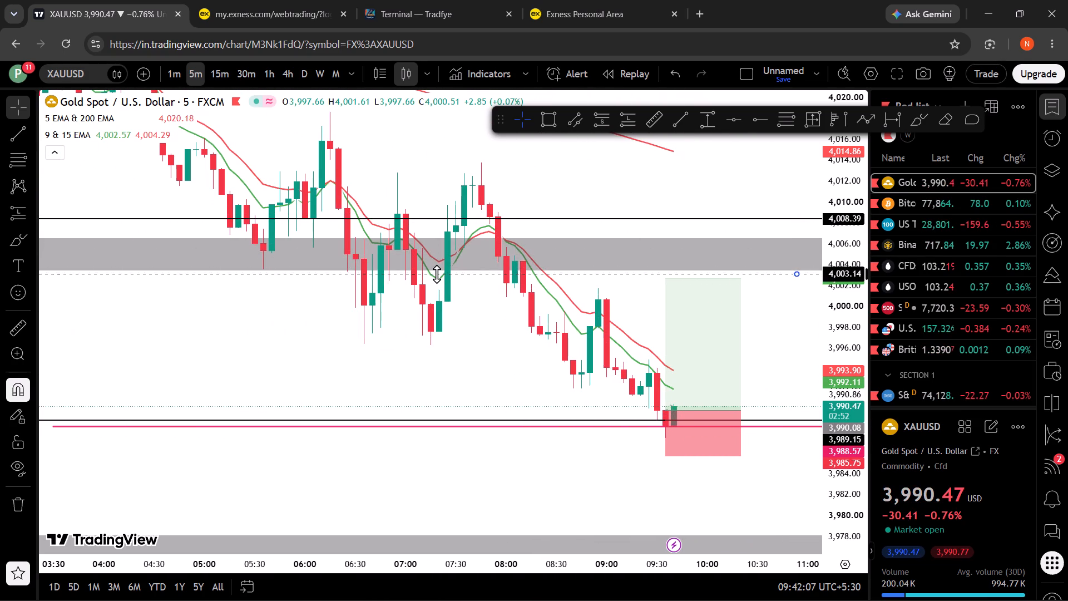
{"action": "left_click_drag", "start_coordinate": [437, 274], "coordinate": [467, 244]}
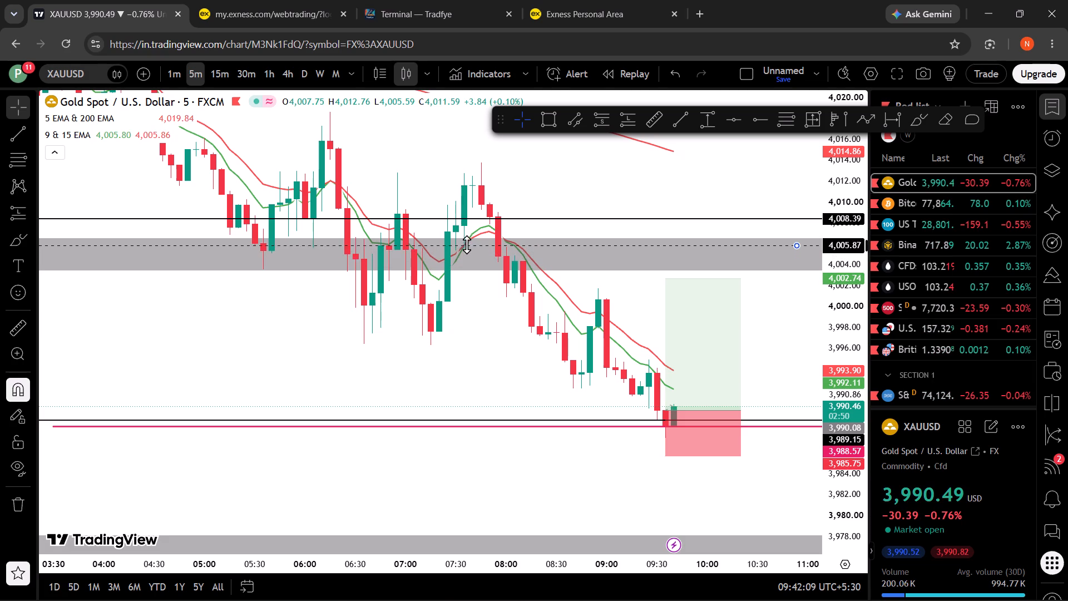
{"action": "left_click_drag", "start_coordinate": [467, 244], "coordinate": [526, 235]}
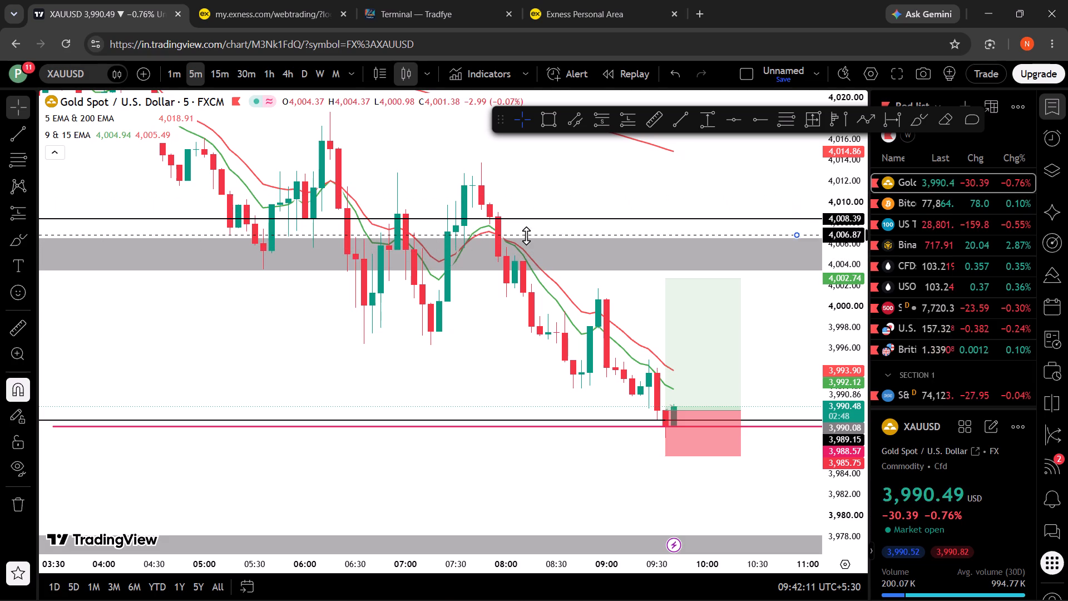
{"action": "left_click_drag", "start_coordinate": [526, 235], "coordinate": [527, 303]}
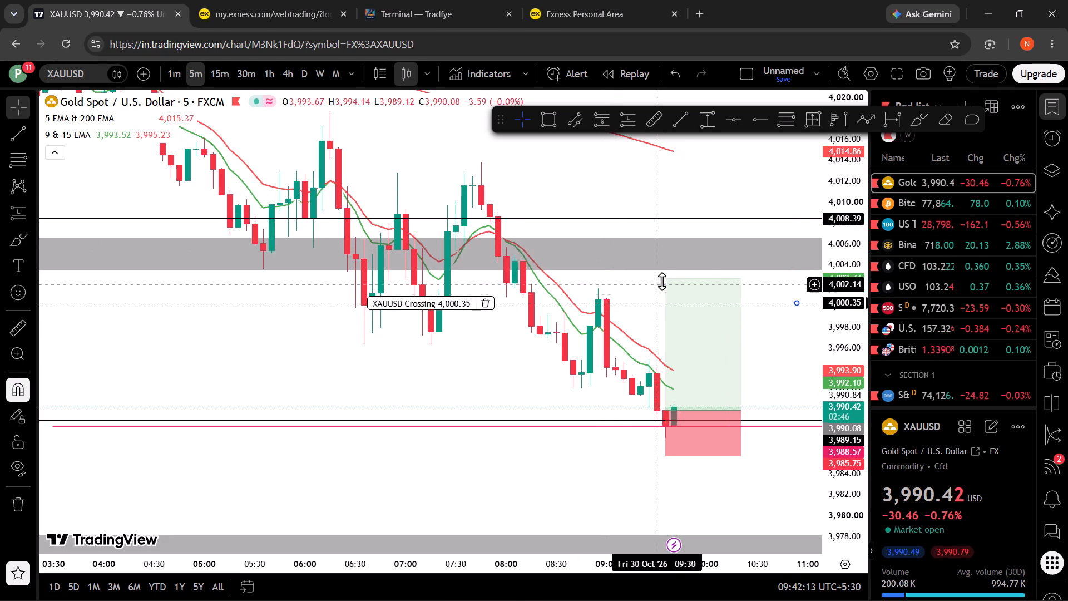
Set the long position's target level to 3,999.75, just below the dashed alert line.
{"action": "left_click_drag", "start_coordinate": [662, 281], "coordinate": [665, 309]}
{"action": "left_click", "coordinate": [637, 346]}
Examine gold's 5-minute decline from a reset chart view, closing in on the latest candles and the long position.
{"action": "left_click_drag", "start_coordinate": [624, 363], "coordinate": [556, 327]}
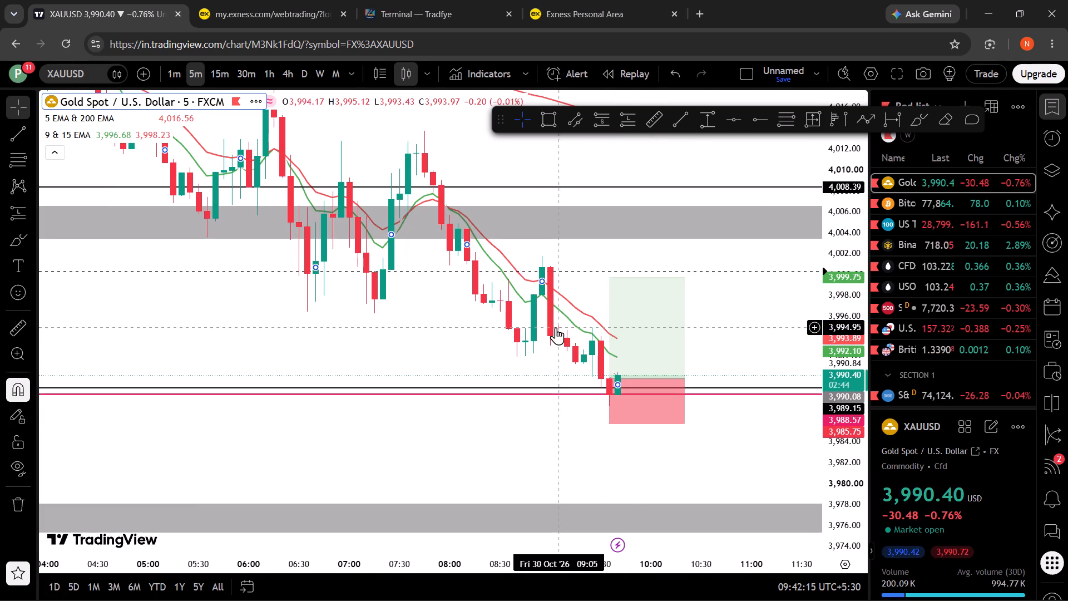
{"action": "left_click_drag", "start_coordinate": [733, 366], "coordinate": [729, 346]}
{"action": "key", "text": "alt+r"}
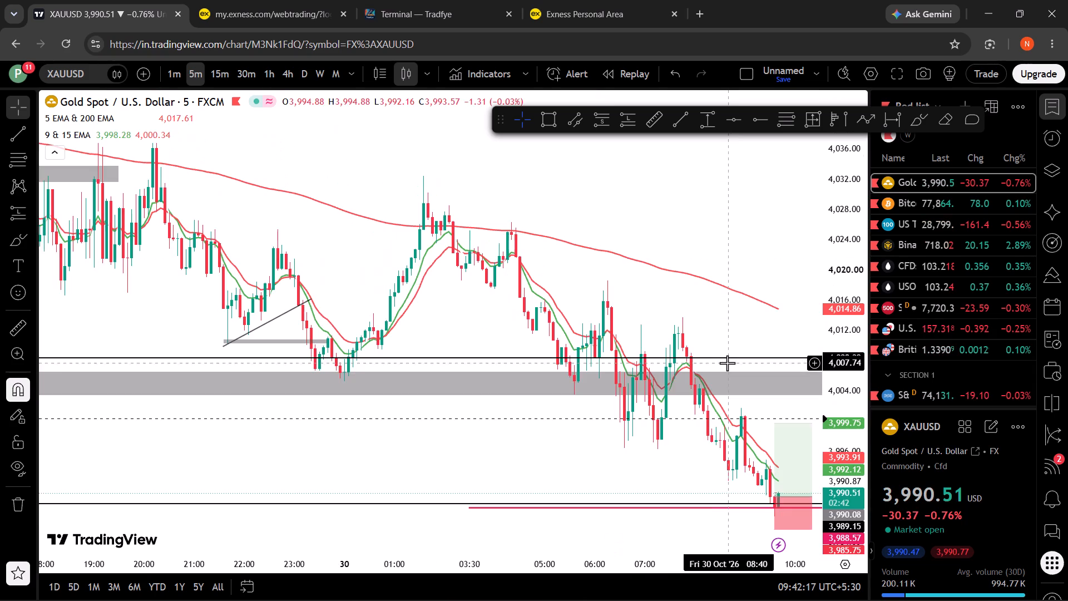
{"action": "scroll", "coordinate": [727, 405], "scroll_direction": "up", "scroll_amount": 13}
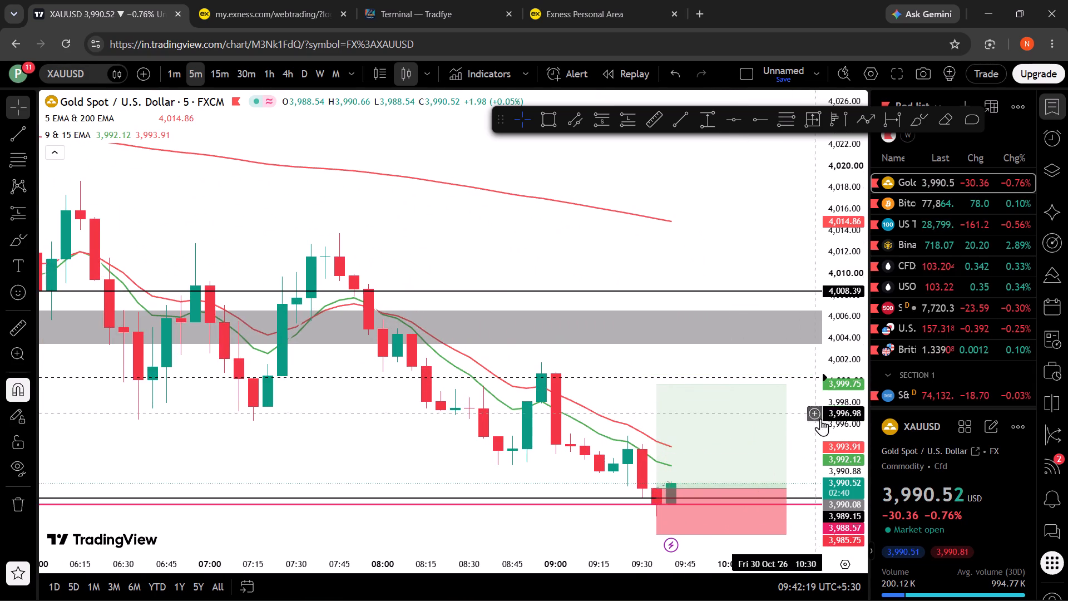
{"action": "left_click_drag", "start_coordinate": [837, 447], "coordinate": [835, 326]}
{"action": "left_click_drag", "start_coordinate": [835, 458], "coordinate": [774, 273]}
{"action": "left_click_drag", "start_coordinate": [752, 444], "coordinate": [609, 338]}
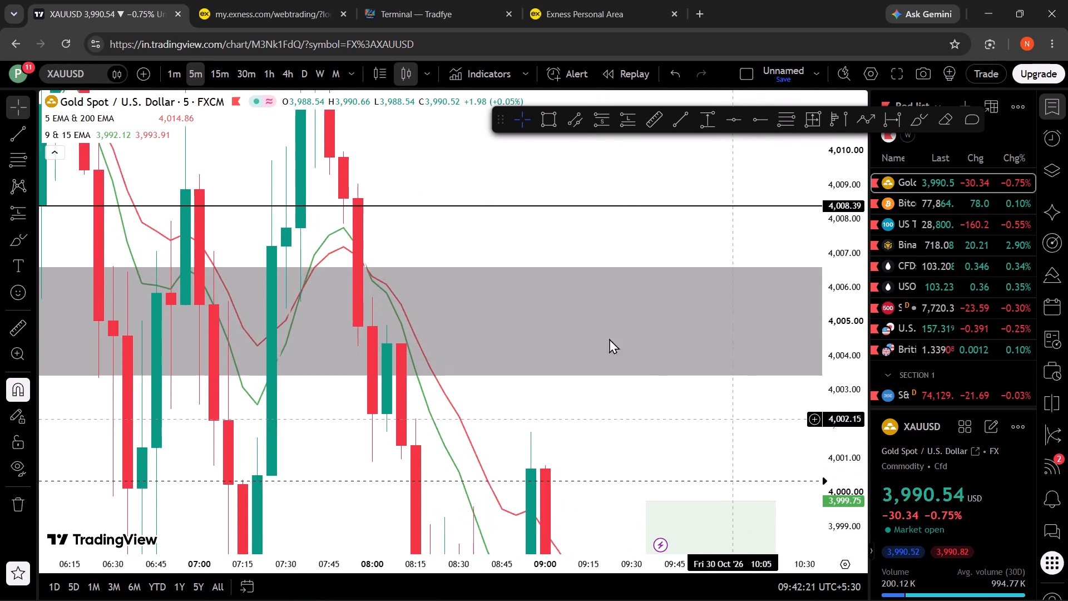
{"action": "left_click_drag", "start_coordinate": [609, 338], "coordinate": [448, 174]}
{"action": "left_click_drag", "start_coordinate": [588, 391], "coordinate": [586, 262]}
{"action": "left_click_drag", "start_coordinate": [826, 263], "coordinate": [833, 387]}
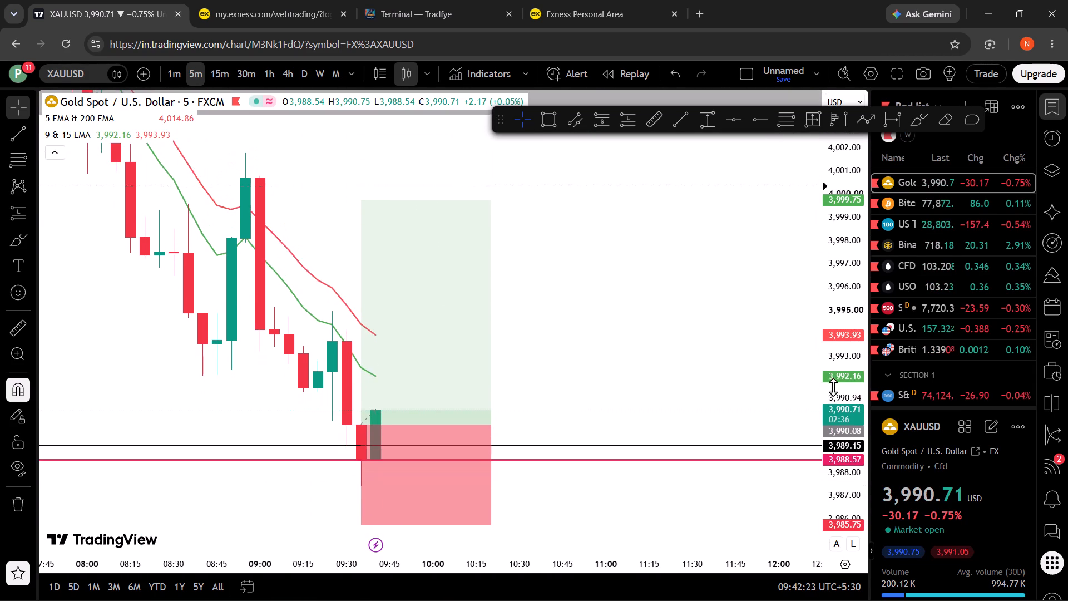
{"action": "left_click_drag", "start_coordinate": [833, 387], "coordinate": [833, 393]}
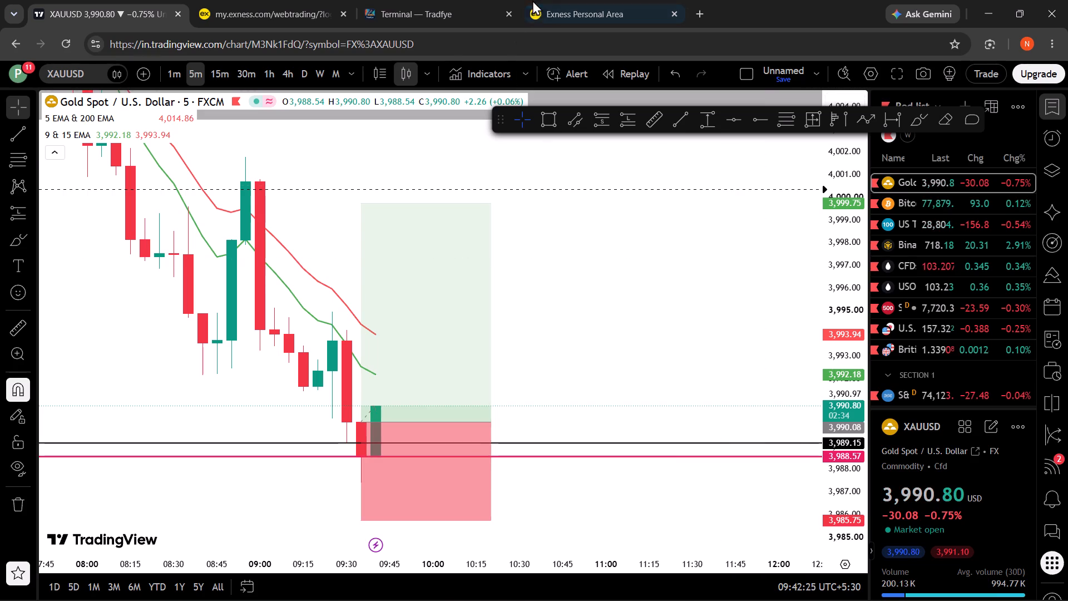
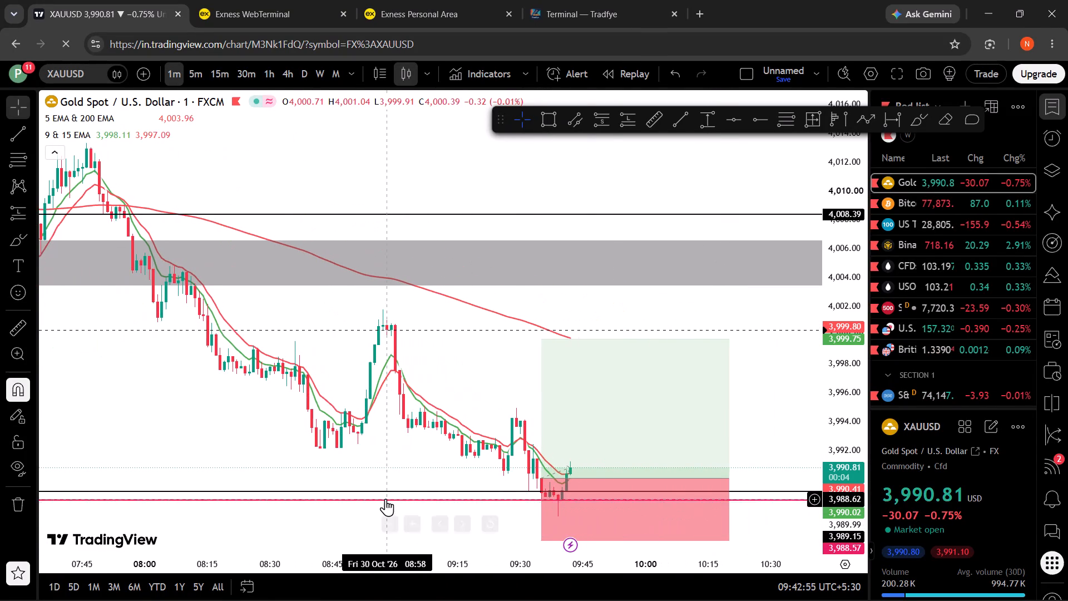
Examine the latest 1-minute gold candles around the long position's entry and stop zone at a larger price scale.
{"action": "left_click_drag", "start_coordinate": [428, 487], "coordinate": [398, 495]}
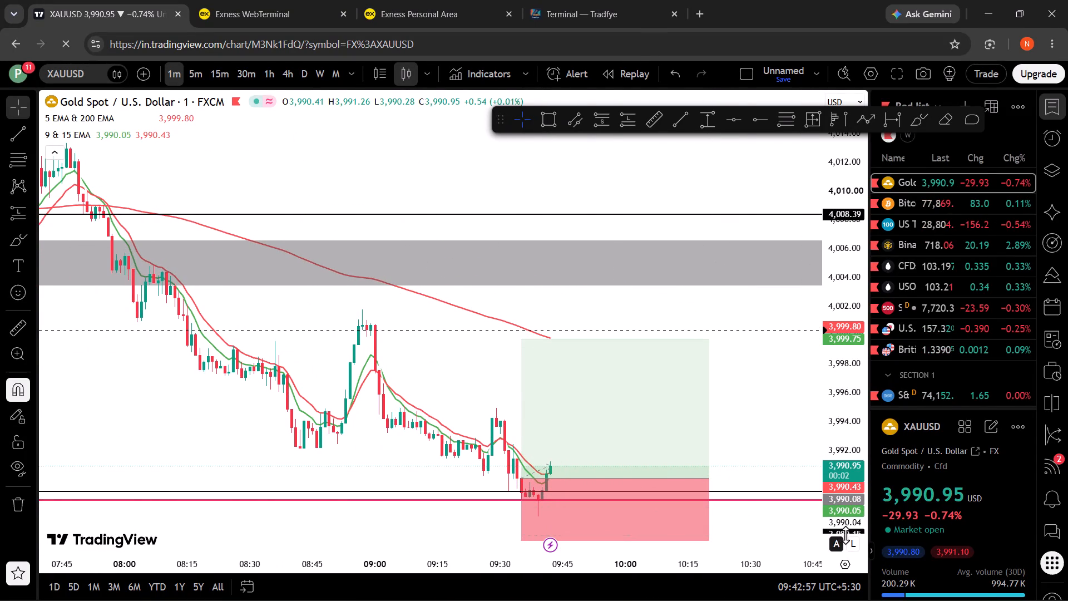
{"action": "left_click_drag", "start_coordinate": [846, 535], "coordinate": [849, 510]}
{"action": "left_click_drag", "start_coordinate": [811, 480], "coordinate": [782, 392]}
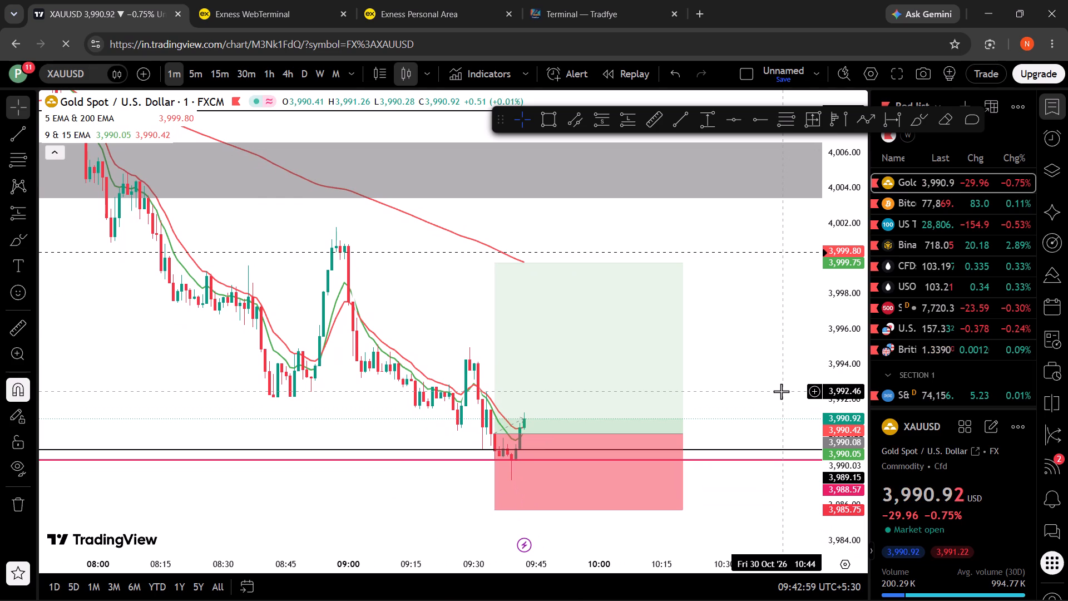
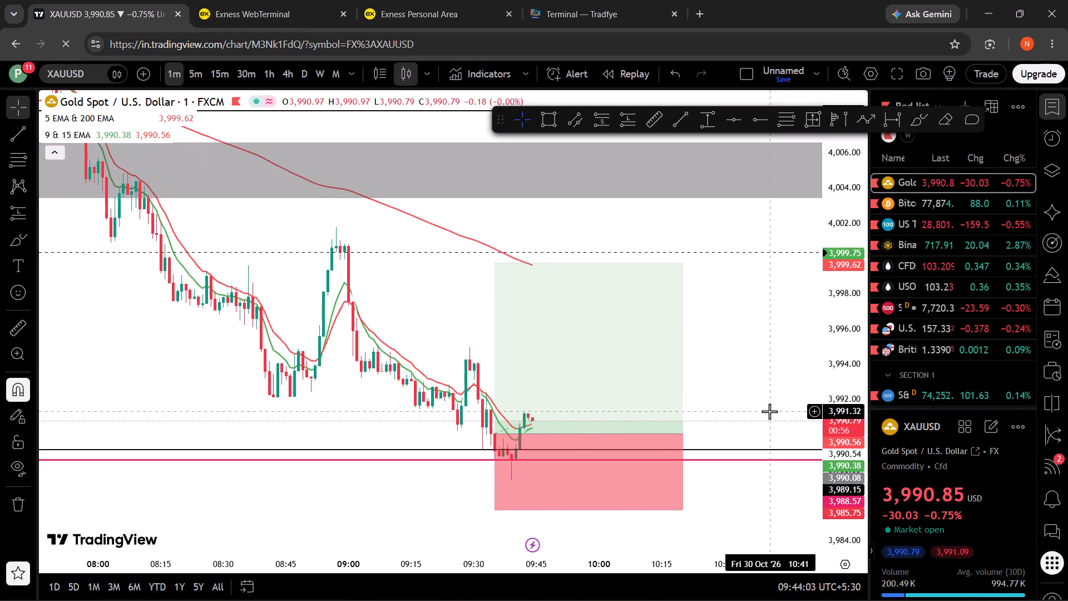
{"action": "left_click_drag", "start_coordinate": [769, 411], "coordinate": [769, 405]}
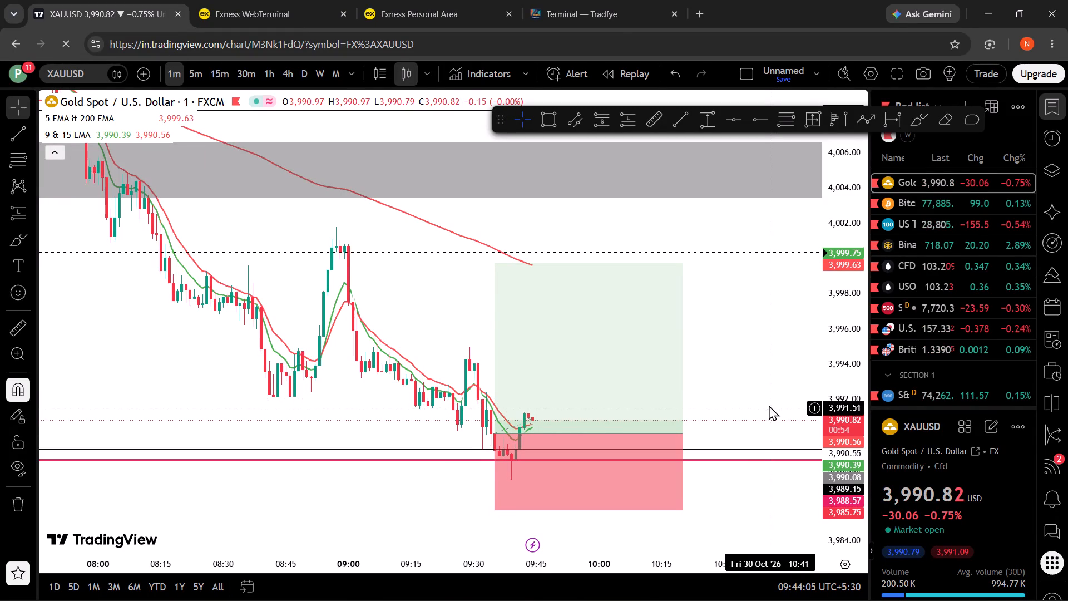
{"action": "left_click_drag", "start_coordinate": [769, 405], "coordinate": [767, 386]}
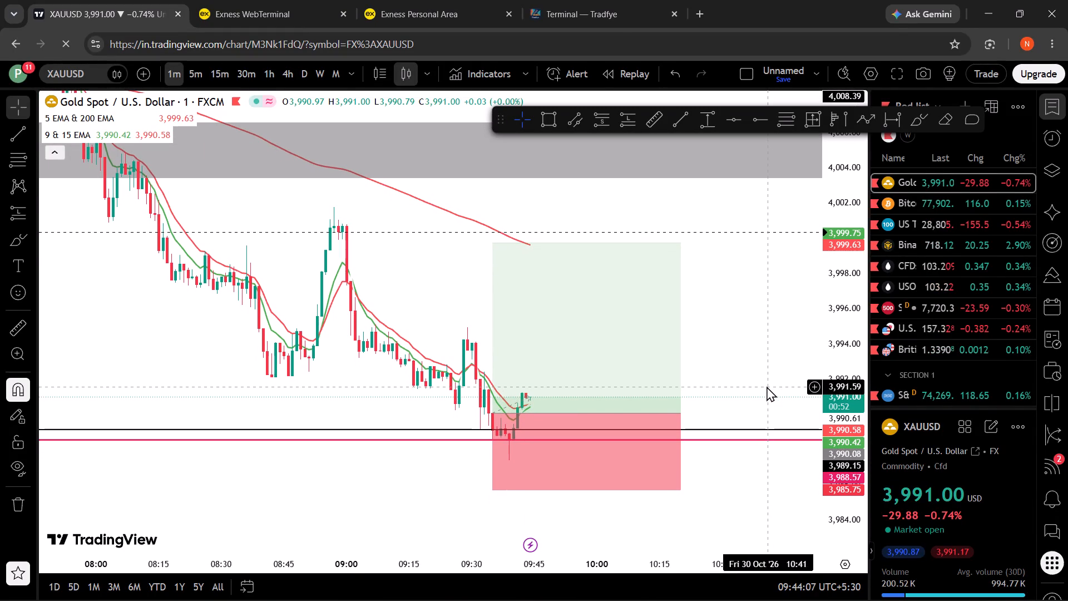
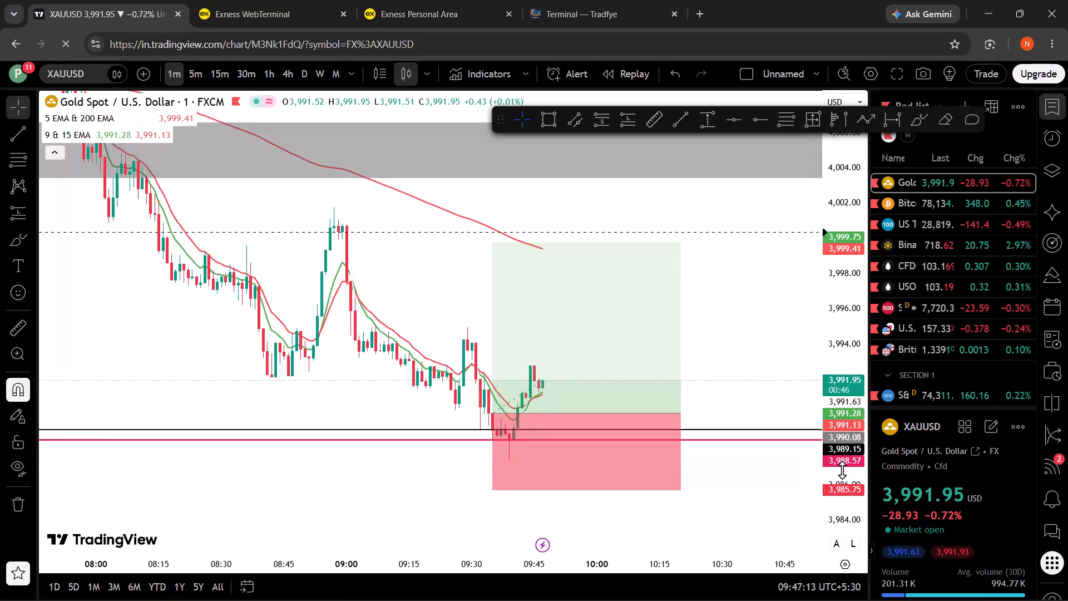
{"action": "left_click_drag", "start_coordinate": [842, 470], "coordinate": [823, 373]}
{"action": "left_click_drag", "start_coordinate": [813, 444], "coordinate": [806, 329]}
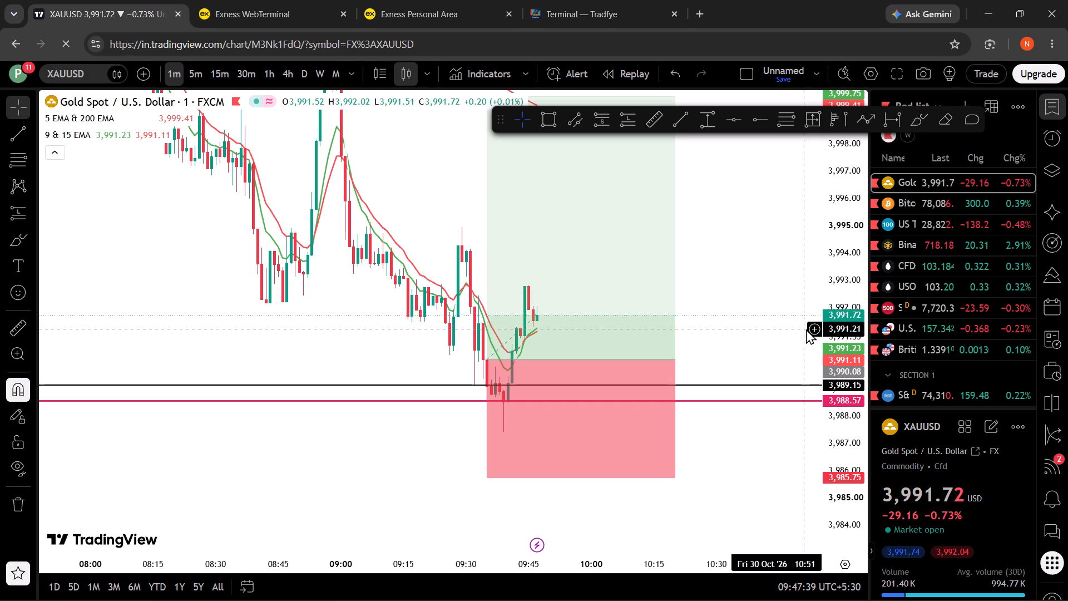
Switch to the stalled Exness WebTerminal and close its browser tab, keeping the Exness Personal Area open.
{"action": "left_click", "coordinate": [286, 1]}
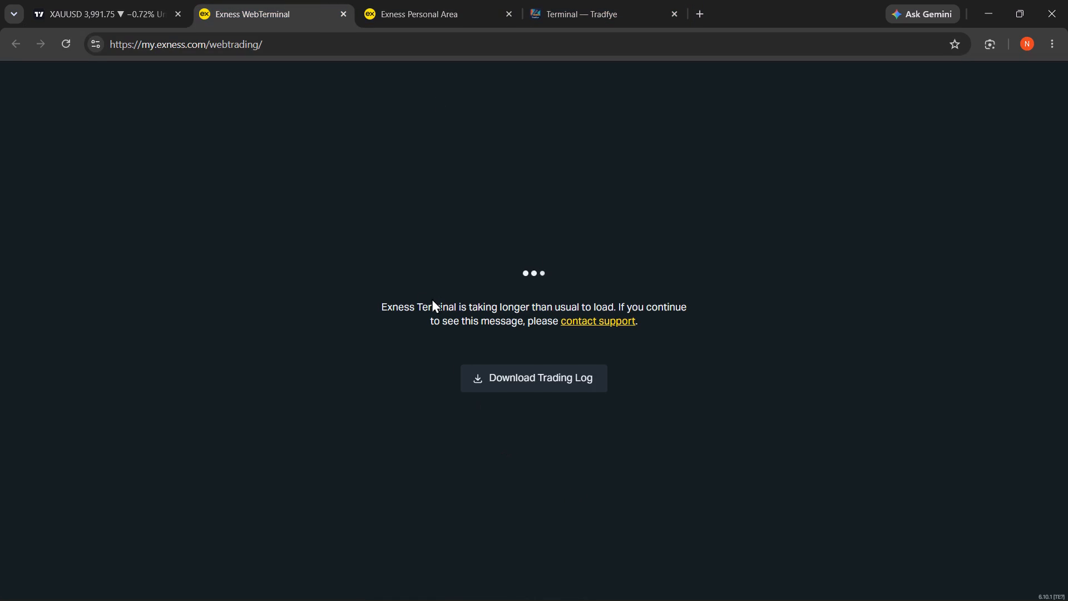
{"action": "left_click_drag", "start_coordinate": [412, 302], "coordinate": [707, 333]}
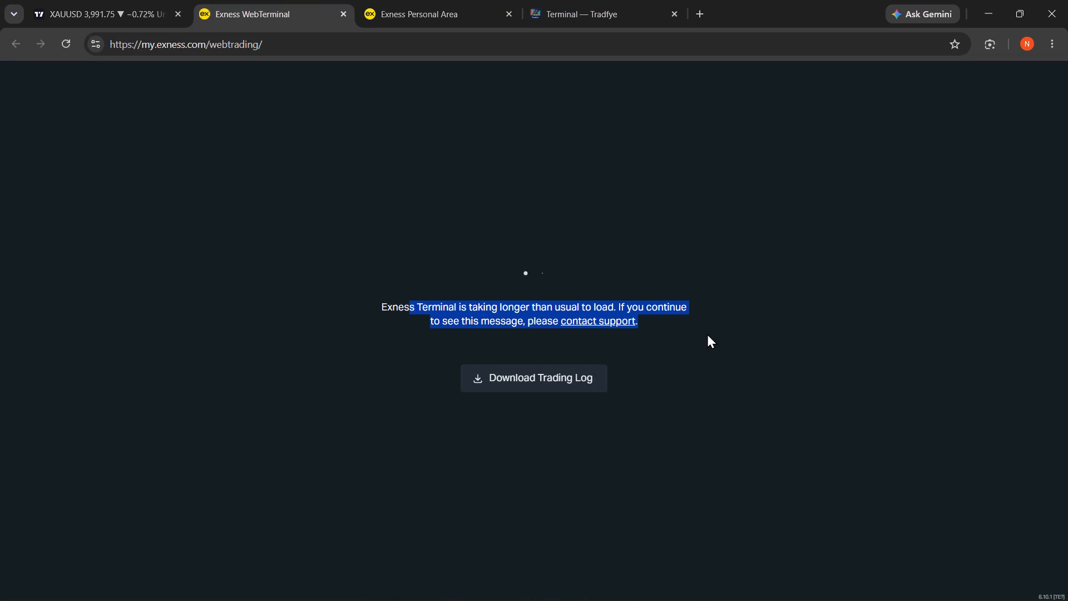
{"action": "left_click_drag", "start_coordinate": [707, 333], "coordinate": [714, 336]}
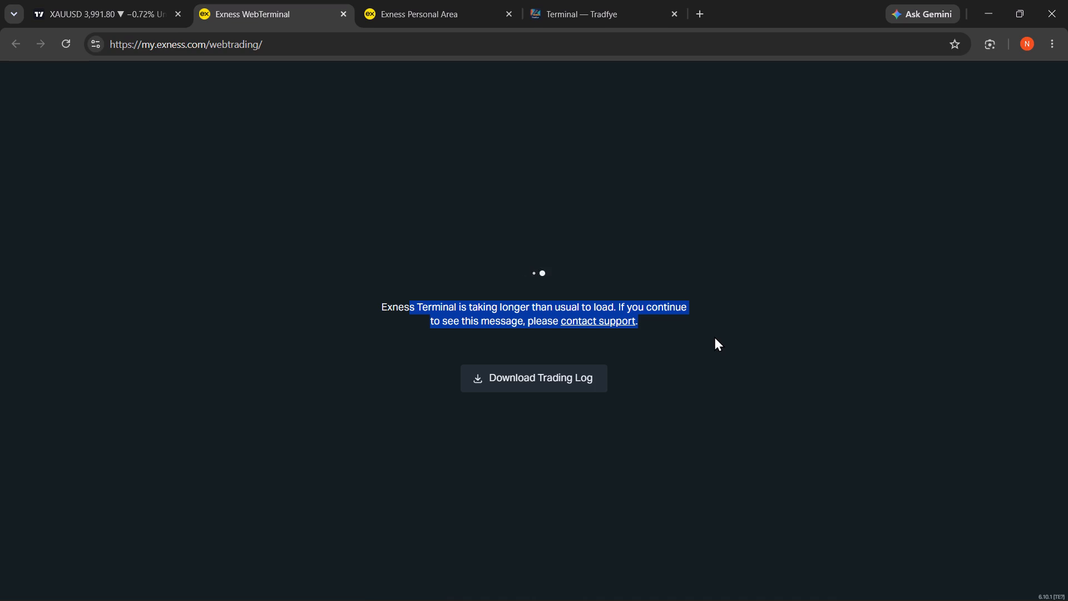
{"action": "left_click", "coordinate": [714, 336]}
{"action": "left_click", "coordinate": [457, 0]}
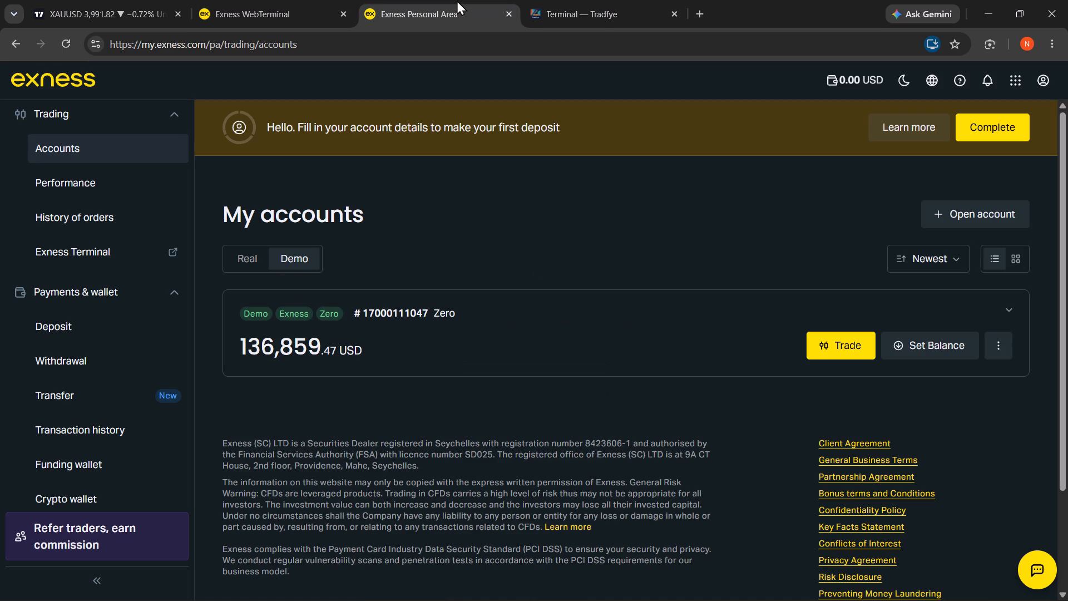
{"action": "left_click", "coordinate": [338, 7]}
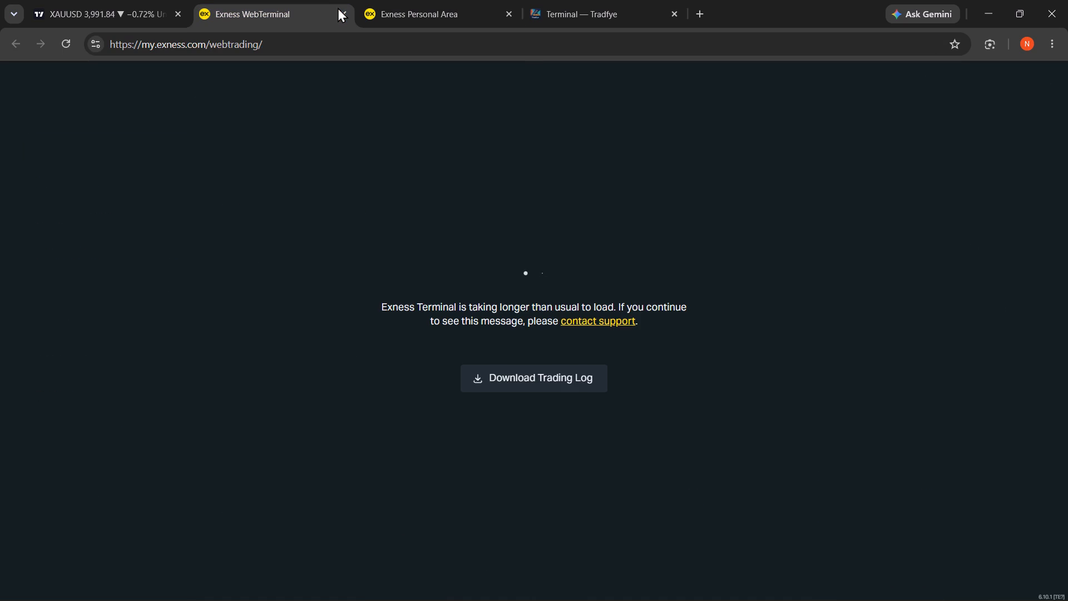
{"action": "left_click", "coordinate": [342, 13]}
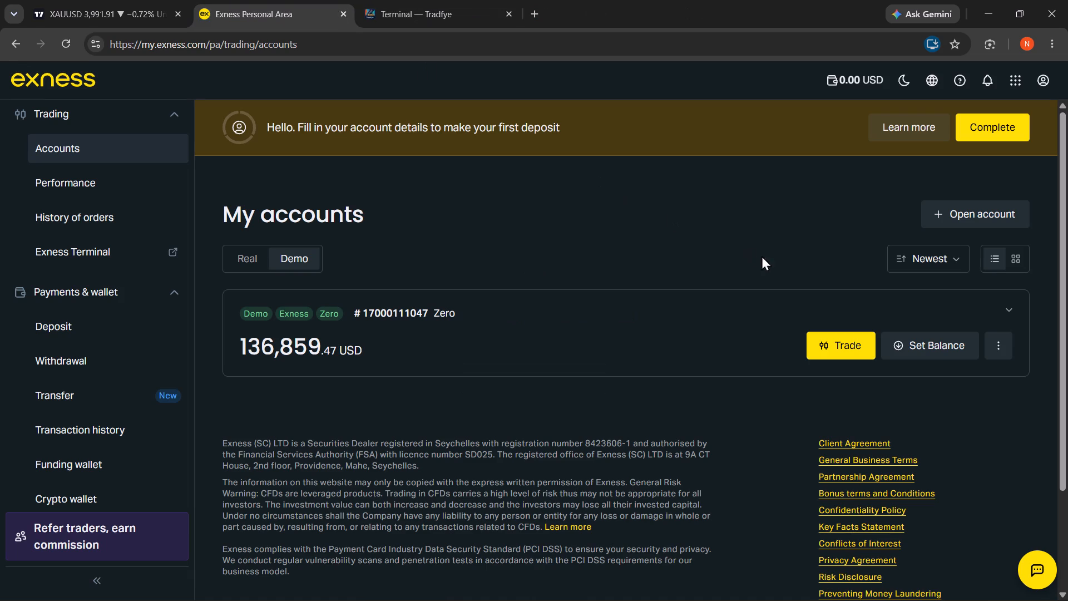
Relaunch the trading terminal from the Exness Zero demo account and place its tab ahead of the Personal Area tab.
{"action": "left_click", "coordinate": [834, 334]}
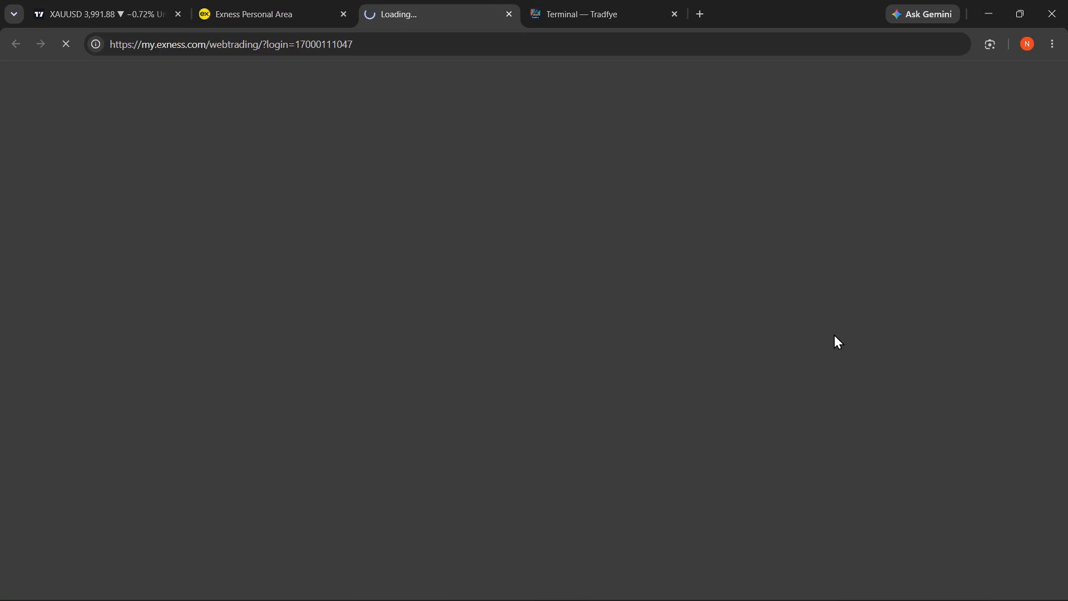
{"action": "left_click", "coordinate": [473, 0]}
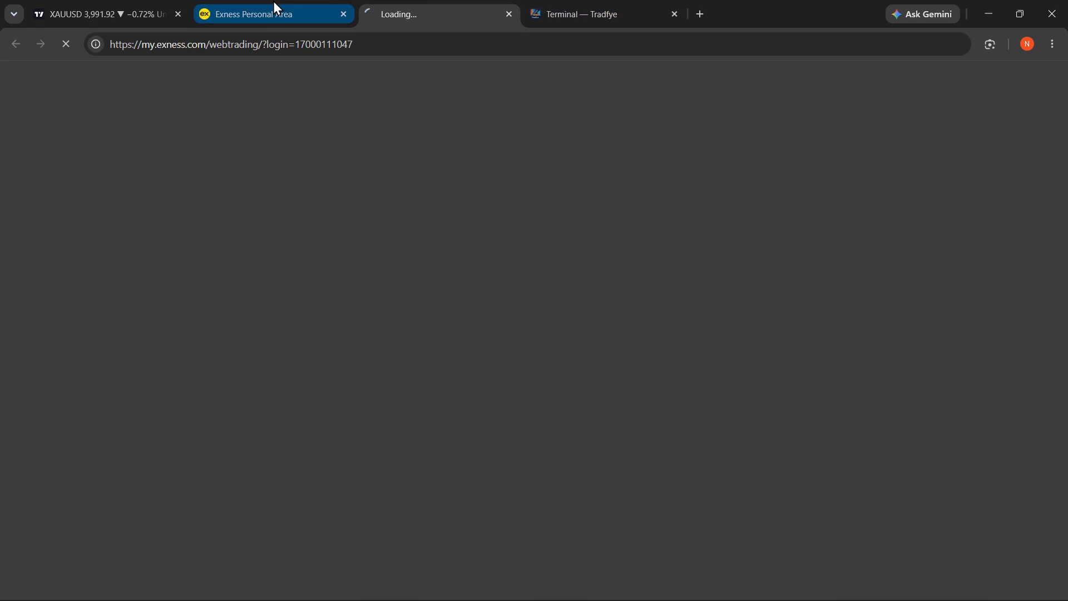
{"action": "left_click", "coordinate": [421, 23]}
{"action": "left_click_drag", "start_coordinate": [421, 23], "coordinate": [309, 0]}
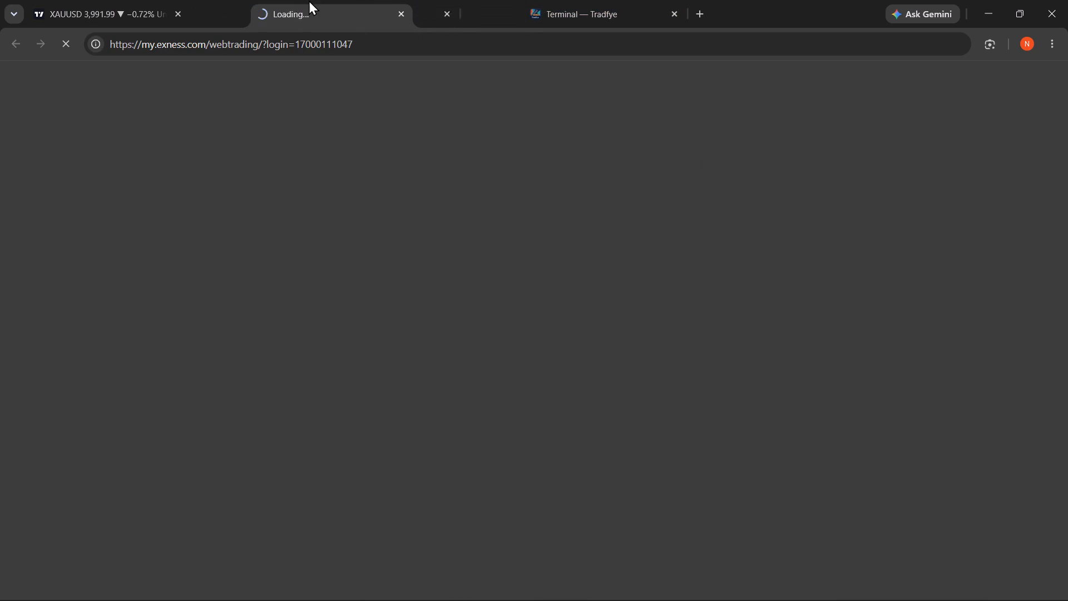
{"action": "left_click_drag", "start_coordinate": [309, 0], "coordinate": [304, 0]}
Search Google for "exness owner" in a new browser tab.
{"action": "left_click", "coordinate": [690, 5]}
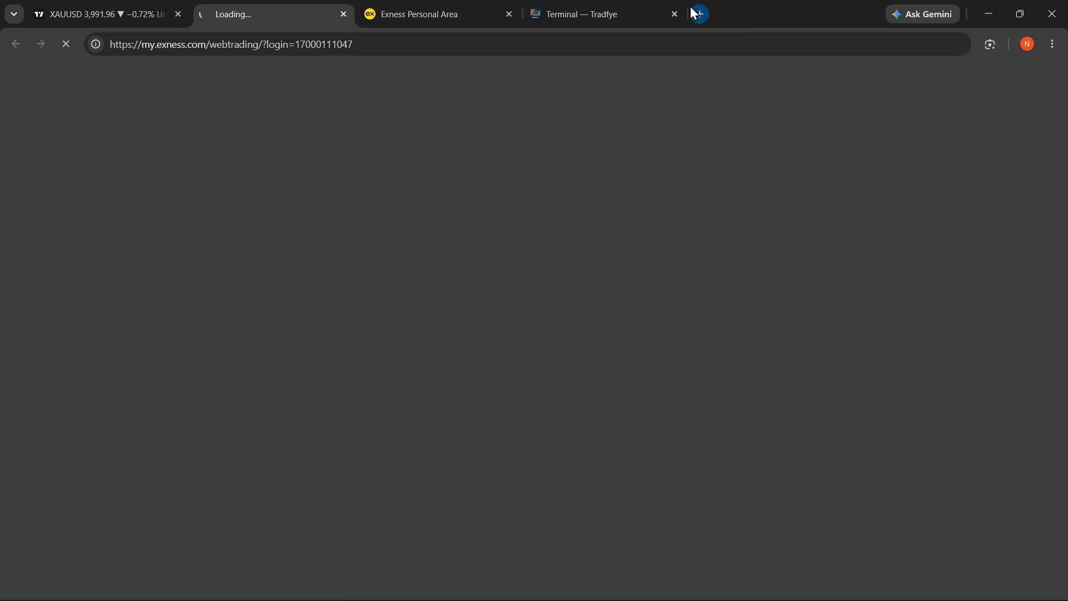
{"action": "key", "text": "3"}
{"action": "key", "text": "BackSpace"}
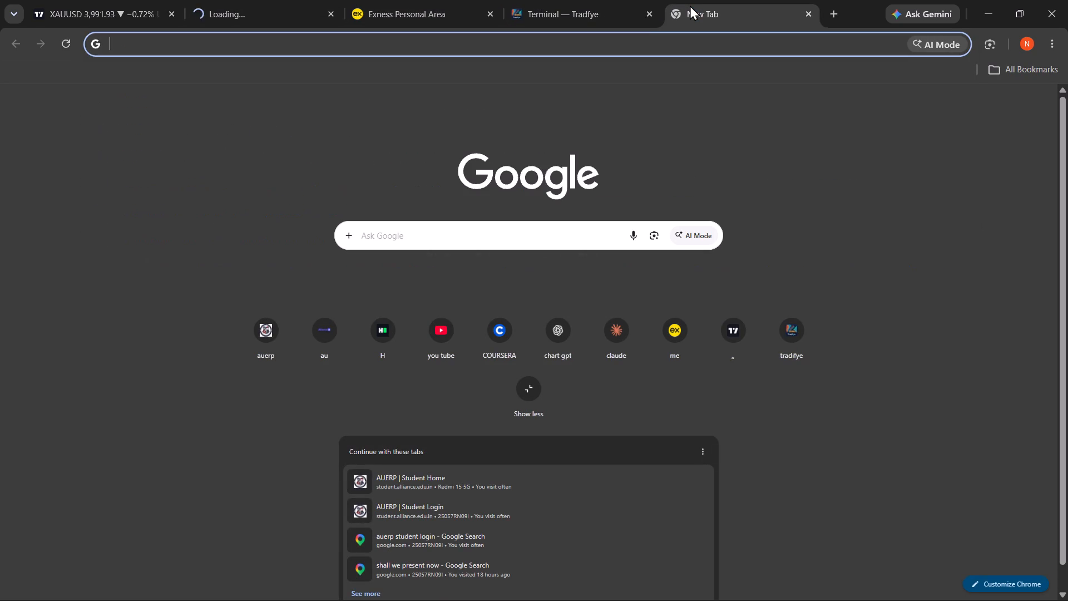
{"action": "type", "text": "exness own"}
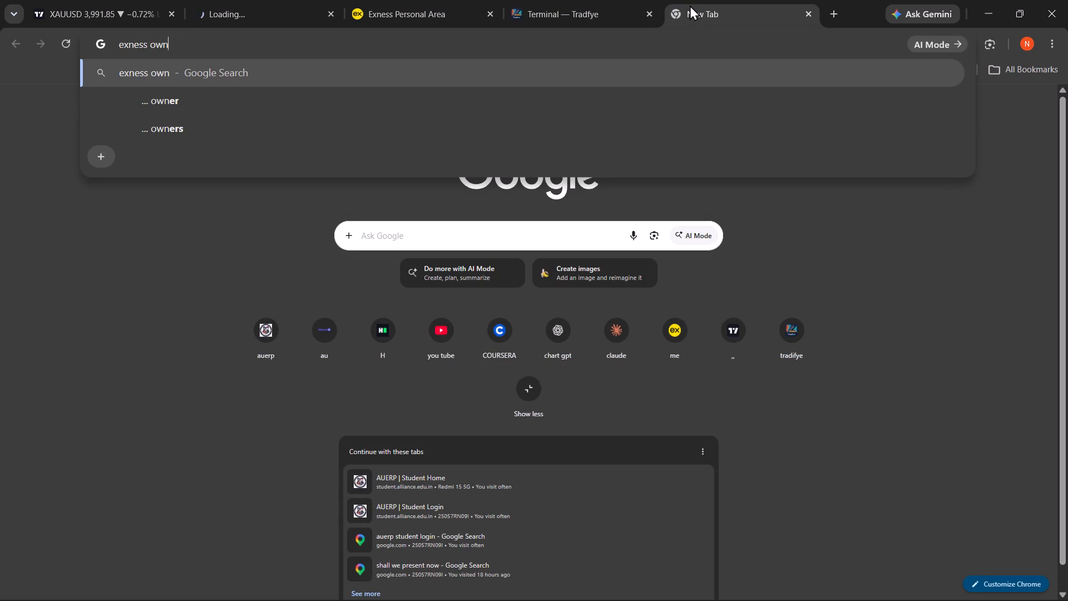
{"action": "type", "text": "er"}
{"action": "key", "text": "space"}
{"action": "key", "text": "Return"}
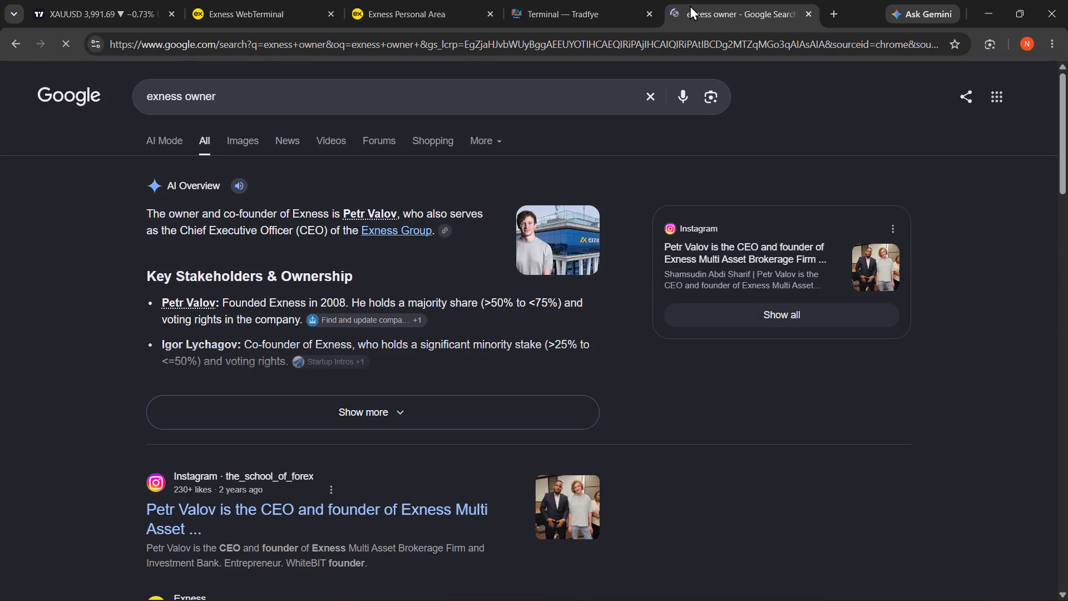
Expand the related question "Which country owns Exness?" and read its overview on origins and headquarters.
{"action": "left_click", "coordinate": [569, 161]}
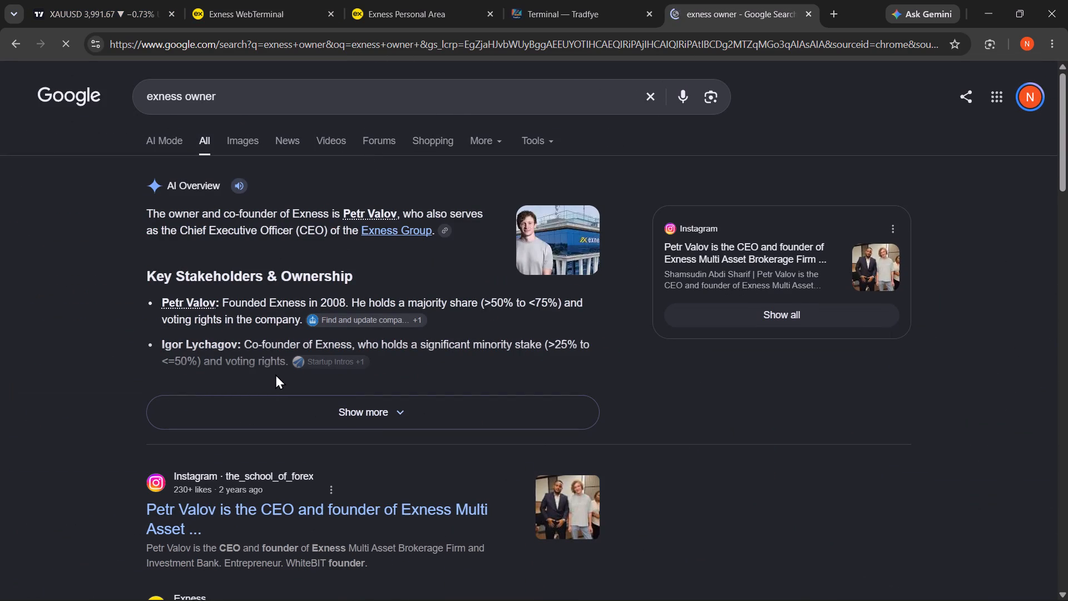
{"action": "scroll", "coordinate": [275, 374], "scroll_direction": "down", "scroll_amount": 3}
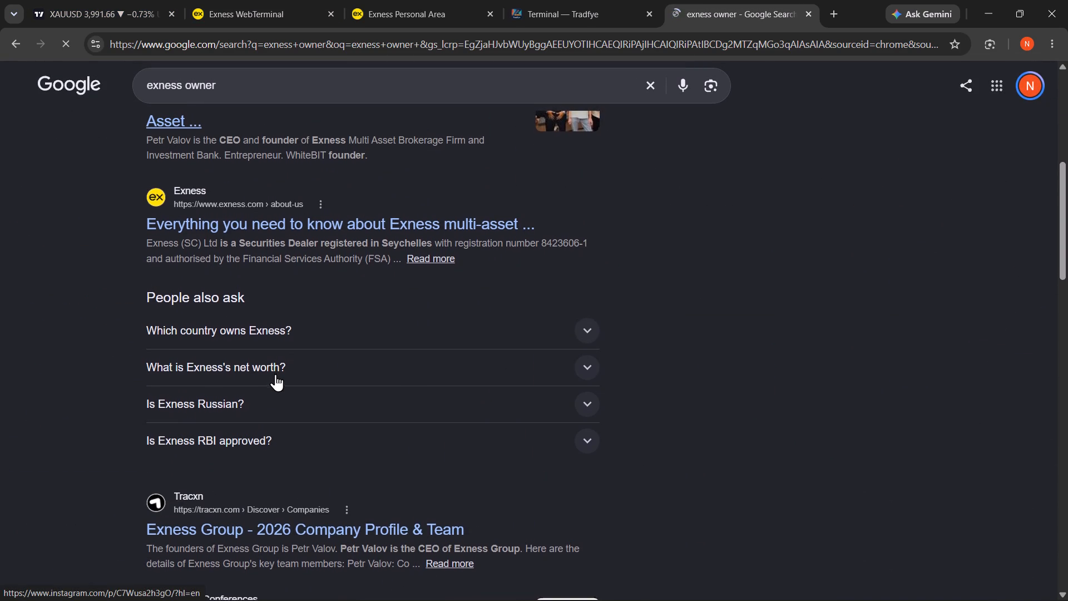
{"action": "scroll", "coordinate": [275, 374], "scroll_direction": "down", "scroll_amount": 1}
{"action": "left_click", "coordinate": [279, 334]}
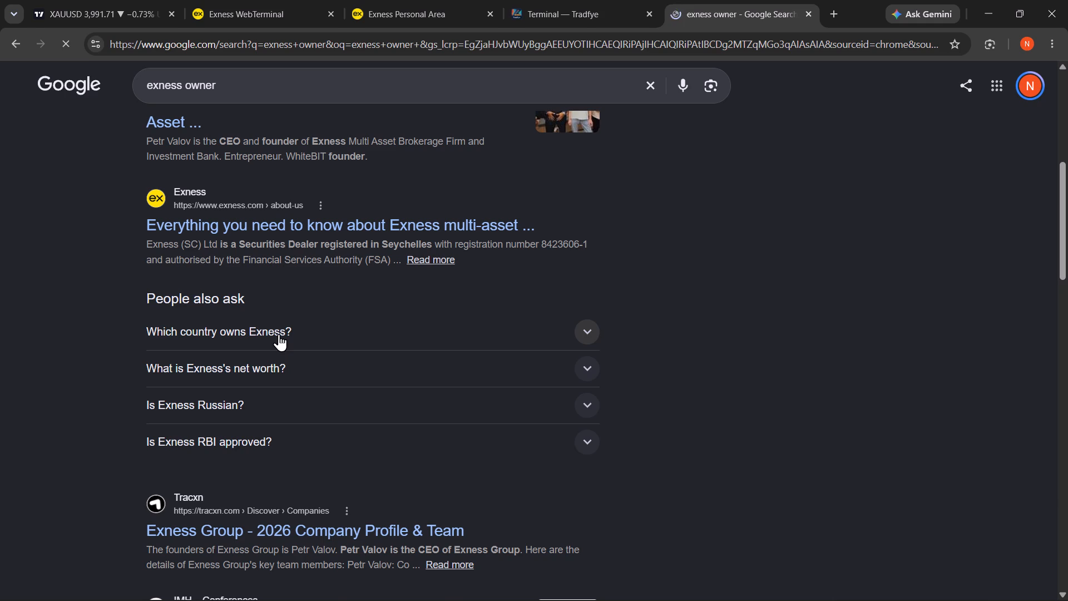
{"action": "left_click", "coordinate": [575, 319]}
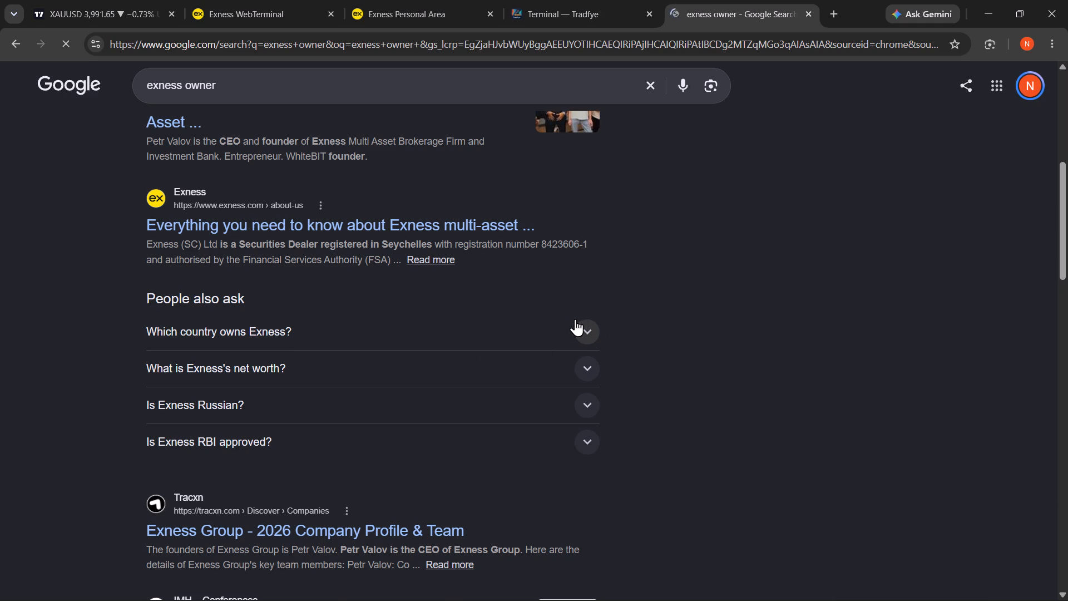
{"action": "left_click", "coordinate": [575, 319]}
{"action": "left_click", "coordinate": [575, 319]}
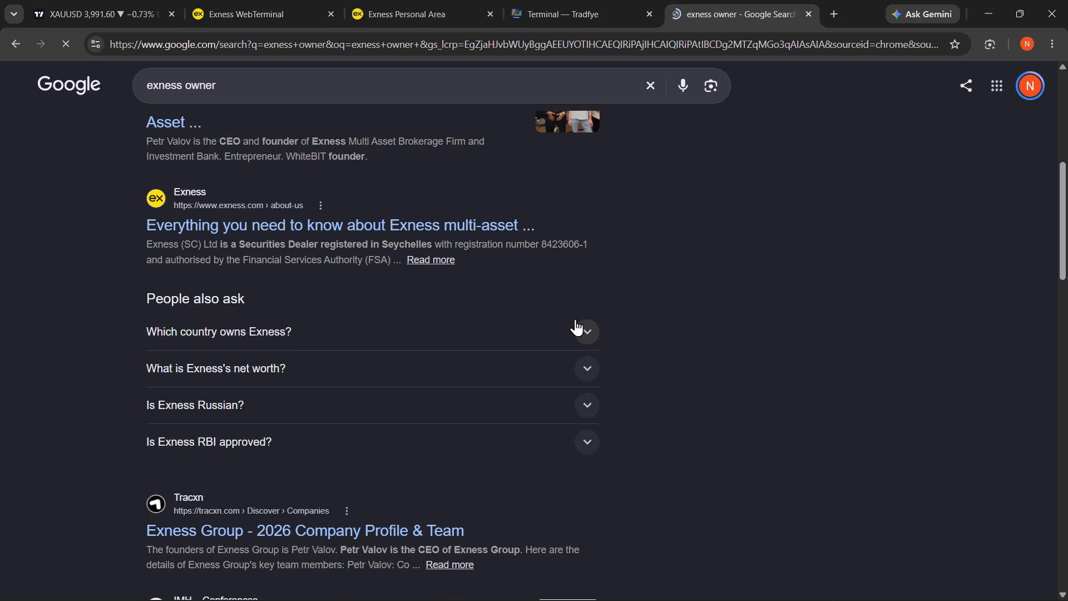
{"action": "left_click", "coordinate": [575, 319]}
{"action": "left_click", "coordinate": [575, 319]}
{"action": "triple_click", "coordinate": [575, 319]}
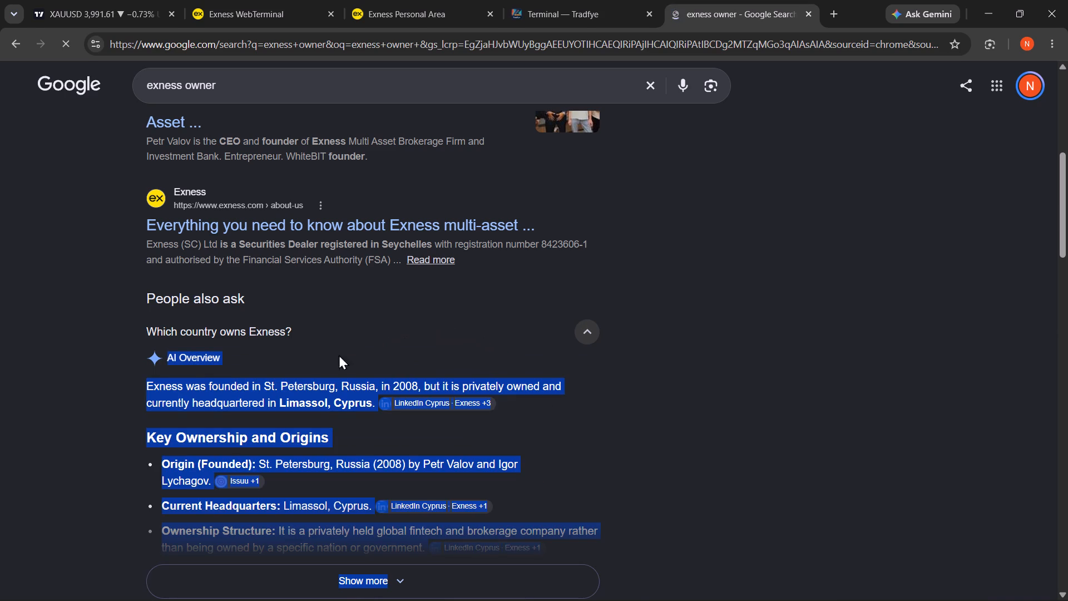
{"action": "left_click_drag", "start_coordinate": [280, 381], "coordinate": [448, 394]}
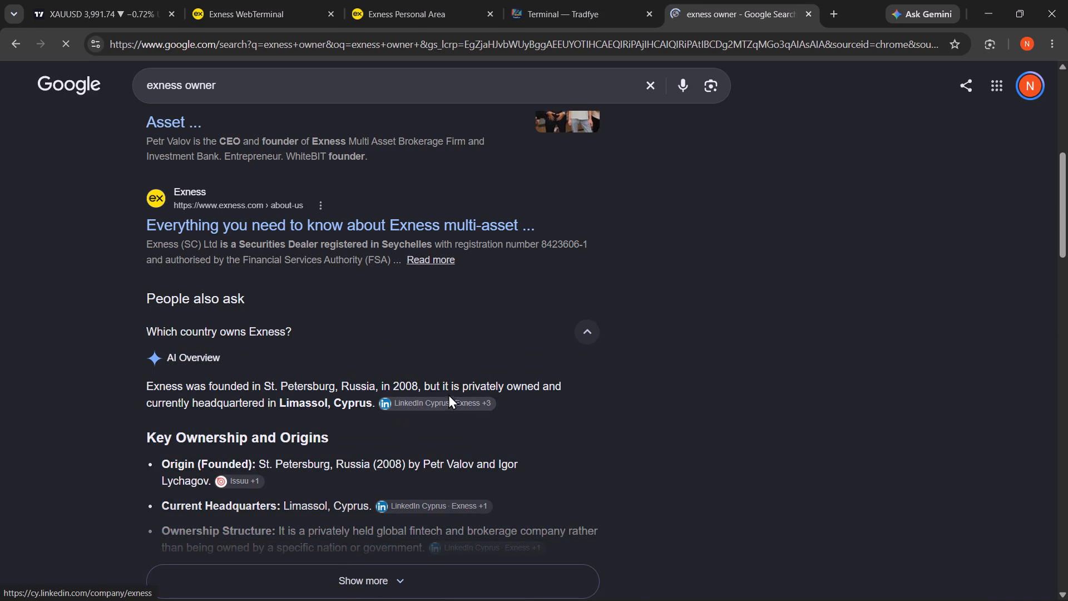
{"action": "left_click_drag", "start_coordinate": [448, 394], "coordinate": [550, 390]}
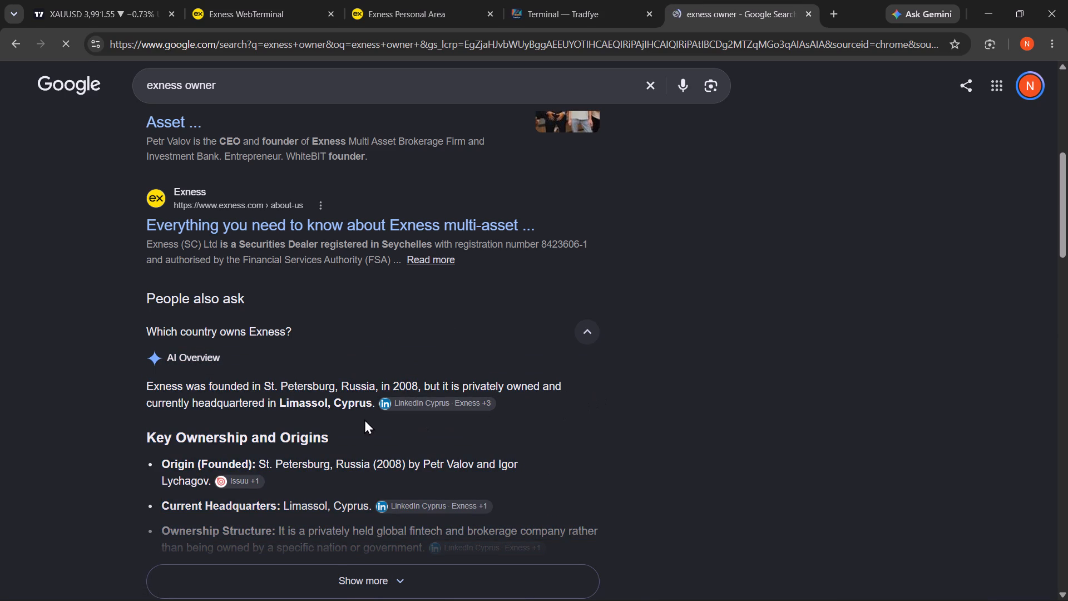
{"action": "left_click_drag", "start_coordinate": [286, 400], "coordinate": [358, 408]}
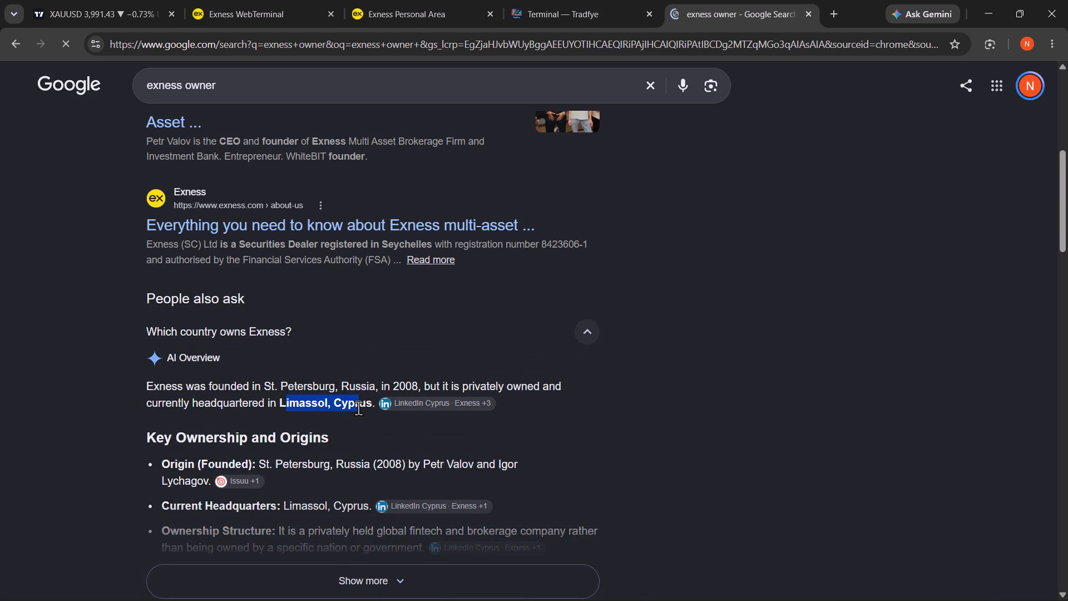
{"action": "left_click_drag", "start_coordinate": [358, 408], "coordinate": [359, 408]}
{"action": "left_click", "coordinate": [359, 408]}
{"action": "left_click", "coordinate": [367, 418]}
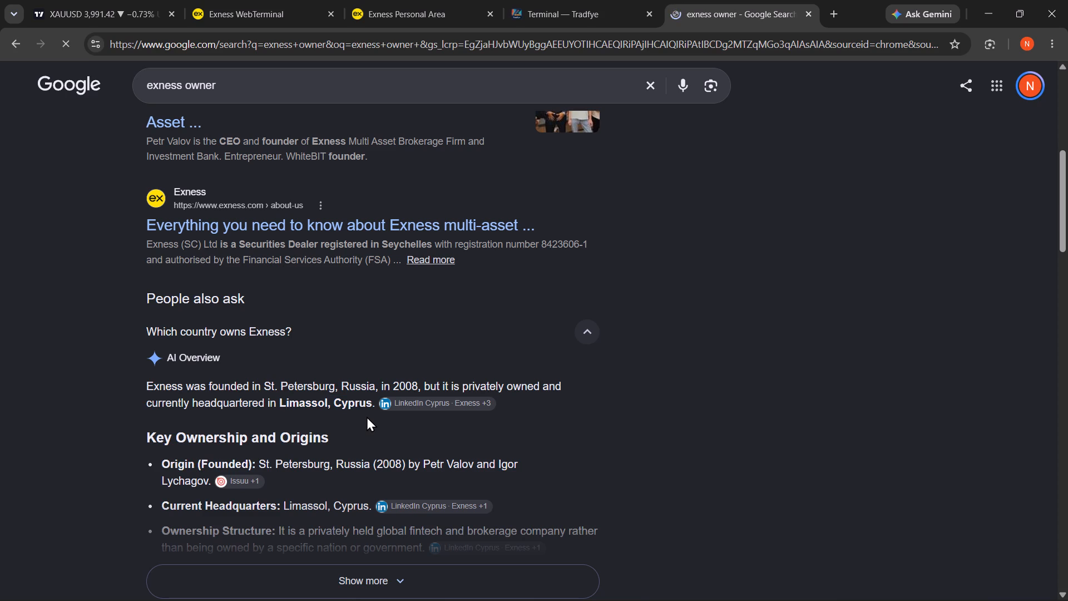
Read the answer to "What is Exness's net worth?" and close the search tab.
{"action": "scroll", "coordinate": [366, 416], "scroll_direction": "down", "scroll_amount": 2}
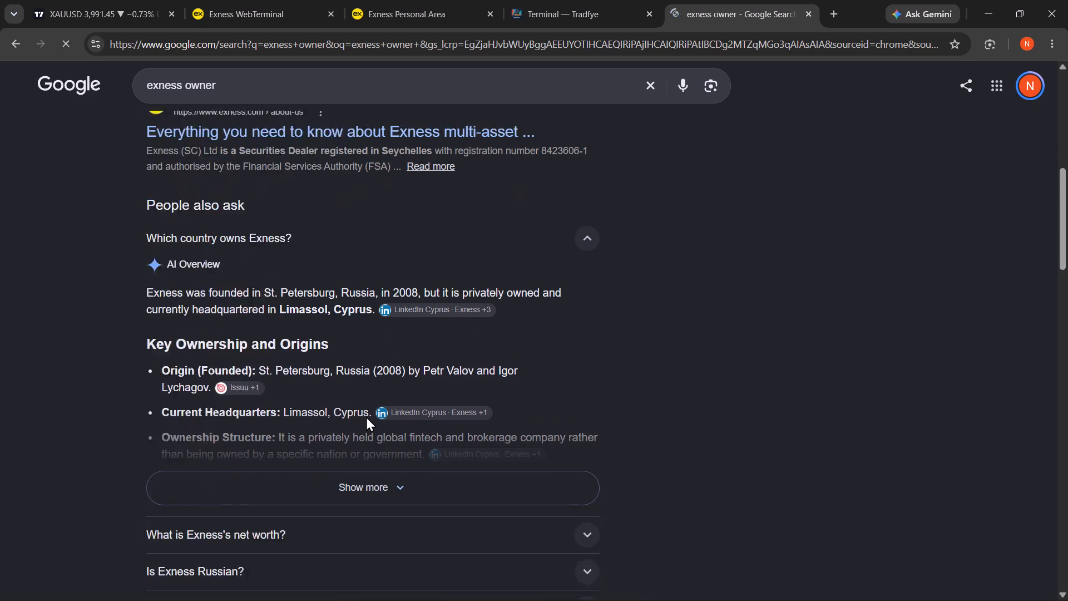
{"action": "left_click", "coordinate": [361, 407]}
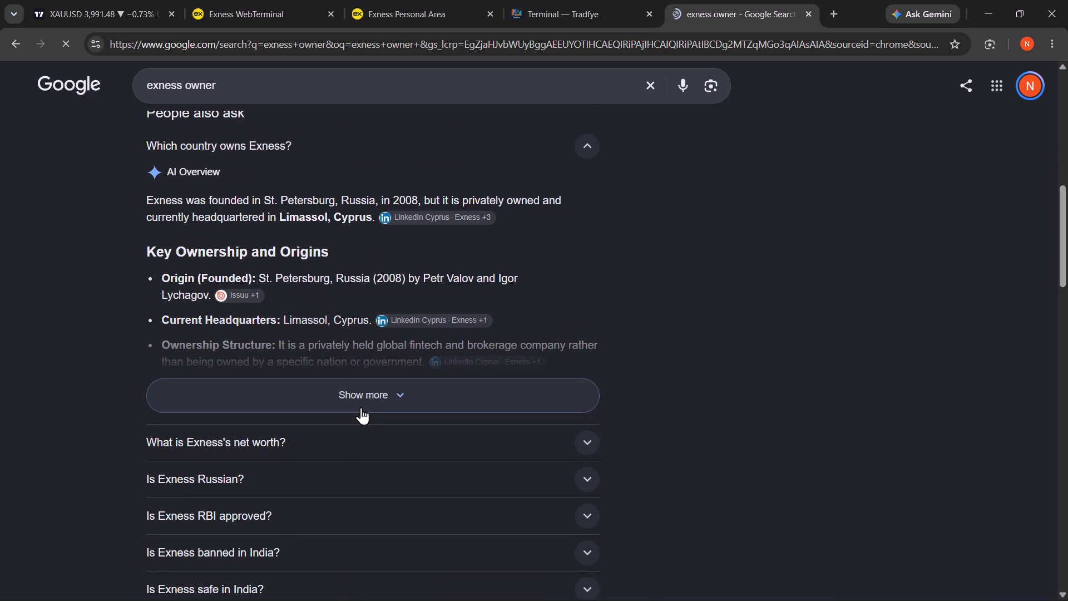
{"action": "scroll", "coordinate": [359, 338], "scroll_direction": "down", "scroll_amount": 4}
{"action": "scroll", "coordinate": [359, 338], "scroll_direction": "up", "scroll_amount": 3}
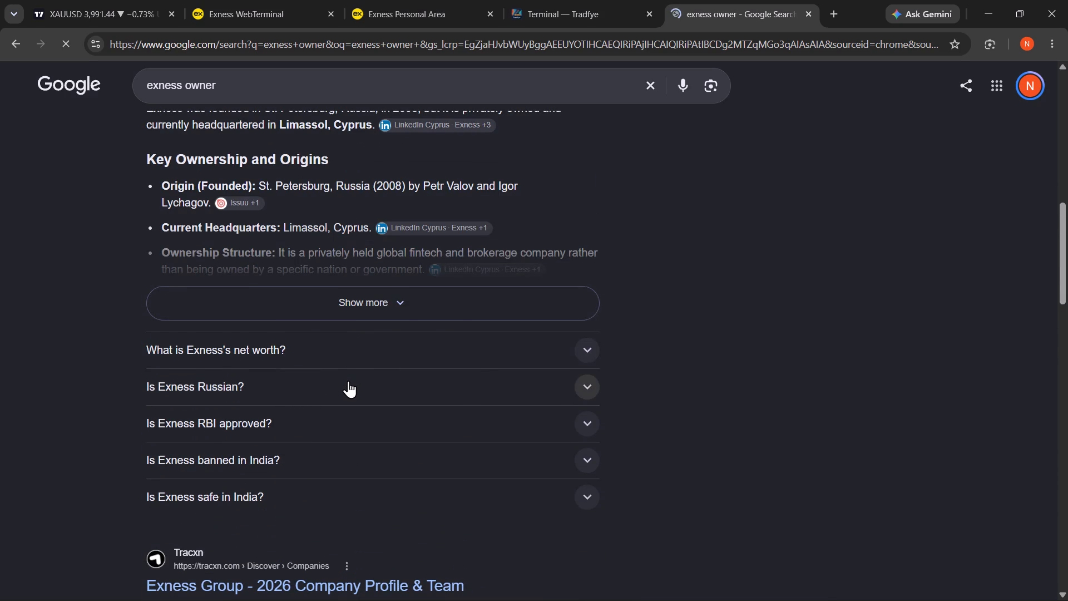
{"action": "left_click", "coordinate": [357, 357]}
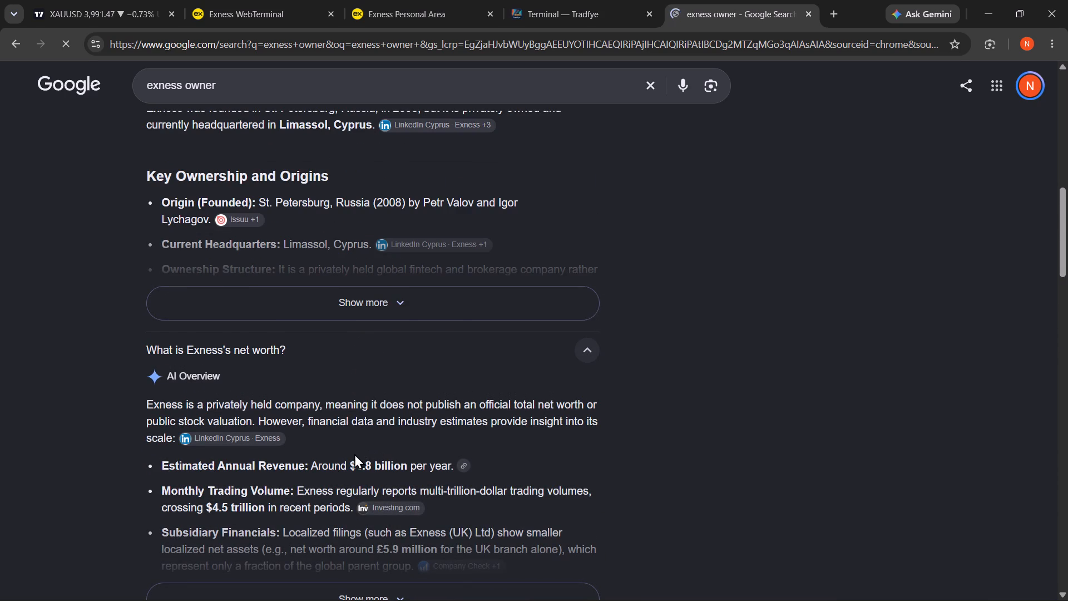
{"action": "left_click_drag", "start_coordinate": [354, 459], "coordinate": [438, 479]}
{"action": "left_click", "coordinate": [492, 462]}
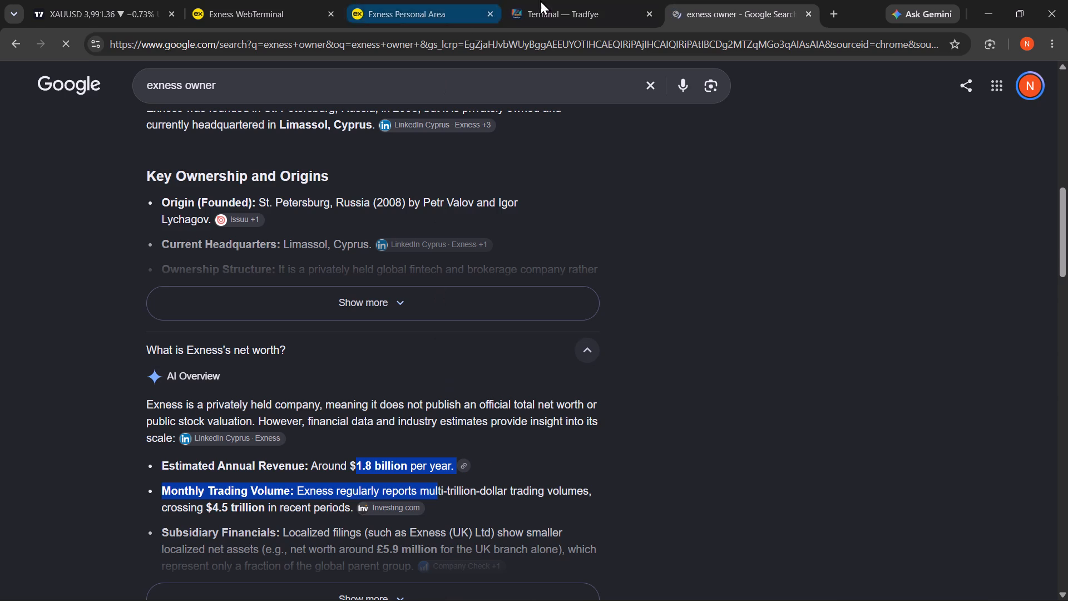
{"action": "left_click", "coordinate": [805, 17]}
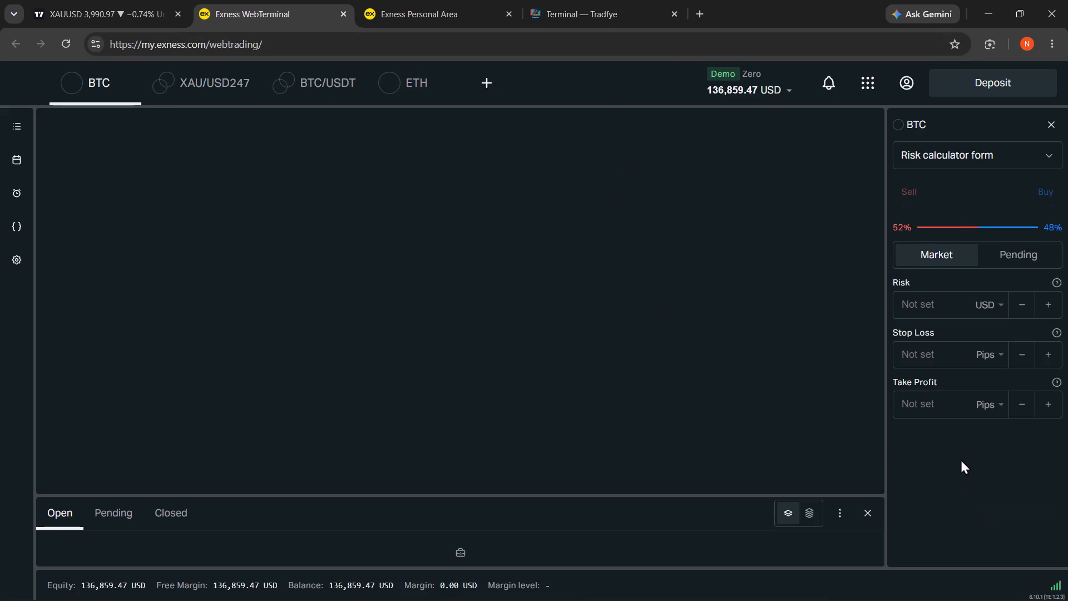
Check the Exness terminal, the one-minute XAUUSD chart in TradingView, the demo account page and the XAUT/USDT heatmap in Tradfye.
{"action": "scroll", "coordinate": [933, 362], "scroll_direction": "down", "scroll_amount": 5}
{"action": "scroll", "coordinate": [839, 518], "scroll_direction": "down", "scroll_amount": 2}
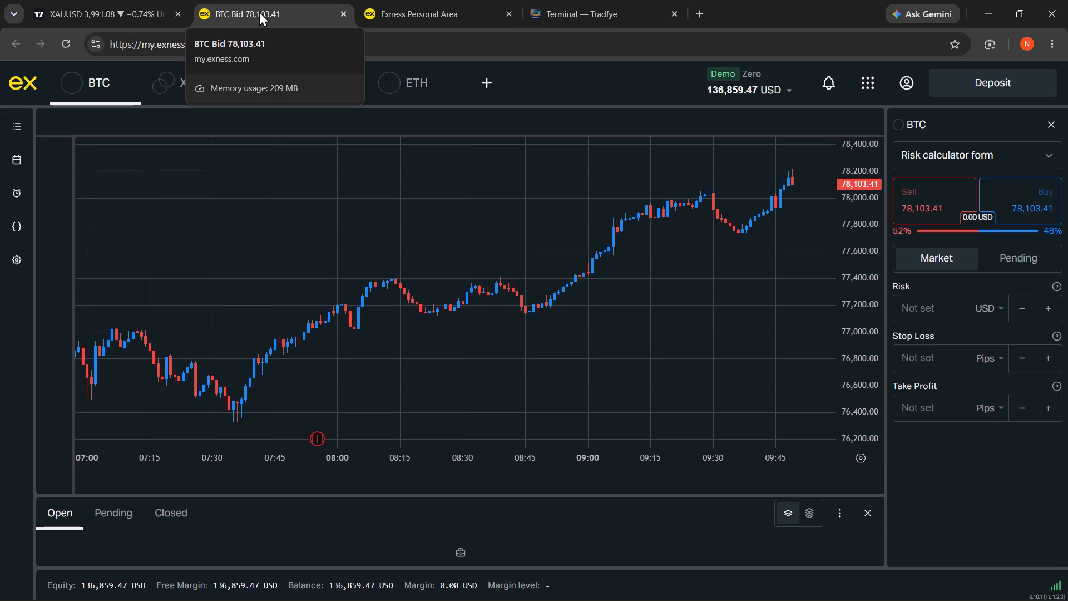
{"action": "left_click", "coordinate": [135, 0]}
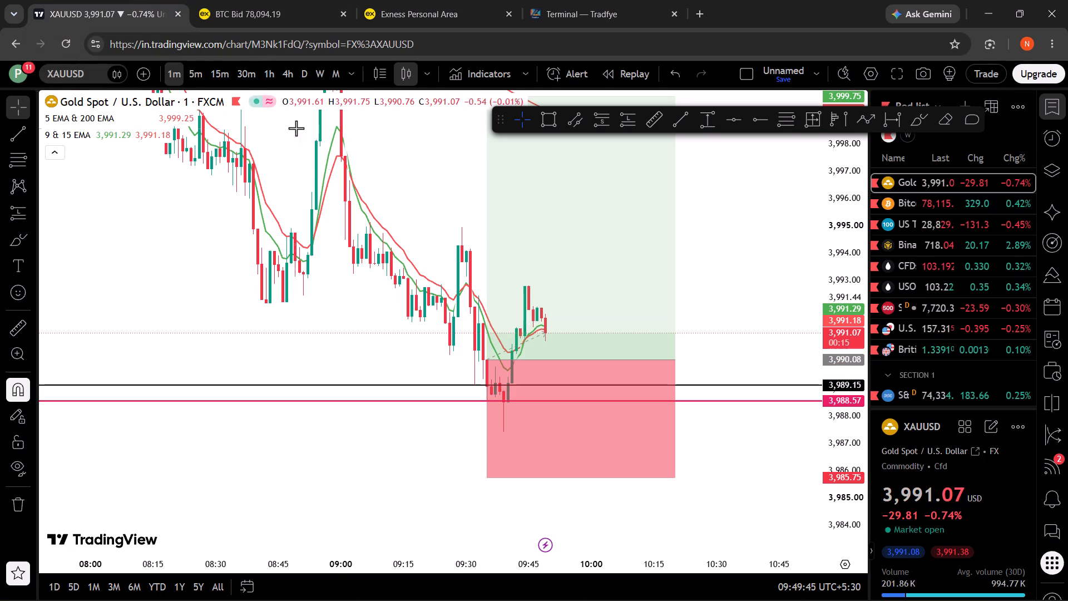
{"action": "left_click_drag", "start_coordinate": [432, 336], "coordinate": [415, 382]}
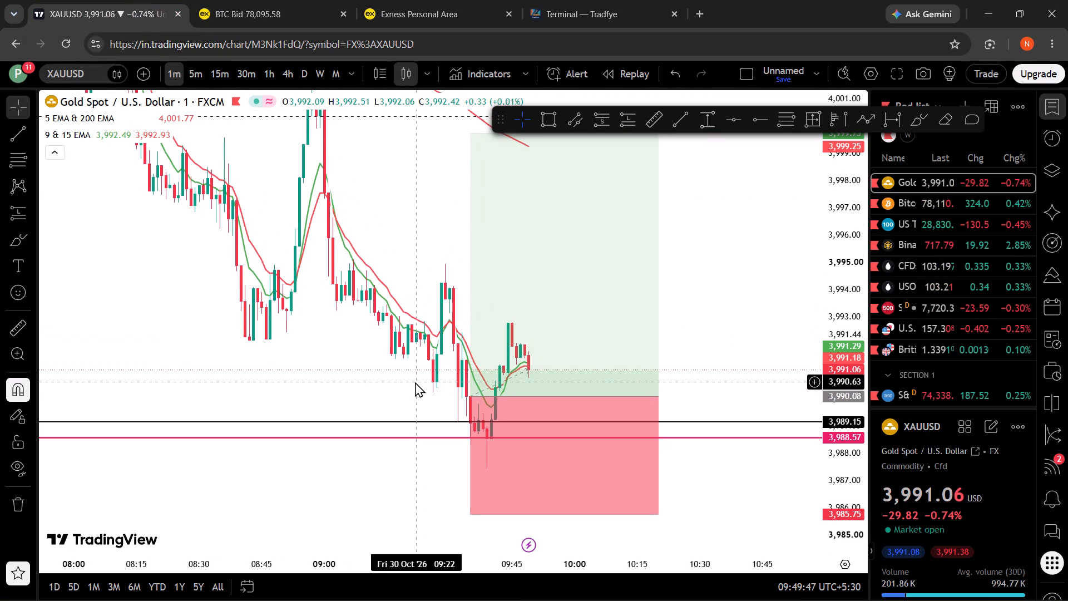
{"action": "left_click", "coordinate": [443, 0]}
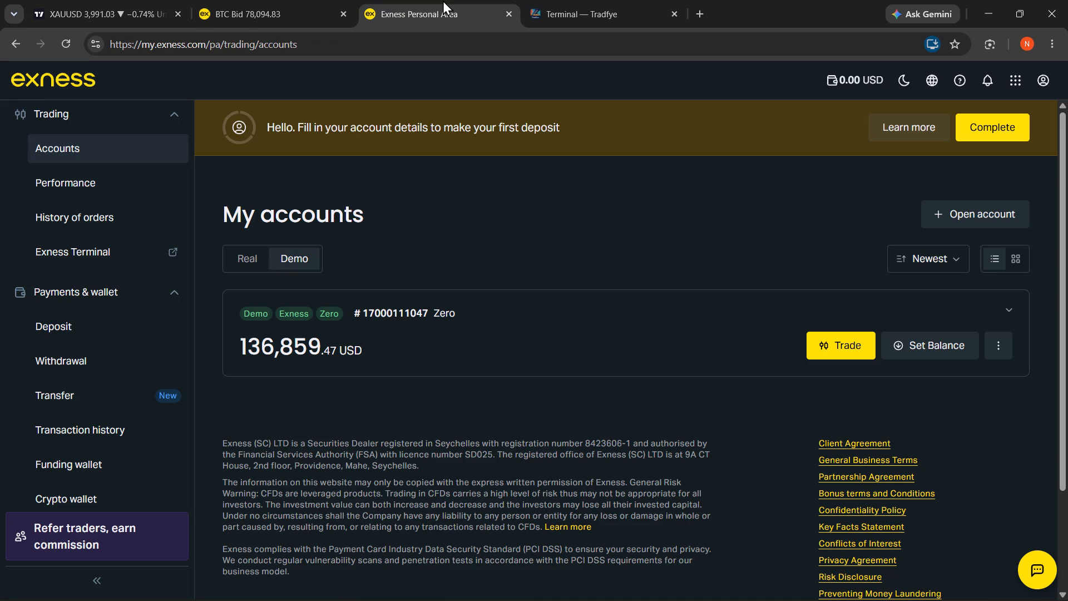
{"action": "left_click", "coordinate": [597, 0]}
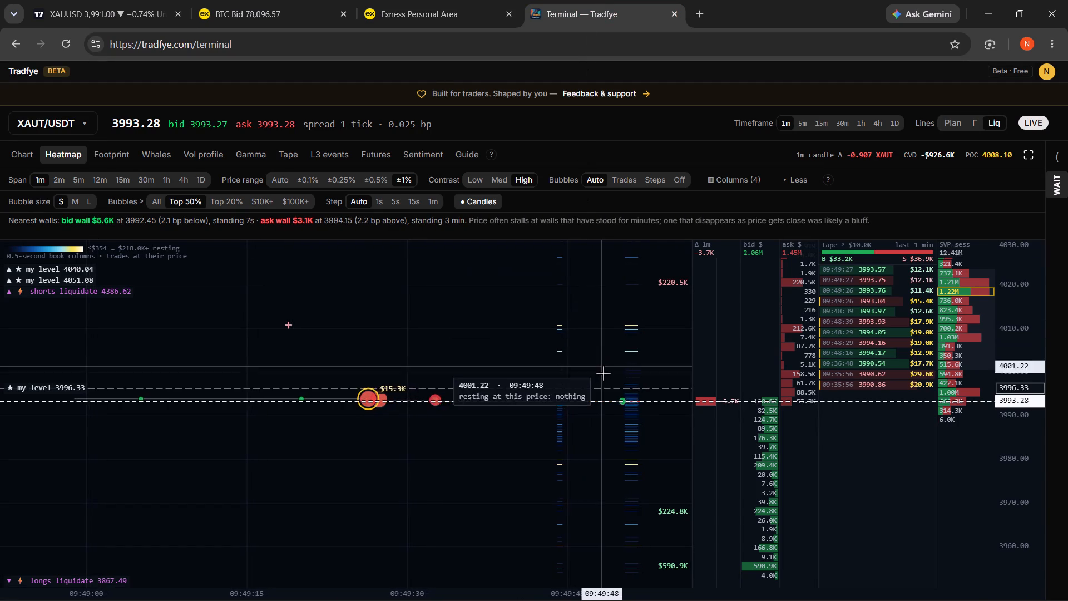
{"action": "left_click_drag", "start_coordinate": [603, 373], "coordinate": [503, 415]}
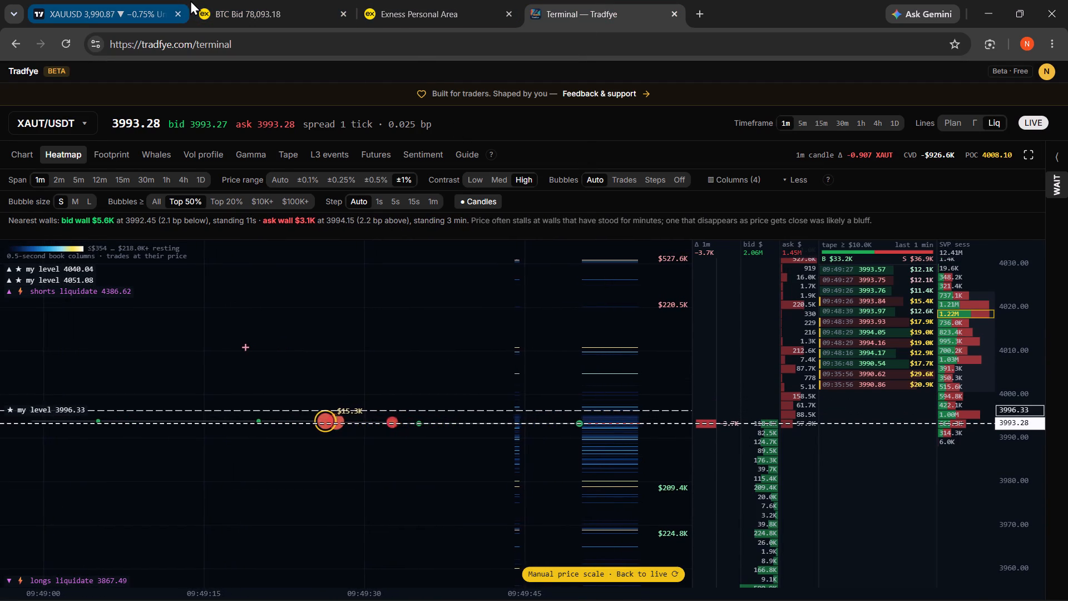
{"action": "left_click", "coordinate": [96, 0]}
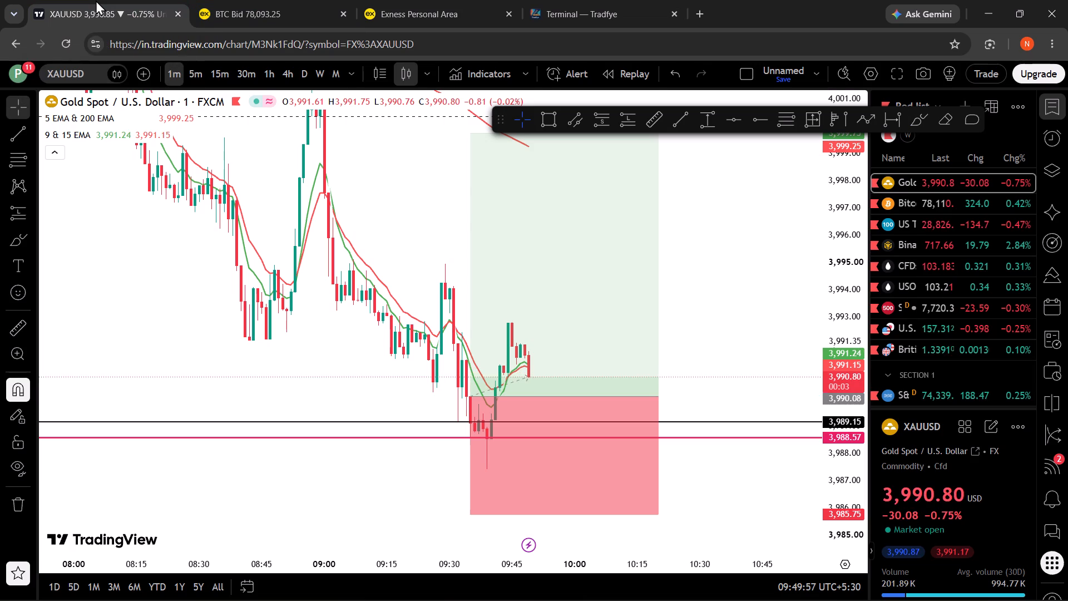
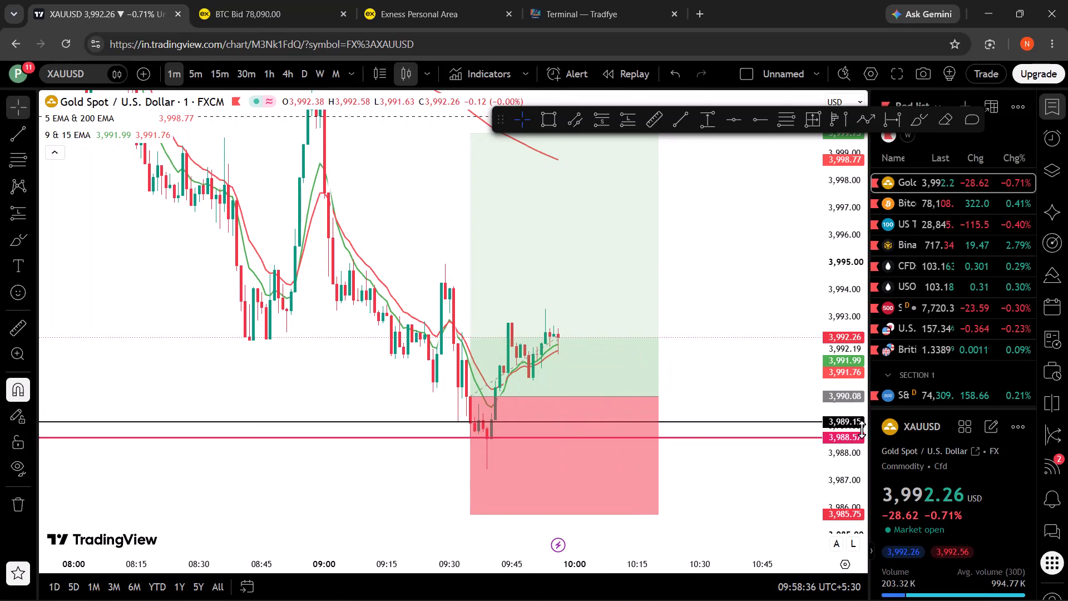
Reload the one-minute XAUUSD chart page, accepting the loss of unsaved layout changes.
{"action": "left_click_drag", "start_coordinate": [848, 435], "coordinate": [640, 600]}
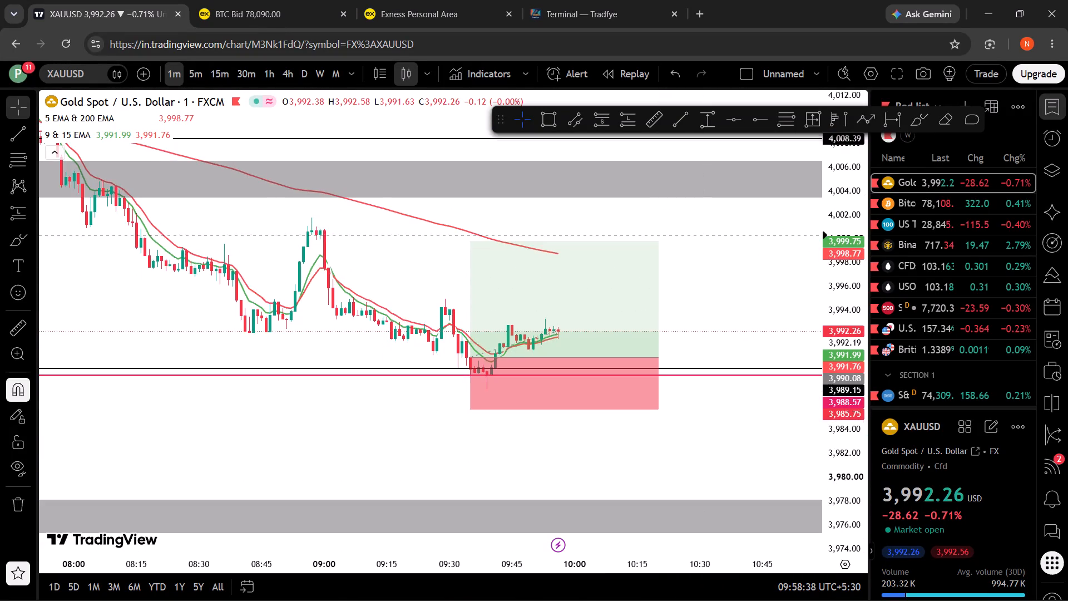
{"action": "left_click_drag", "start_coordinate": [640, 600], "coordinate": [430, 594]}
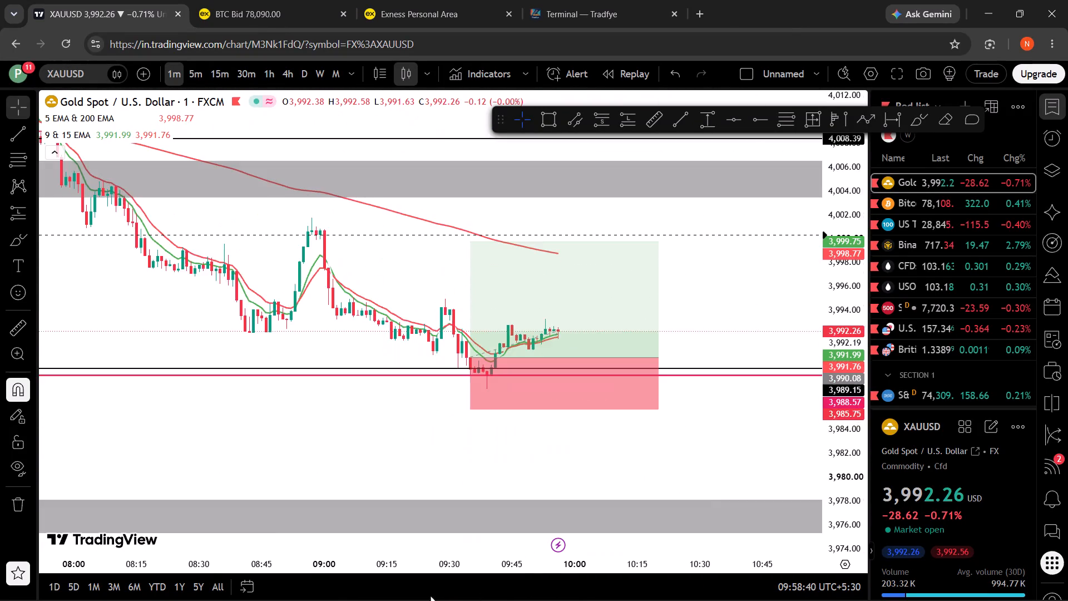
{"action": "left_click_drag", "start_coordinate": [430, 594], "coordinate": [60, 55]}
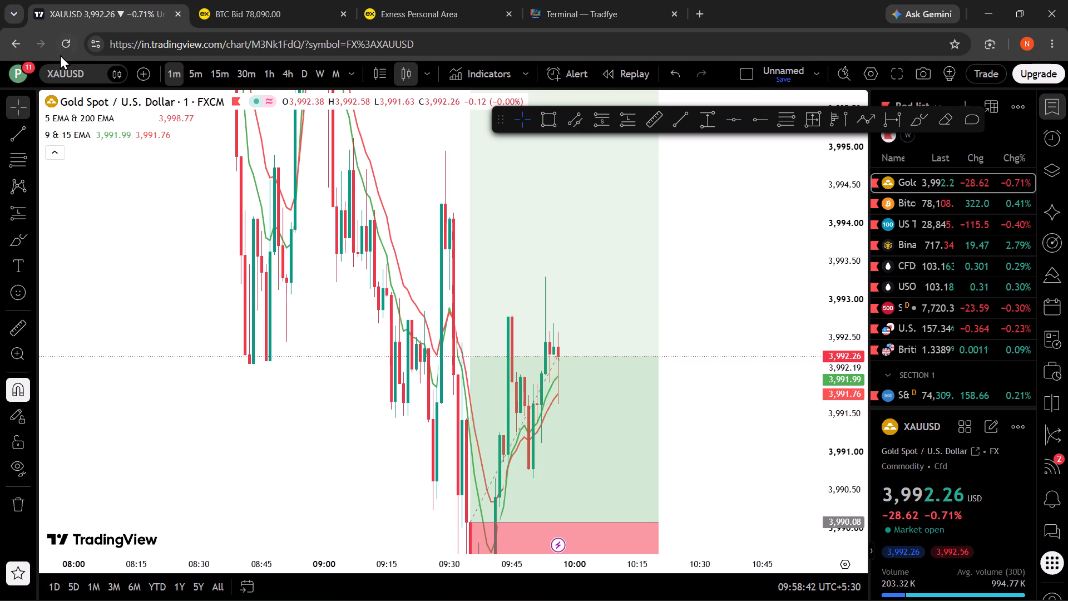
{"action": "left_click", "coordinate": [58, 40]}
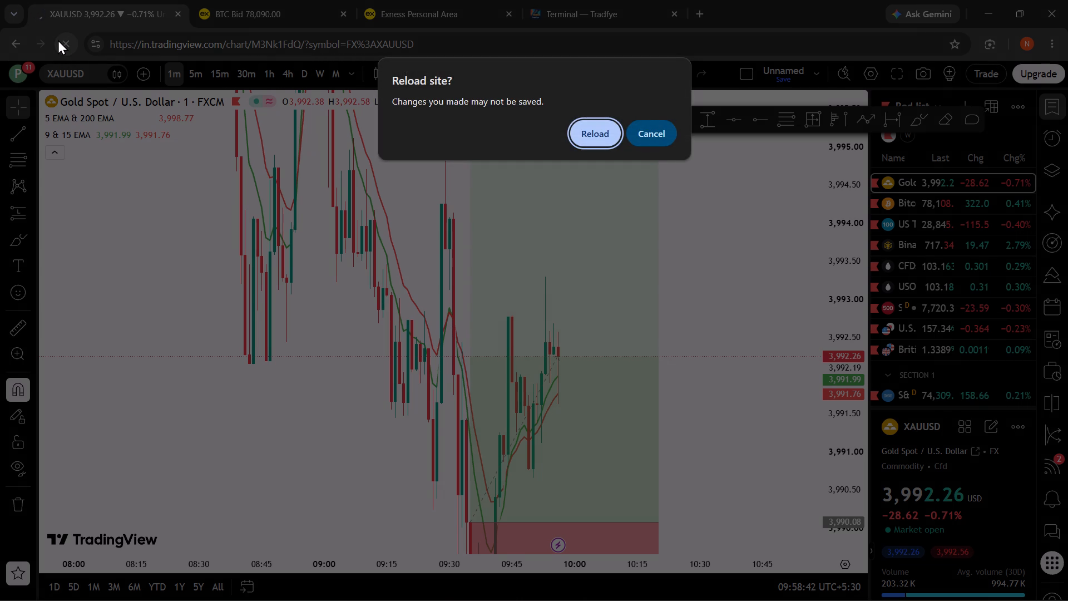
{"action": "left_click", "coordinate": [58, 40]}
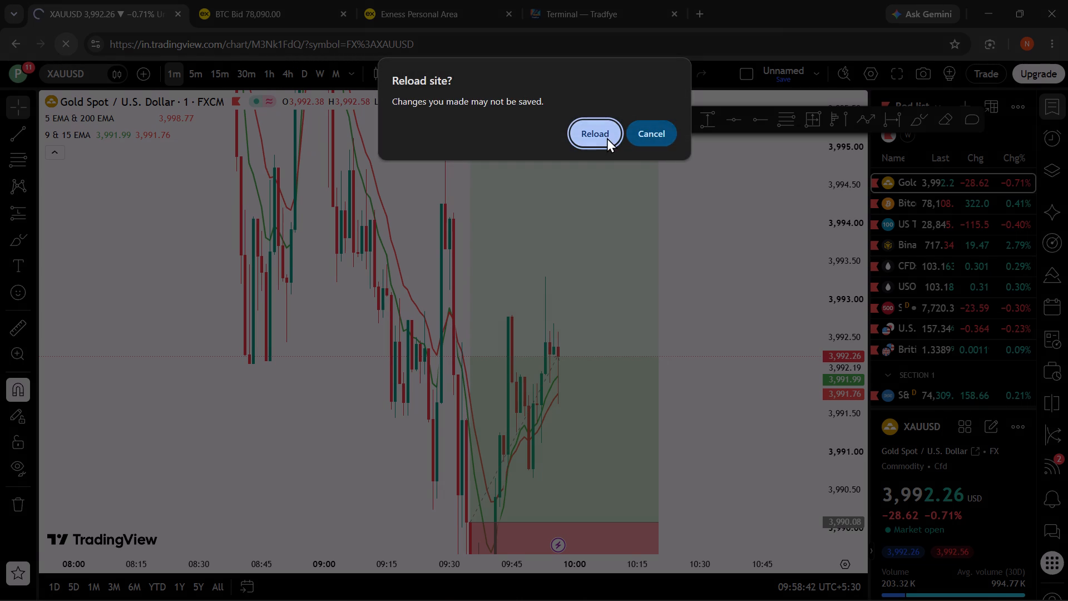
{"action": "left_click", "coordinate": [604, 137]}
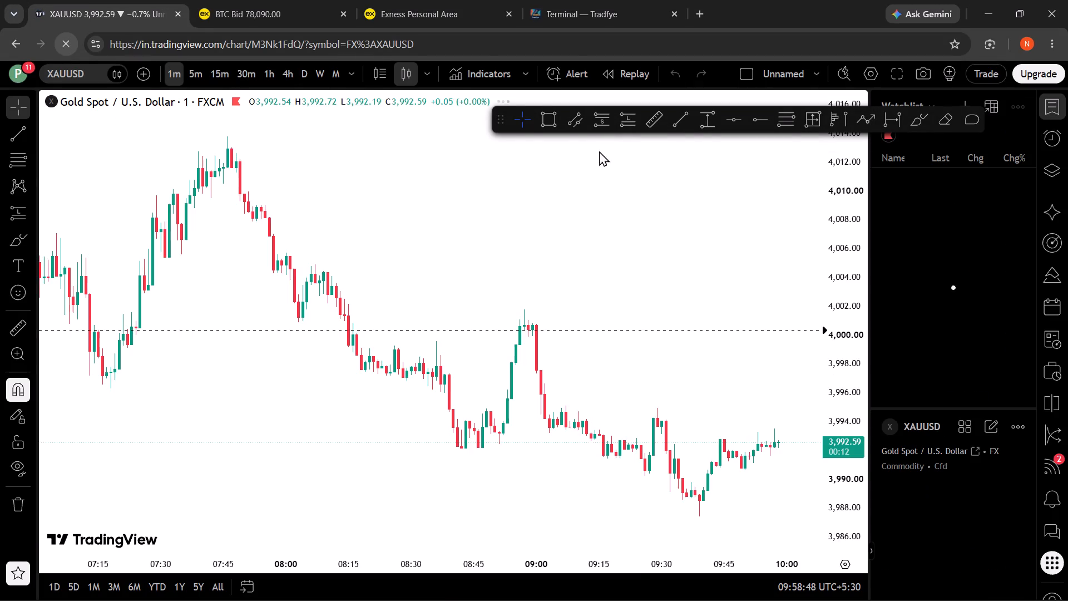
Examine the latest one-minute XAUUSD candles against the planned long position and the moving averages.
{"action": "left_click_drag", "start_coordinate": [460, 364], "coordinate": [216, 416]}
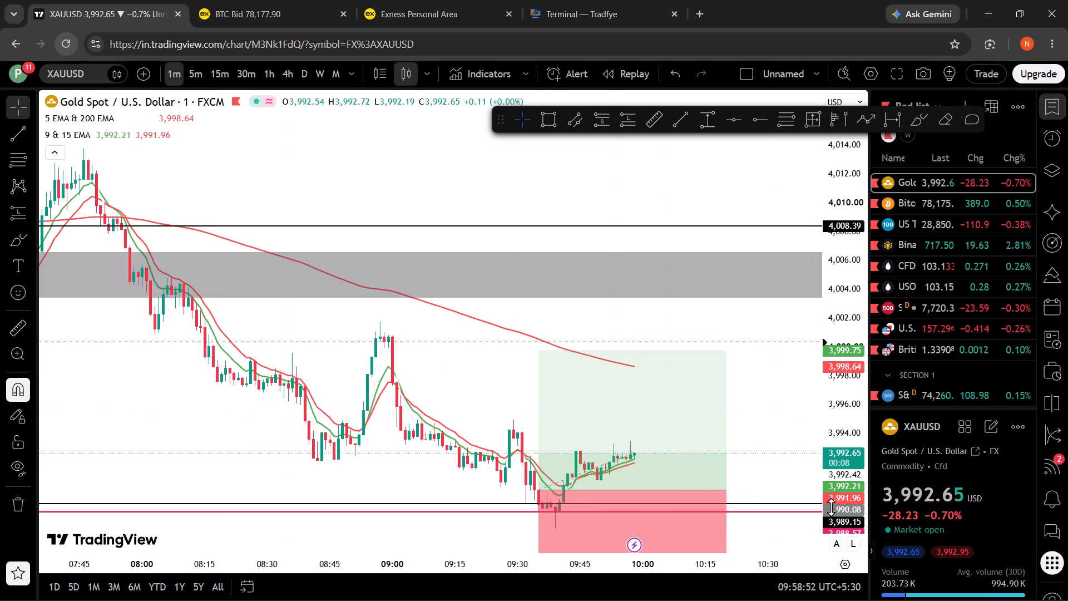
{"action": "left_click_drag", "start_coordinate": [831, 507], "coordinate": [809, 469]}
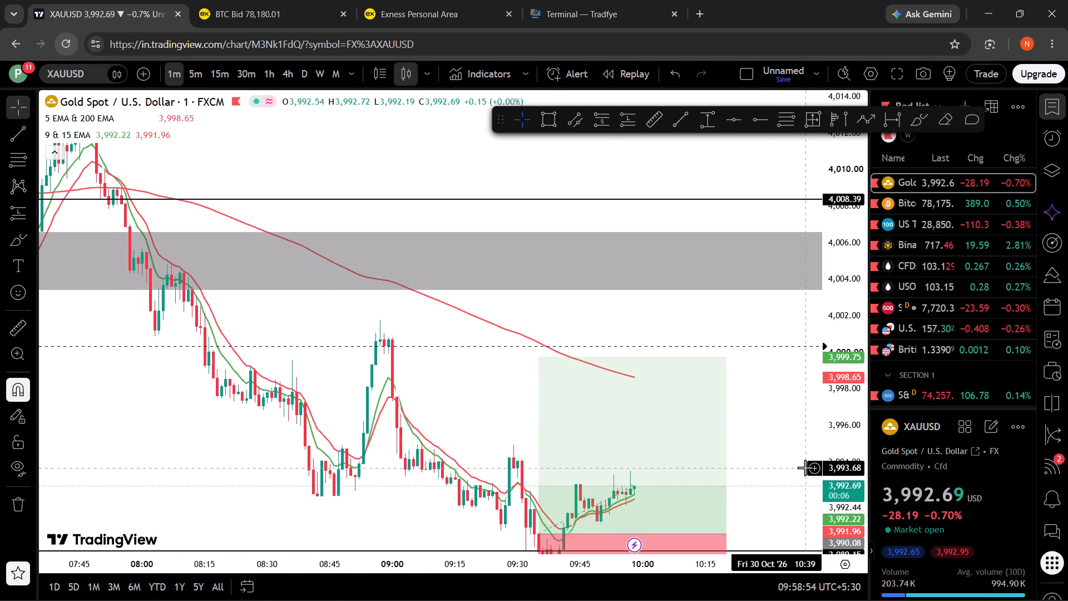
{"action": "left_click_drag", "start_coordinate": [773, 451], "coordinate": [745, 448]}
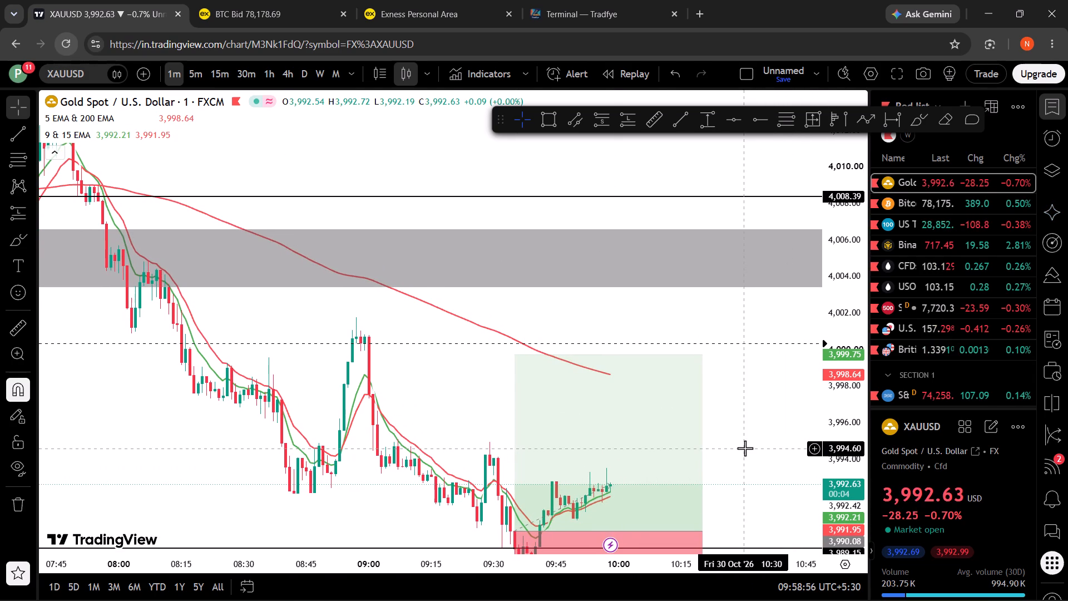
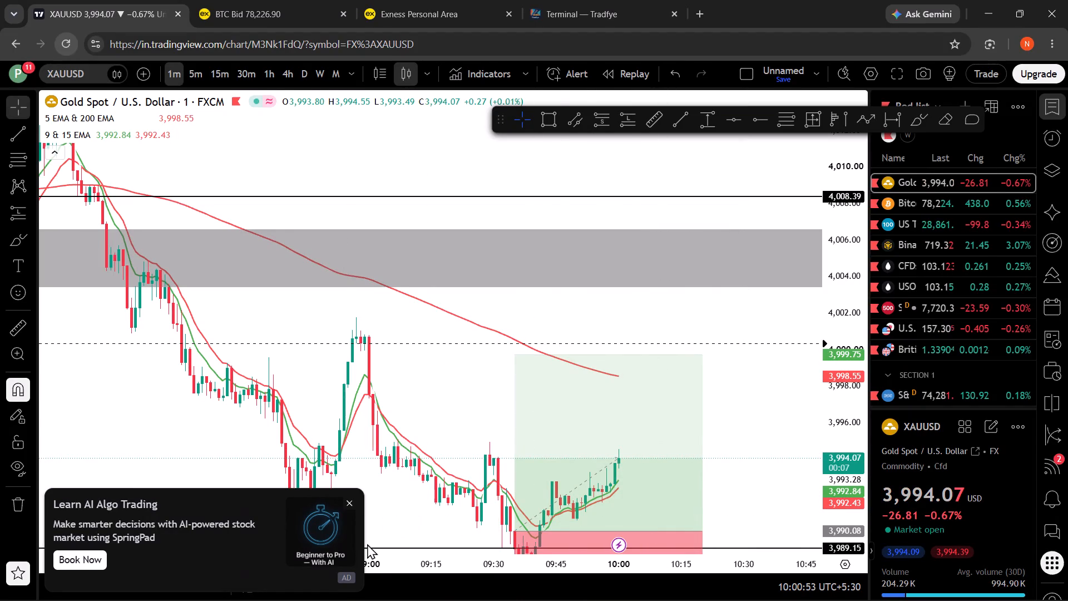
Dismiss the Learn AI Algo Trading advertisement covering the chart.
{"action": "left_click", "coordinate": [346, 505]}
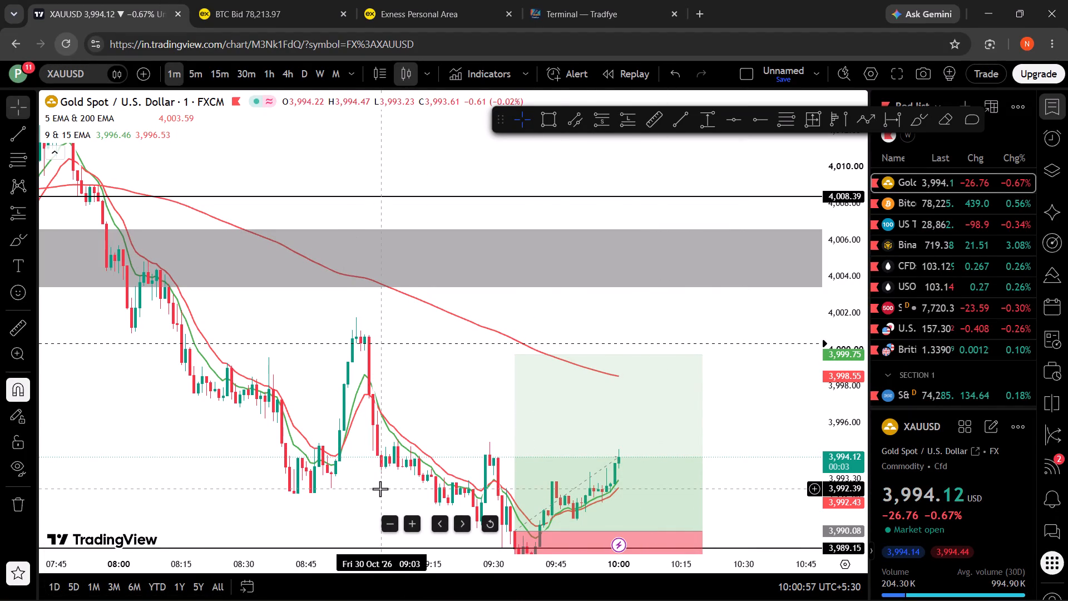
Examine the newest one-minute XAUUSD candles against the planned long's target and stop zones and the support lines beneath its entry.
{"action": "left_click_drag", "start_coordinate": [380, 489], "coordinate": [354, 408]}
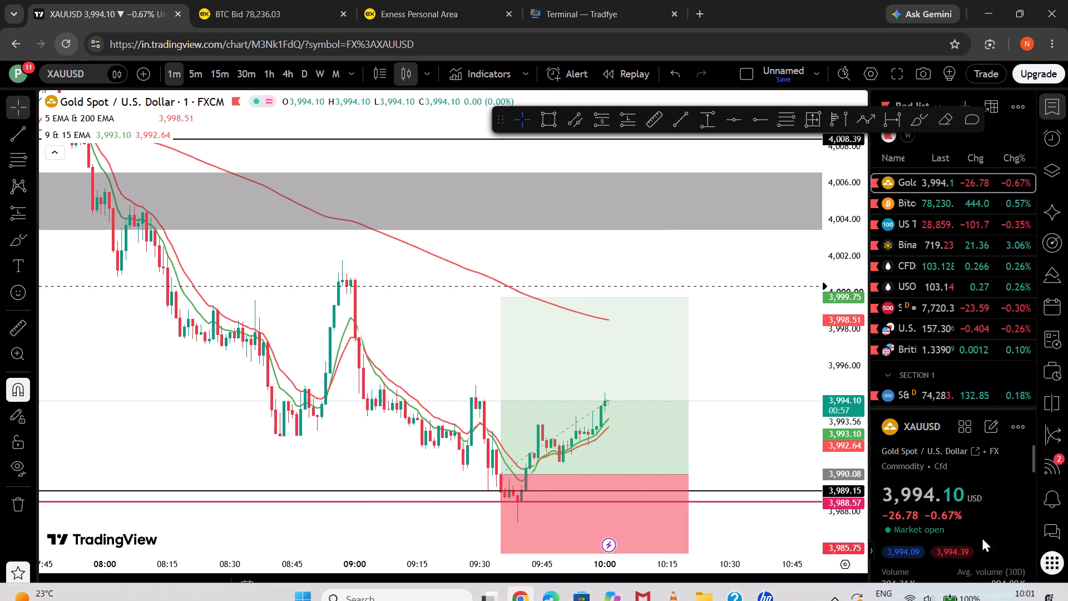
{"action": "left_click_drag", "start_coordinate": [822, 523], "coordinate": [830, 499]}
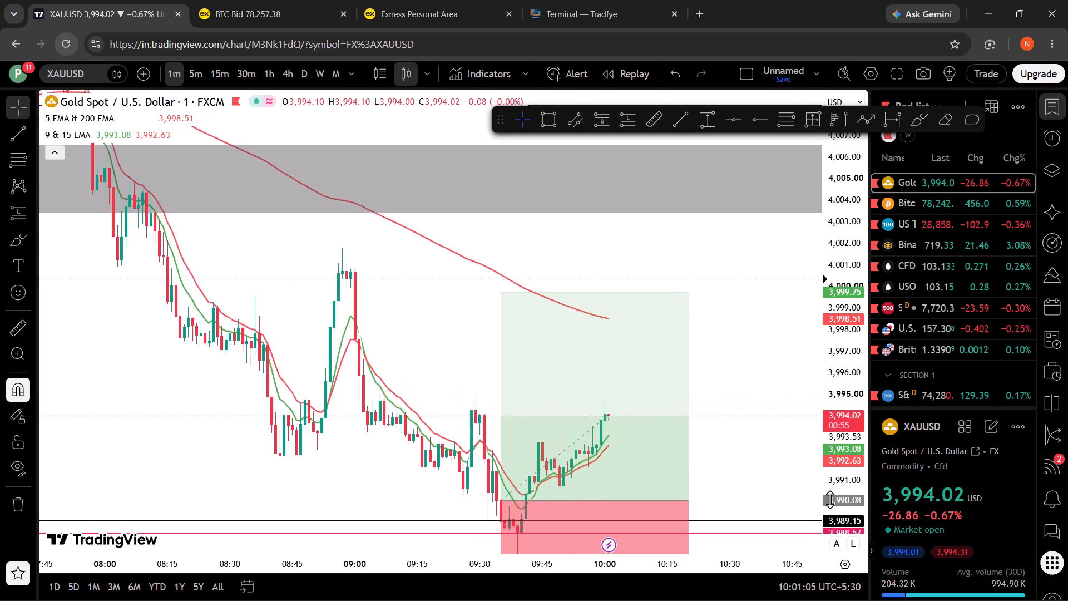
{"action": "left_click_drag", "start_coordinate": [830, 499], "coordinate": [832, 494]}
{"action": "left_click_drag", "start_coordinate": [738, 445], "coordinate": [721, 411]}
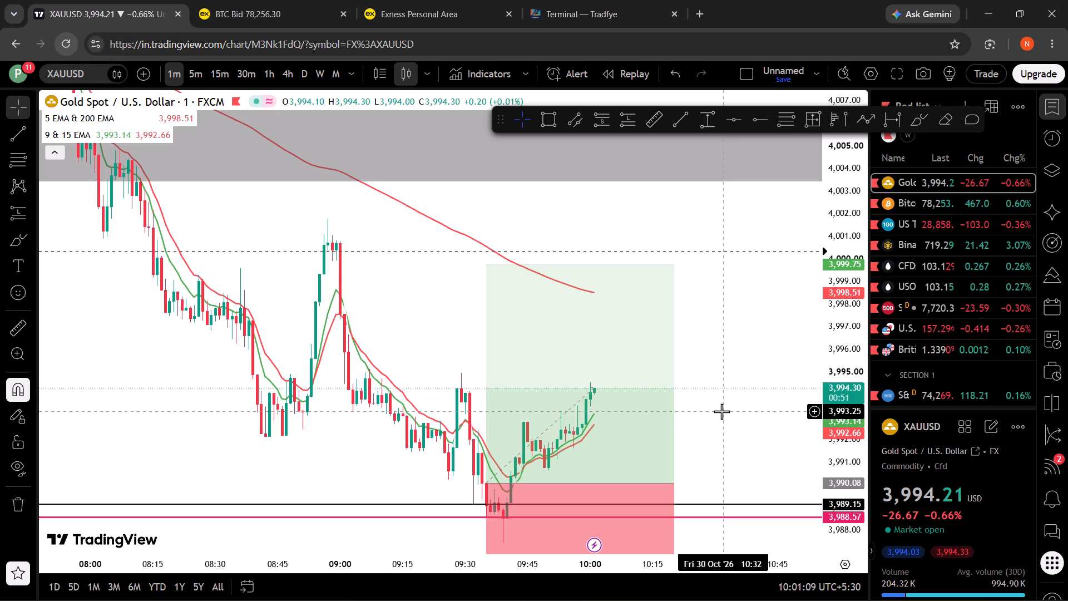
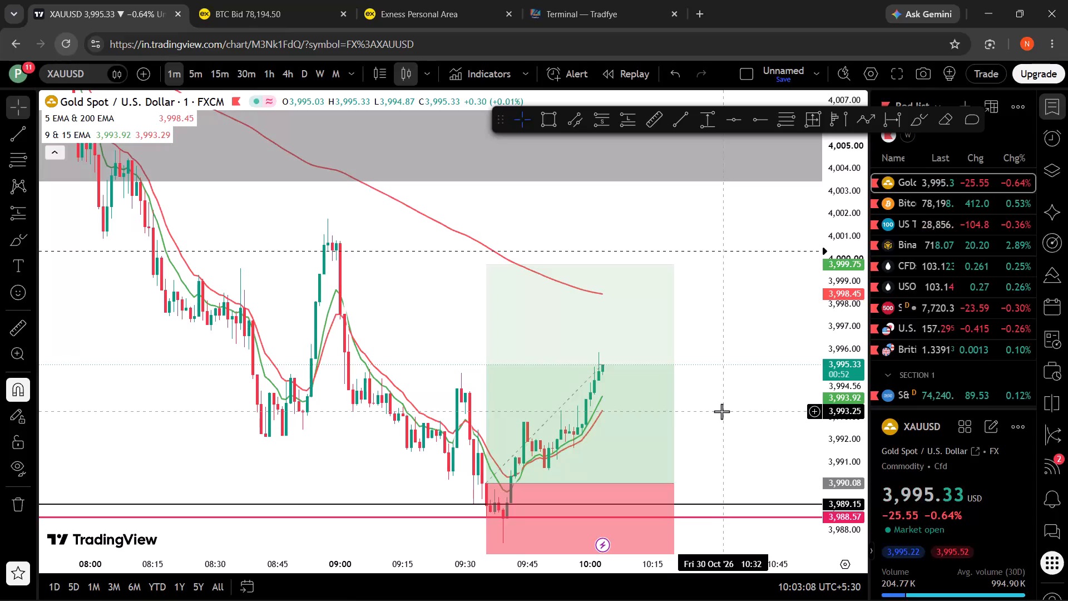
Move the pink horizontal line from the planned long's stop zone up to about 3,994.57, near the 09:30 swing high.
{"action": "left_click_drag", "start_coordinate": [748, 516], "coordinate": [776, 386]}
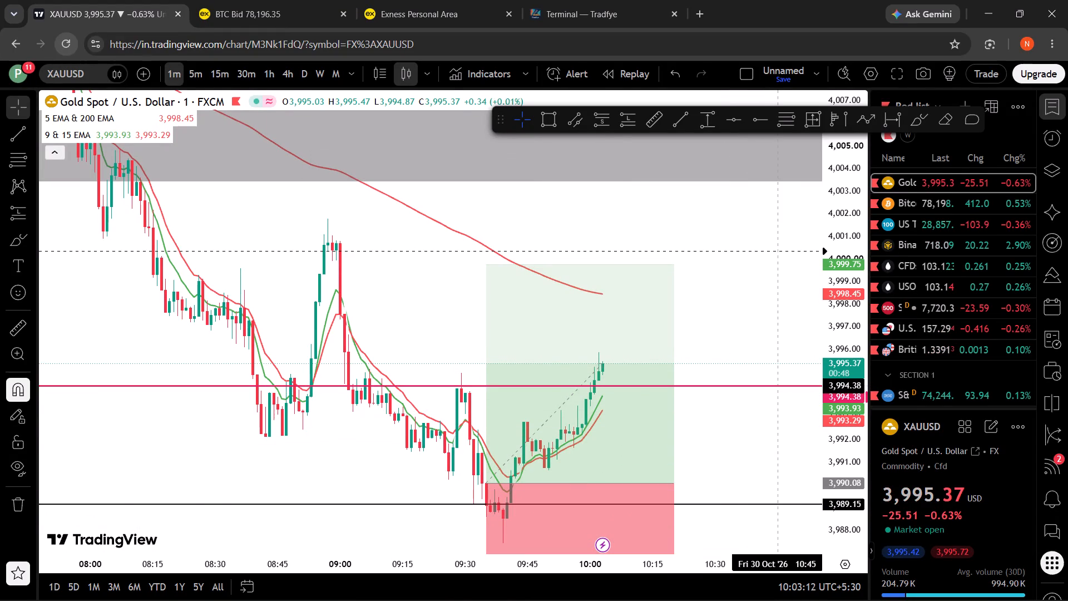
{"action": "left_click_drag", "start_coordinate": [776, 386], "coordinate": [779, 381]}
{"action": "left_click", "coordinate": [749, 446]}
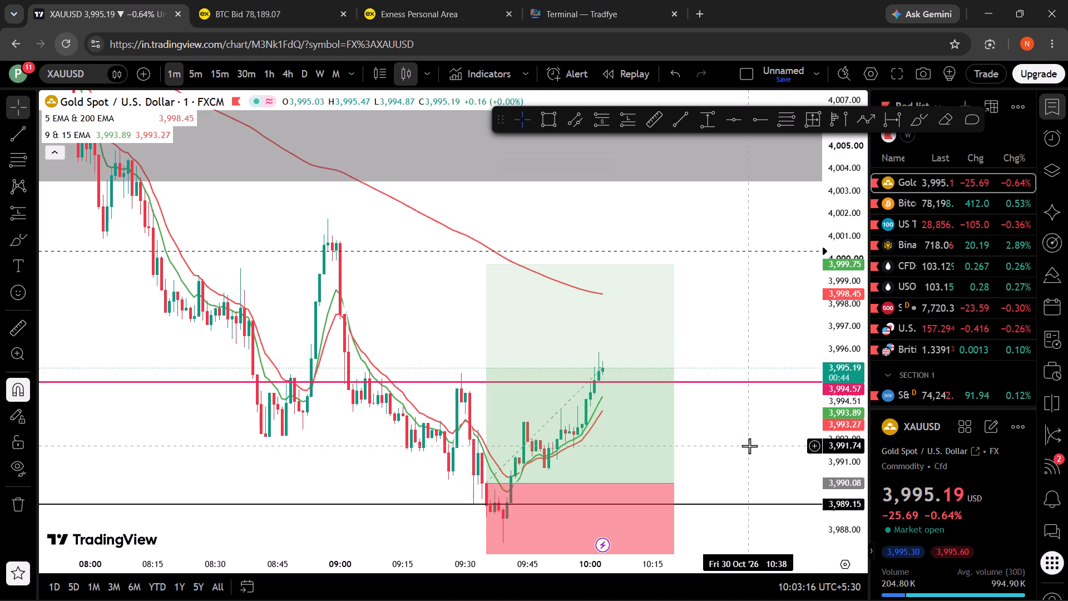
Examine the recent one-minute XAUUSD candles against the pink line, the long's target zone, the 200 EMA and the grey zone above.
{"action": "left_click_drag", "start_coordinate": [749, 446], "coordinate": [741, 462]}
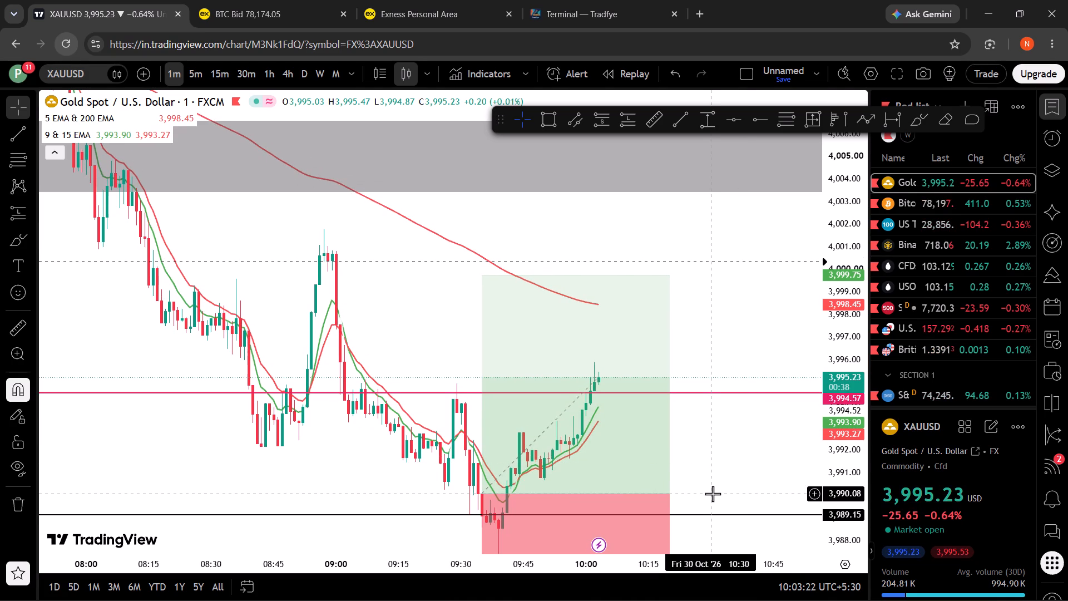
{"action": "scroll", "coordinate": [842, 392], "scroll_direction": "up", "scroll_amount": 1}
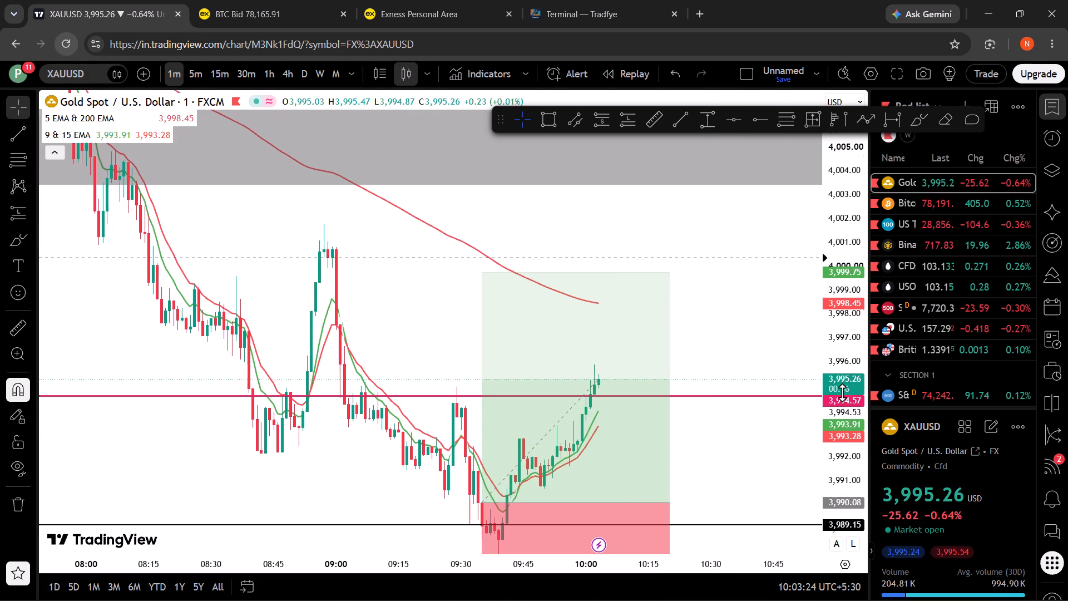
{"action": "scroll", "coordinate": [842, 392], "scroll_direction": "up", "scroll_amount": 2}
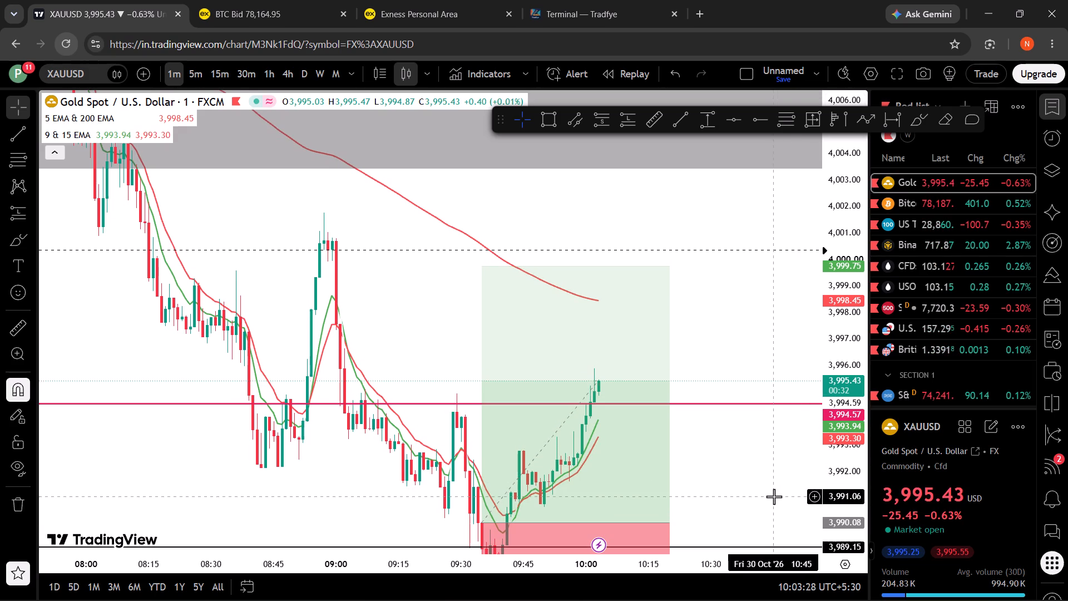
{"action": "left_click_drag", "start_coordinate": [774, 496], "coordinate": [767, 544]}
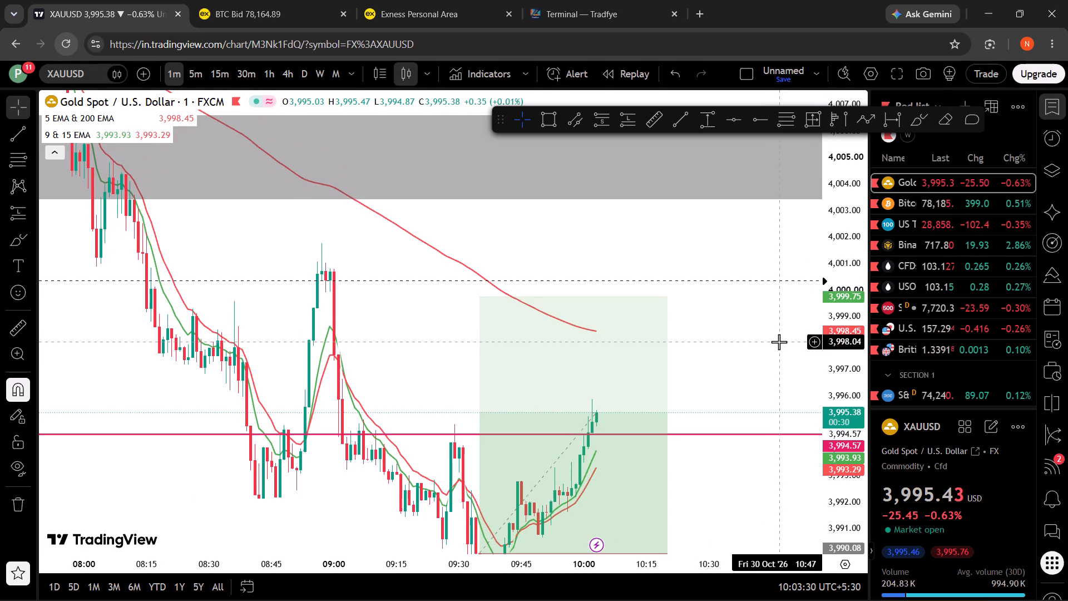
{"action": "left_click_drag", "start_coordinate": [779, 342], "coordinate": [777, 367]}
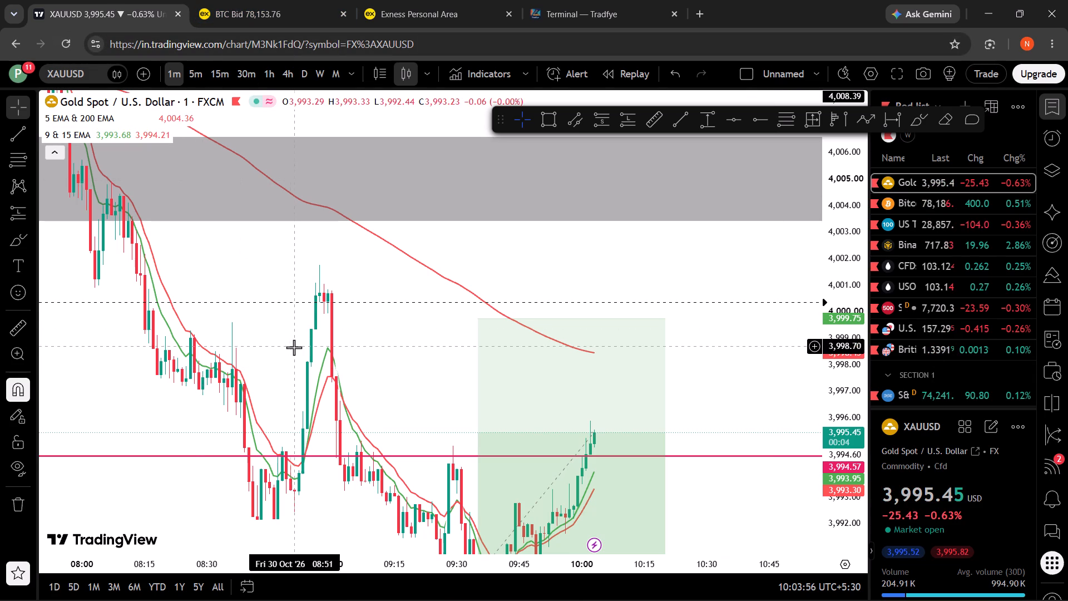
{"action": "left_click_drag", "start_coordinate": [286, 350], "coordinate": [207, 378]}
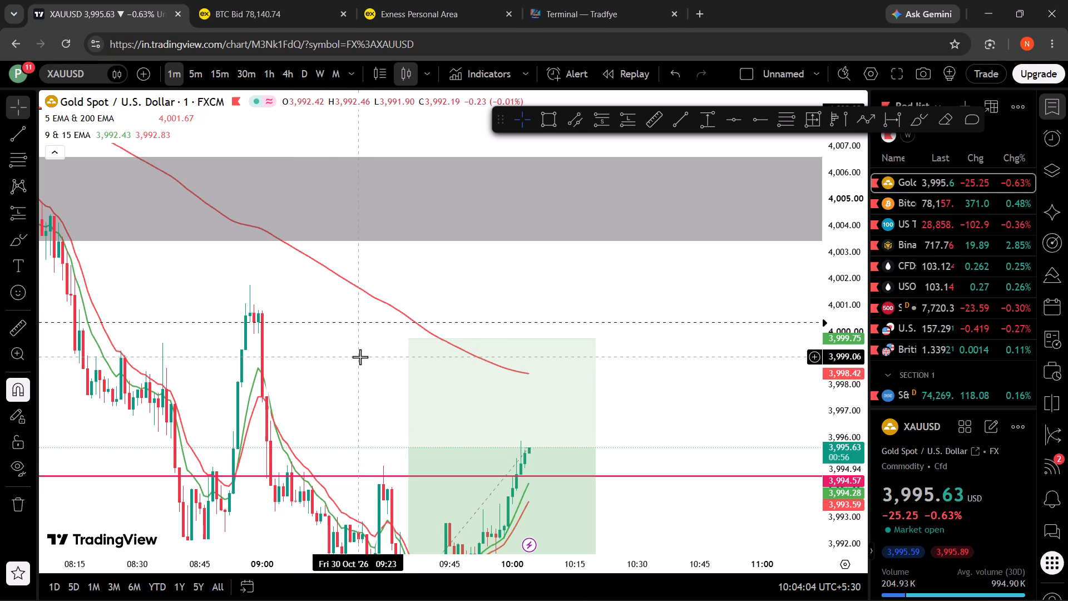
{"action": "left_click_drag", "start_coordinate": [355, 359], "coordinate": [345, 385]}
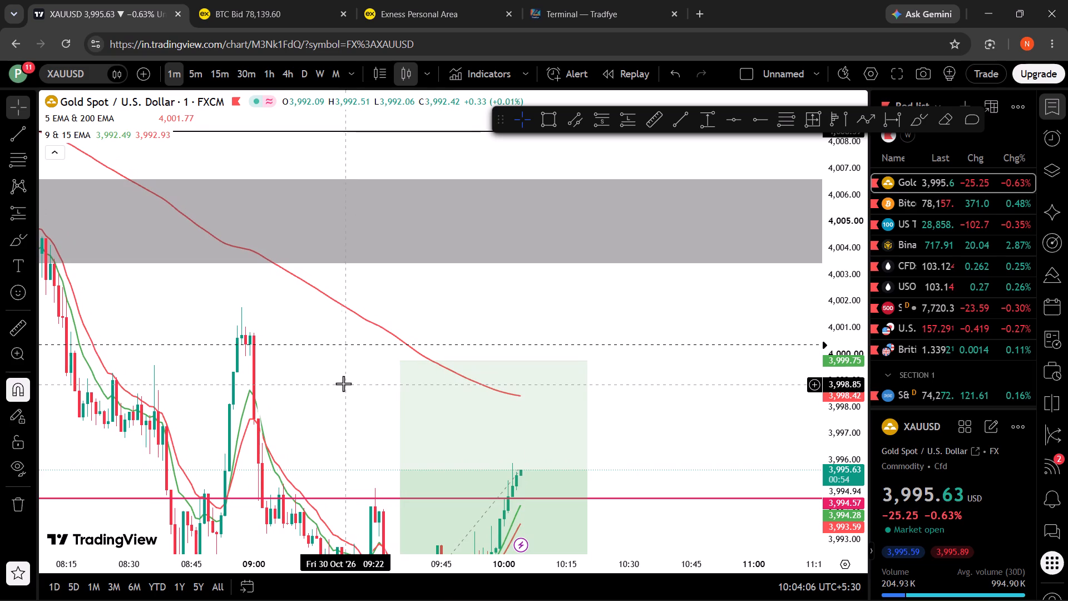
{"action": "left_click_drag", "start_coordinate": [342, 351], "coordinate": [341, 380]}
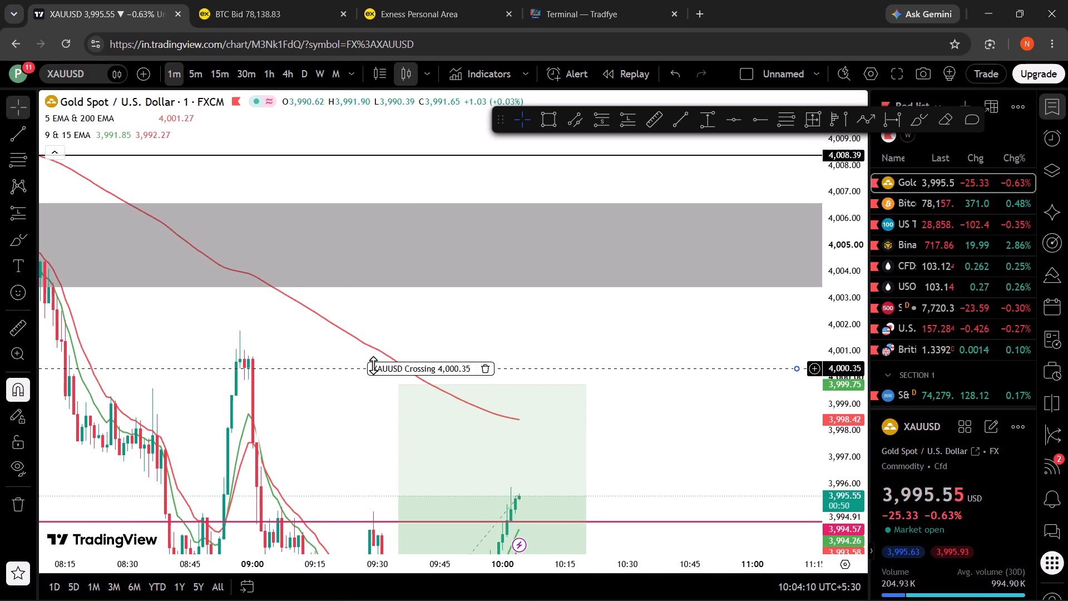
Lower the XAUUSD crossing alert to 3,999.85, just above the planned long's target.
{"action": "left_click_drag", "start_coordinate": [392, 366], "coordinate": [391, 381]}
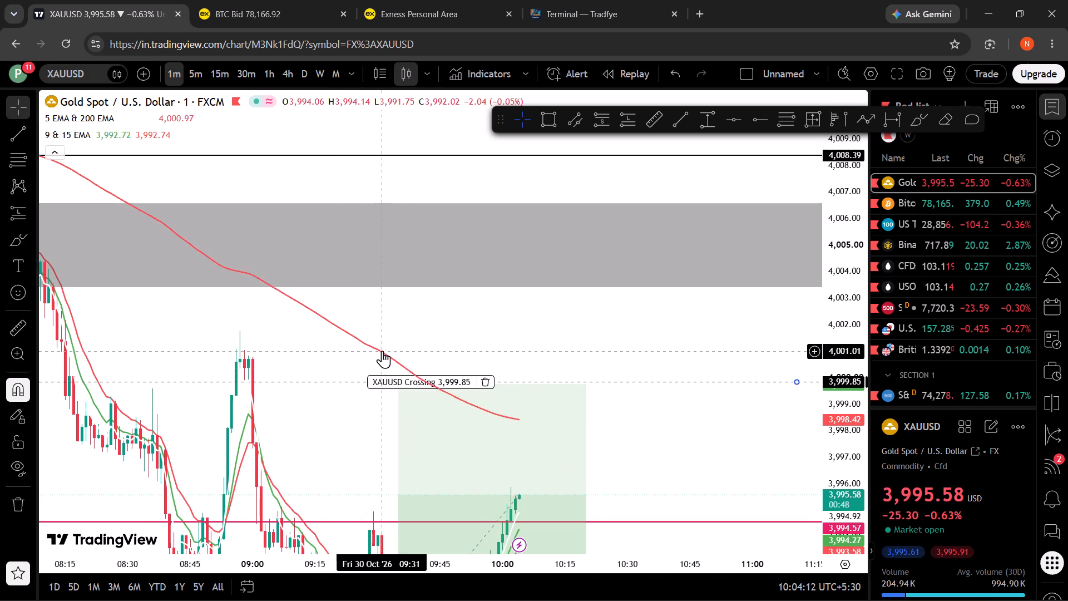
{"action": "left_click_drag", "start_coordinate": [382, 351], "coordinate": [369, 333]}
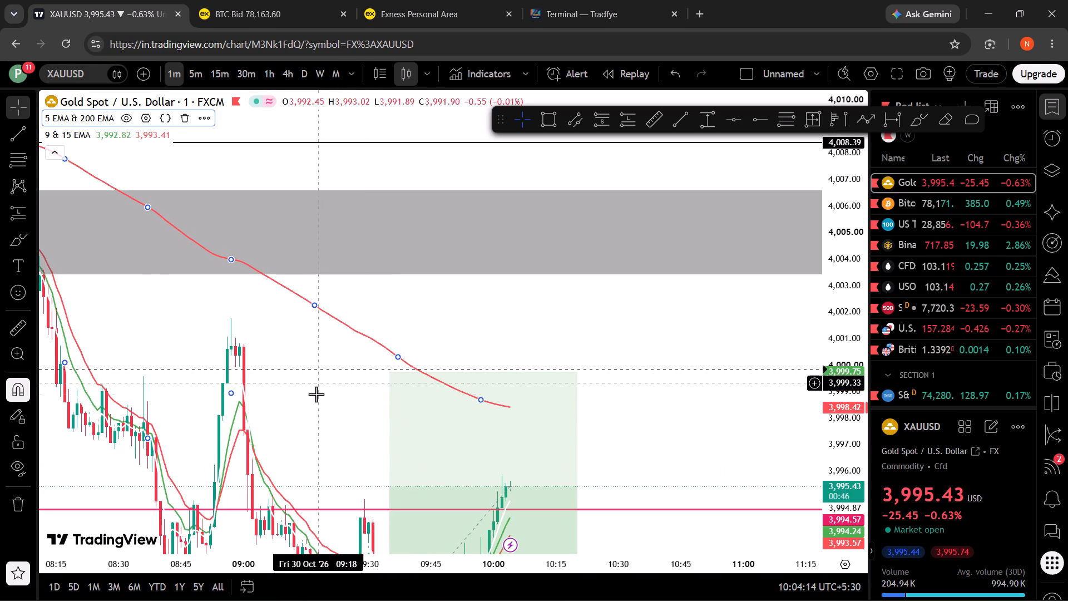
{"action": "left_click_drag", "start_coordinate": [291, 442], "coordinate": [286, 447]}
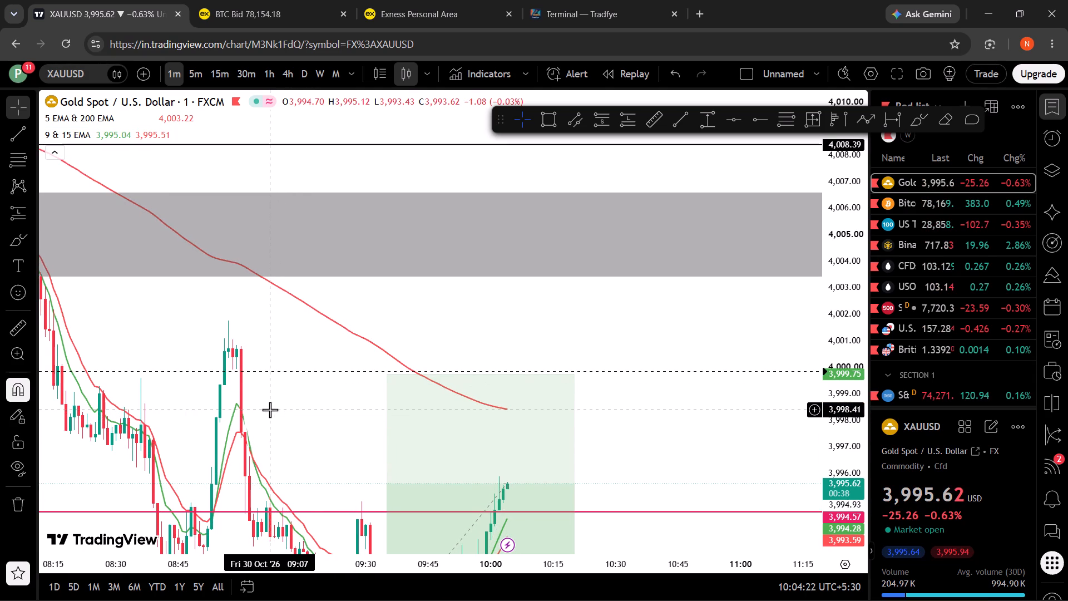
Raise the pink horizontal line to about 3,994.86, just beneath the newest candles.
{"action": "left_click_drag", "start_coordinate": [703, 464], "coordinate": [699, 385]}
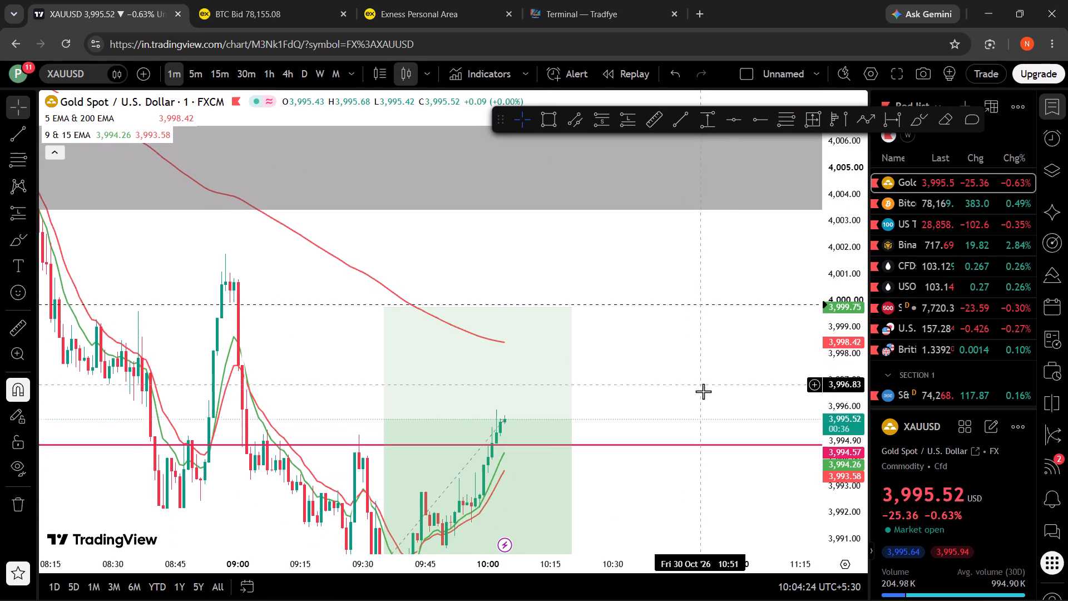
{"action": "left_click_drag", "start_coordinate": [848, 469], "coordinate": [853, 426]}
{"action": "left_click_drag", "start_coordinate": [774, 445], "coordinate": [766, 406]}
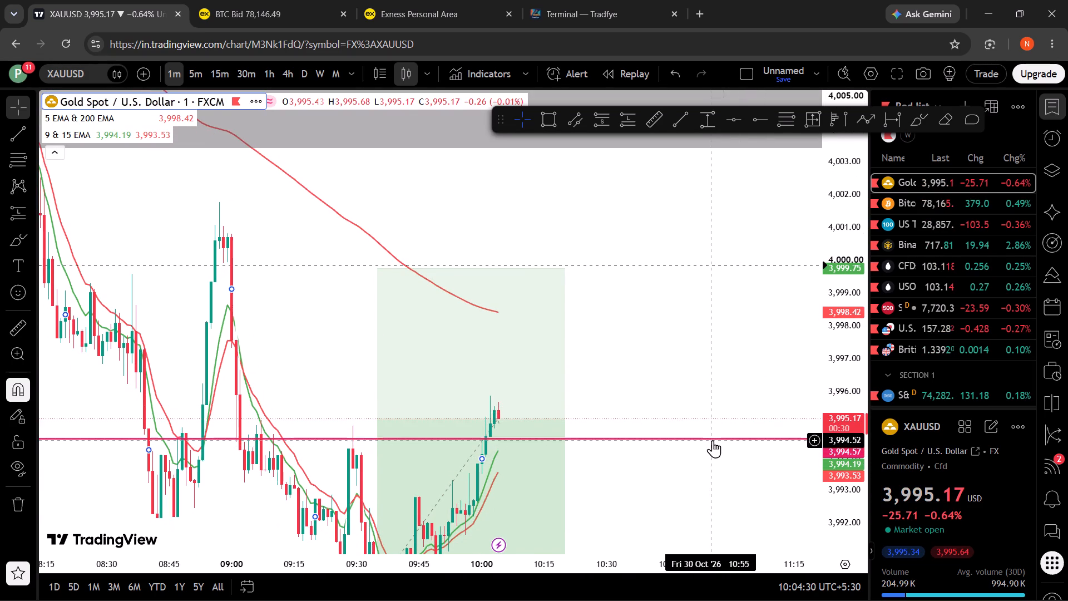
{"action": "left_click_drag", "start_coordinate": [713, 436], "coordinate": [716, 427]}
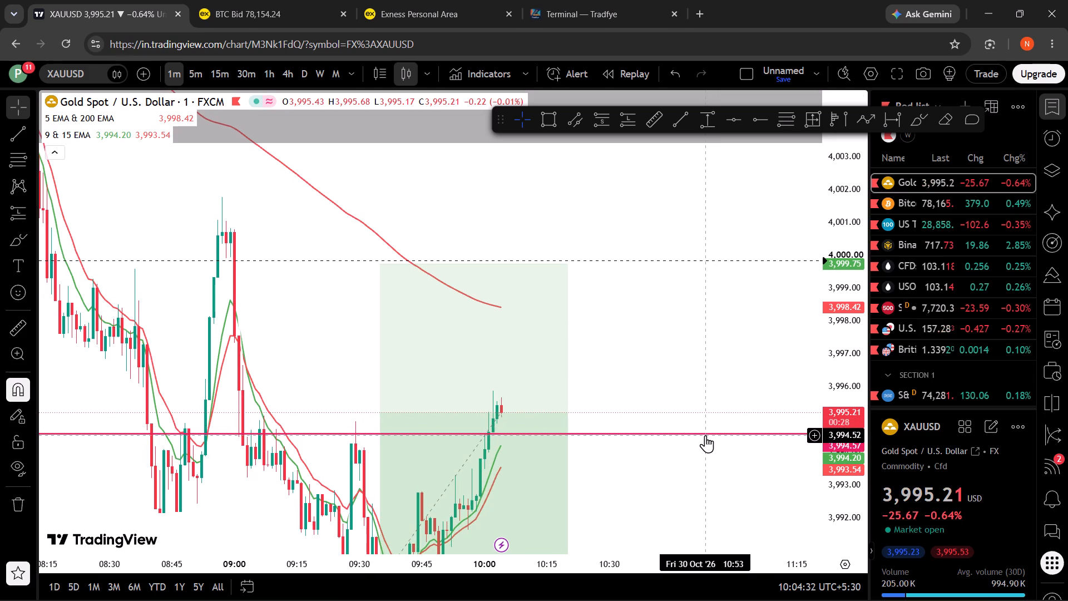
{"action": "left_click_drag", "start_coordinate": [705, 435], "coordinate": [711, 424]}
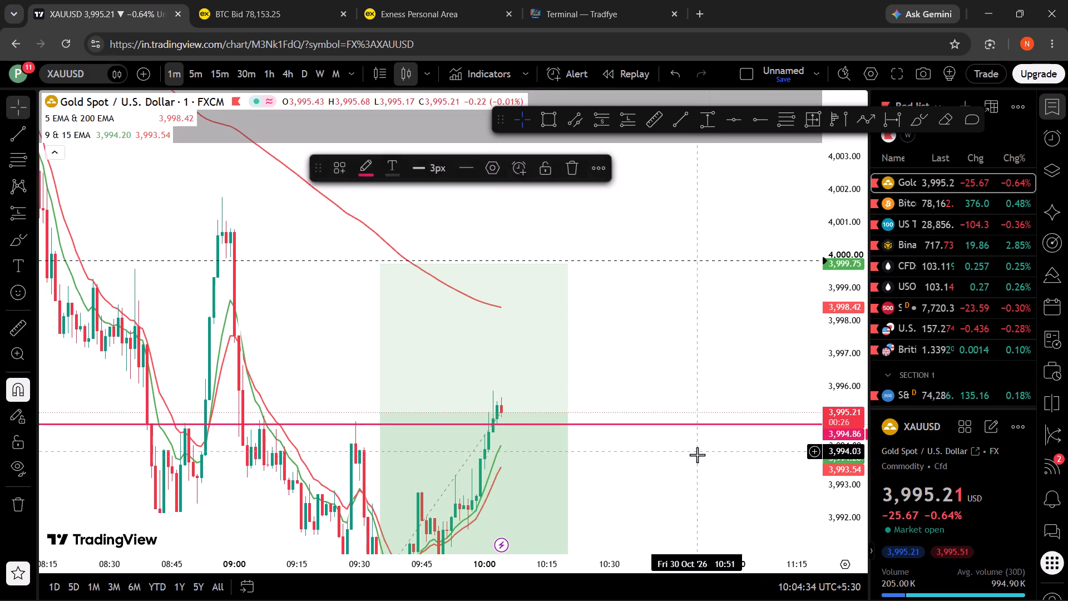
{"action": "left_click", "coordinate": [695, 457]}
Examine the newest XAUUSD candles against the pink line and the planned long's target zone.
{"action": "left_click_drag", "start_coordinate": [835, 481], "coordinate": [840, 469]}
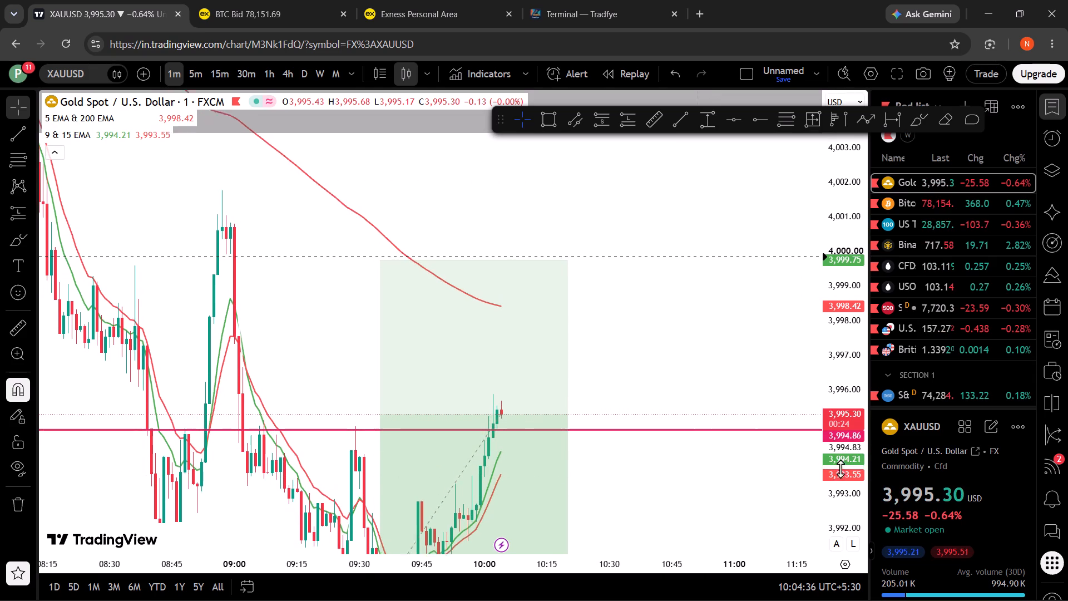
{"action": "left_click_drag", "start_coordinate": [840, 469], "coordinate": [825, 508]}
{"action": "left_click_drag", "start_coordinate": [766, 484], "coordinate": [740, 526]}
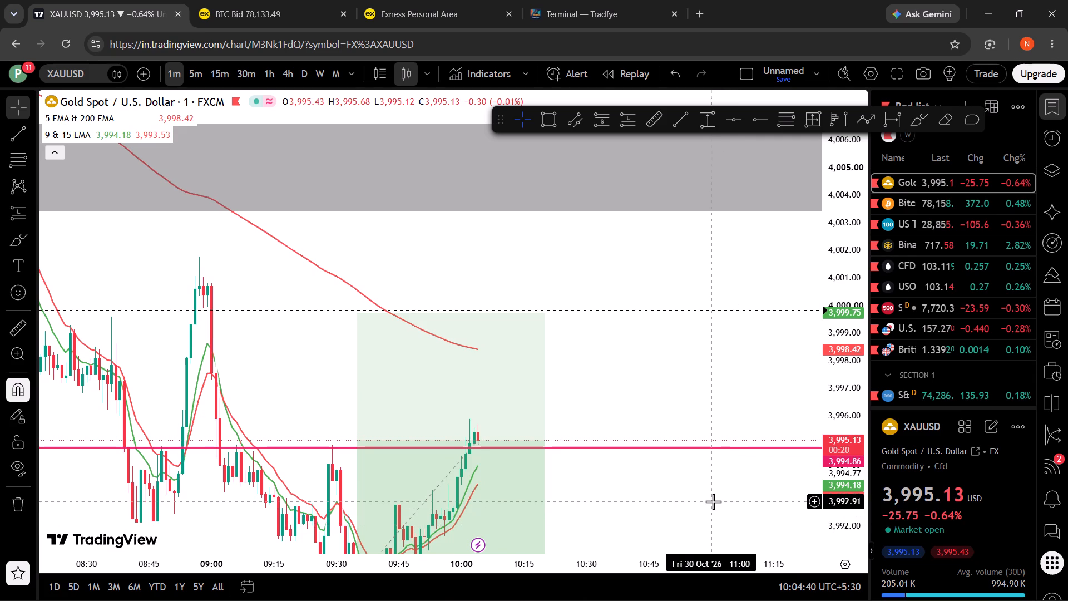
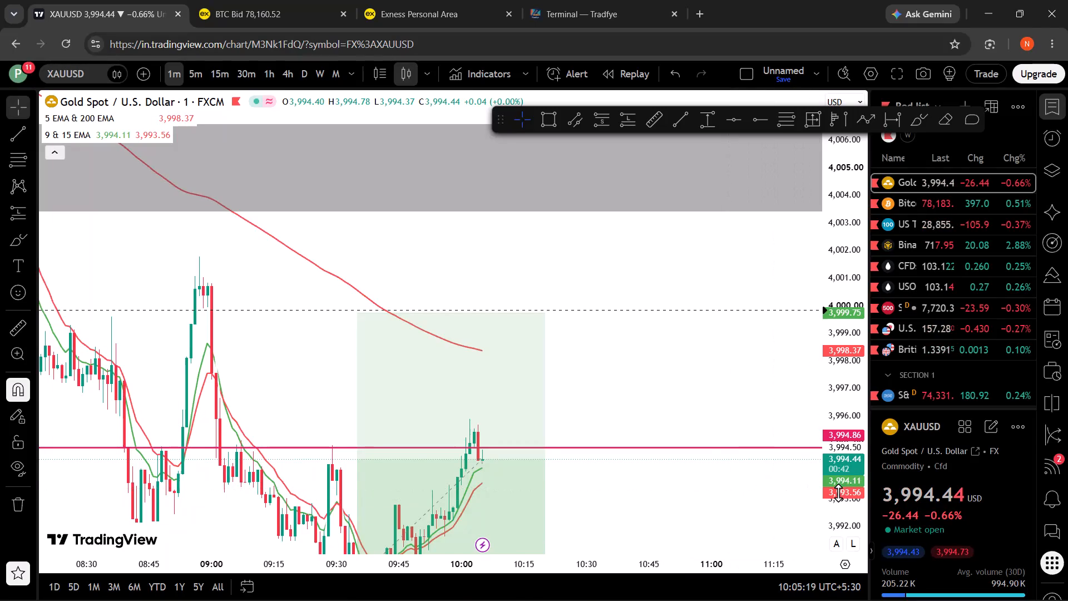
Examine the recent XAUUSD candles against the planned long's full range, including its entry, stop zone and the black horizontal line.
{"action": "left_click_drag", "start_coordinate": [848, 494], "coordinate": [842, 467]}
{"action": "left_click_drag", "start_coordinate": [749, 520], "coordinate": [725, 323]}
{"action": "left_click", "coordinate": [716, 339]}
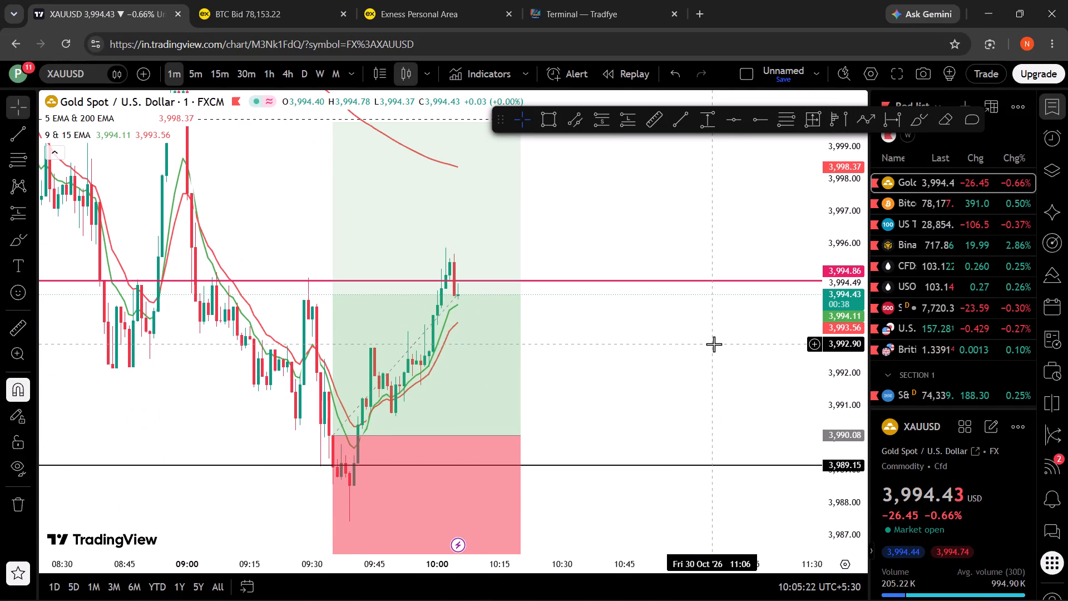
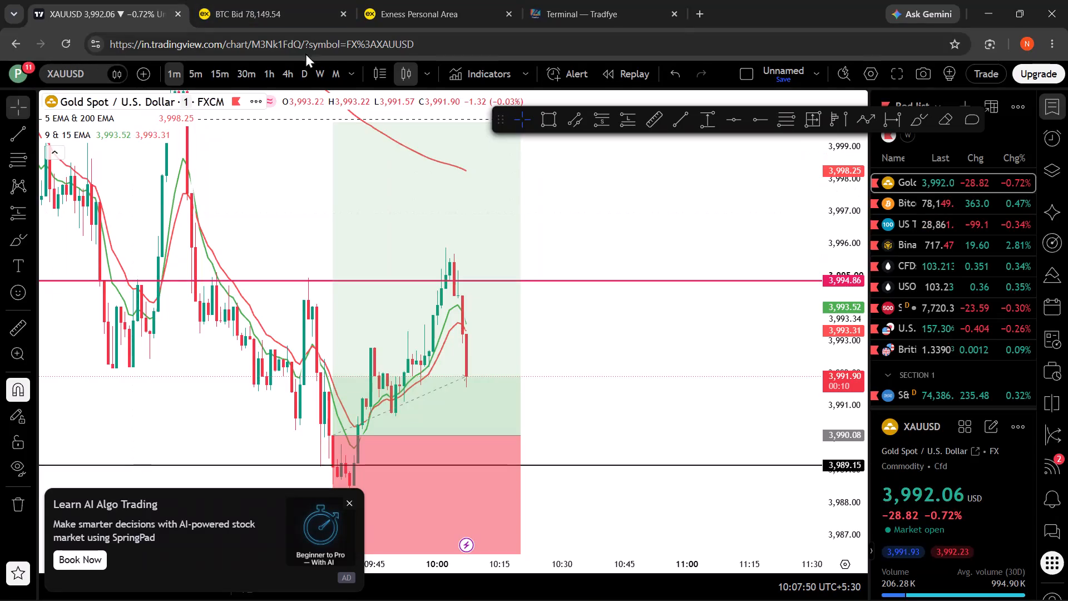
Examine Tradfye's XAUT/USDT heatmap alongside TradingView's latest one-minute XAUUSD candles and the Exness BTC chart.
{"action": "left_click", "coordinate": [756, 0]}
{"action": "left_click", "coordinate": [644, 0]}
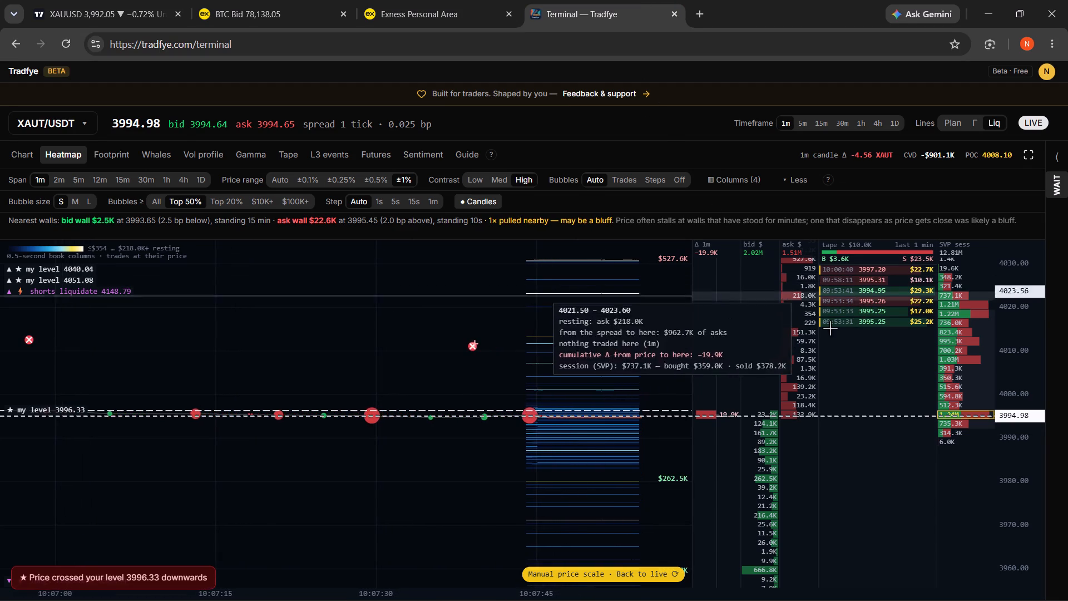
{"action": "scroll", "coordinate": [778, 541], "scroll_direction": "up", "scroll_amount": 2}
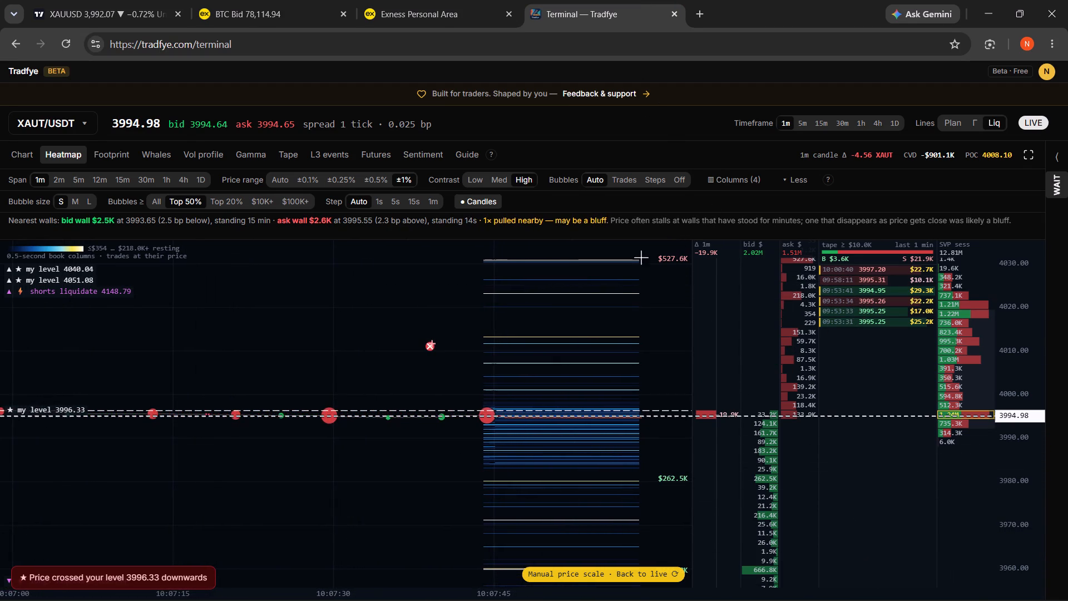
{"action": "left_click", "coordinate": [197, 6]}
{"action": "left_click", "coordinate": [88, 3]}
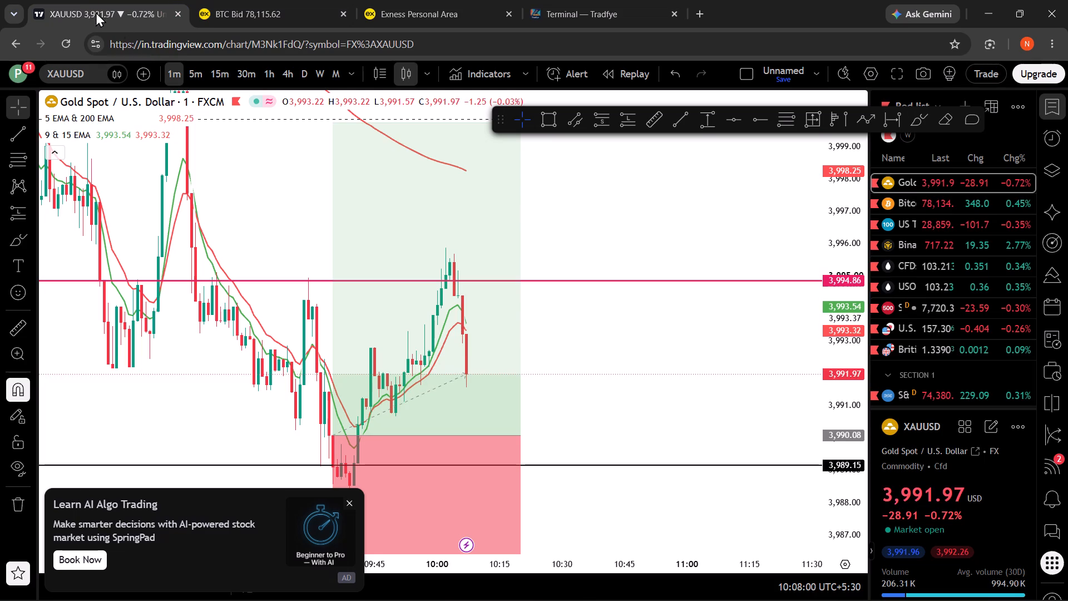
{"action": "left_click_drag", "start_coordinate": [571, 365], "coordinate": [516, 302]}
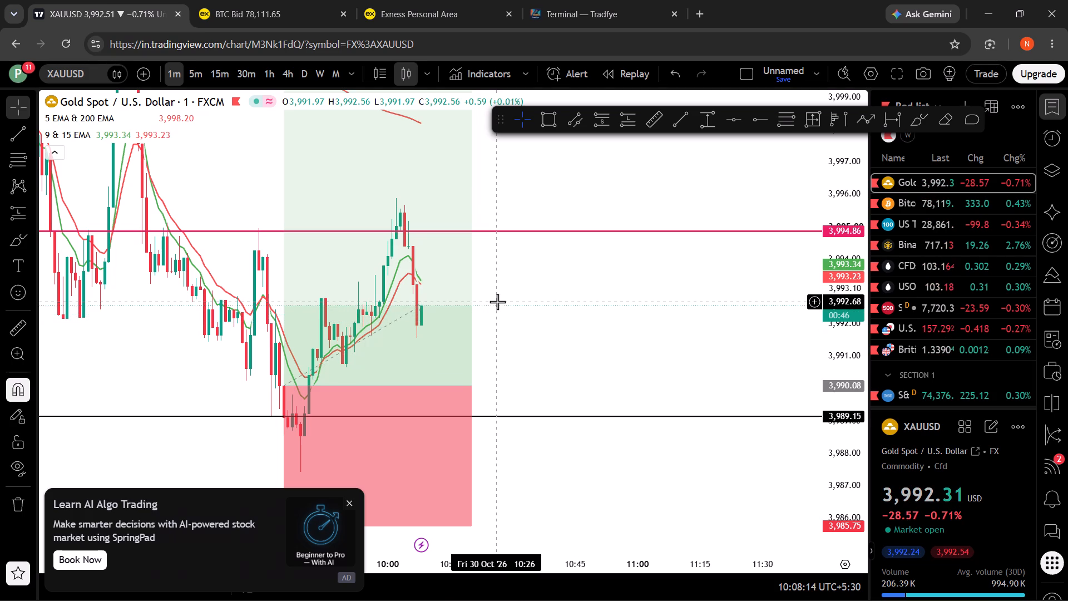
{"action": "left_click", "coordinate": [404, 0]}
{"action": "left_click", "coordinate": [219, 4]}
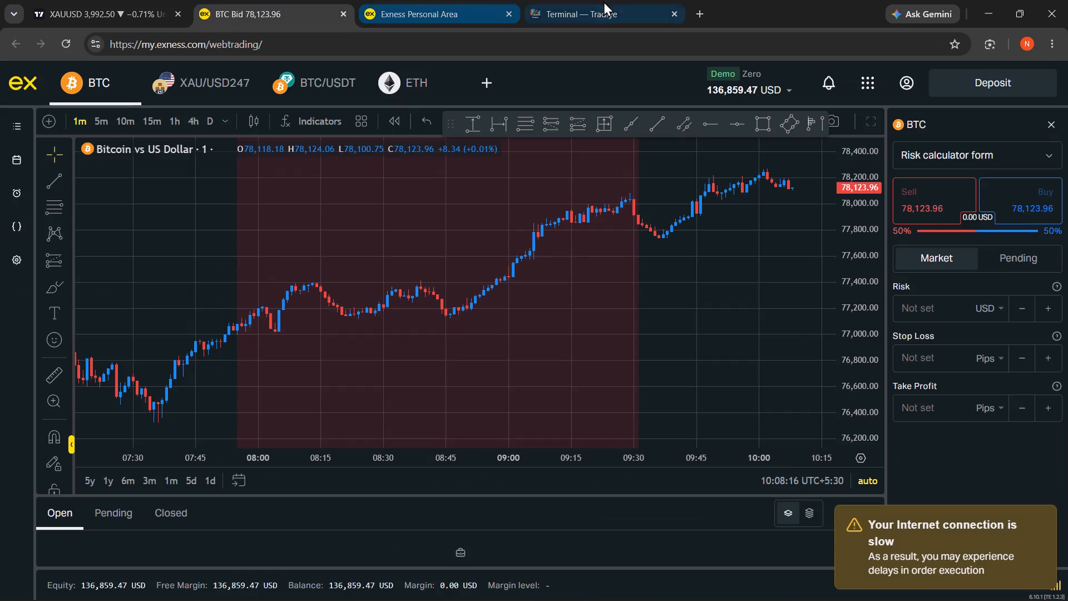
{"action": "left_click", "coordinate": [625, 0]}
Close the browser window with all its trading tabs, leaving the TradingView chart without saving its changes.
{"action": "left_click_drag", "start_coordinate": [1041, 5], "coordinate": [1048, 9]}
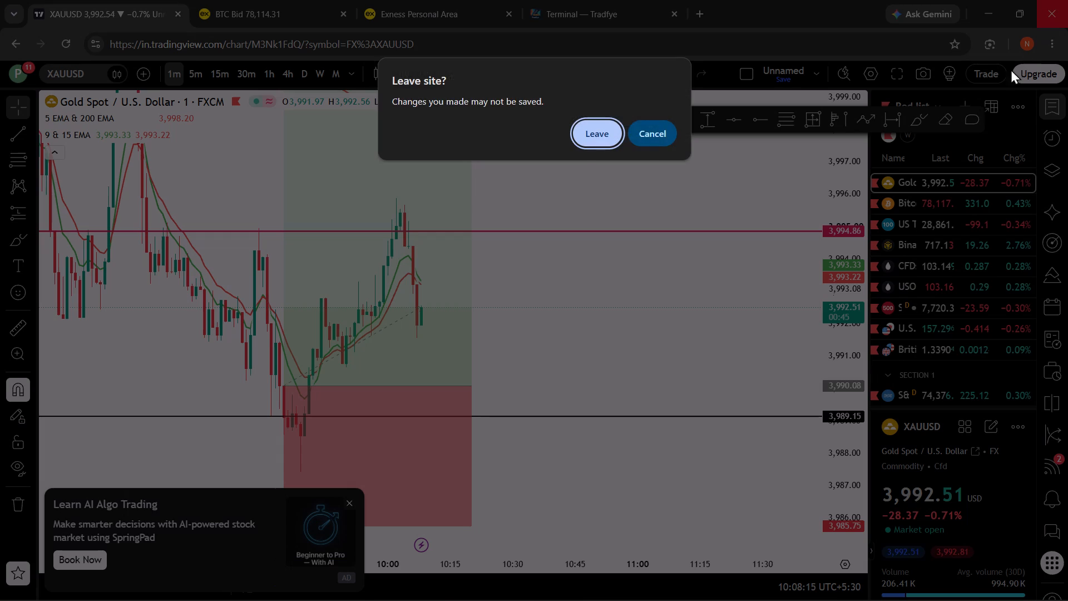
{"action": "left_click", "coordinate": [601, 130]}
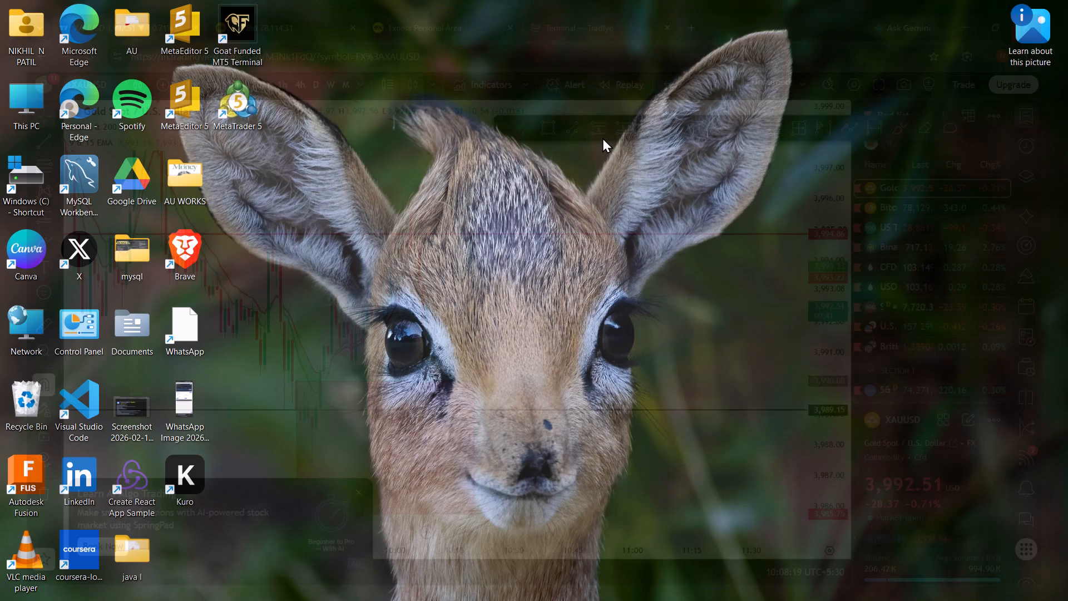